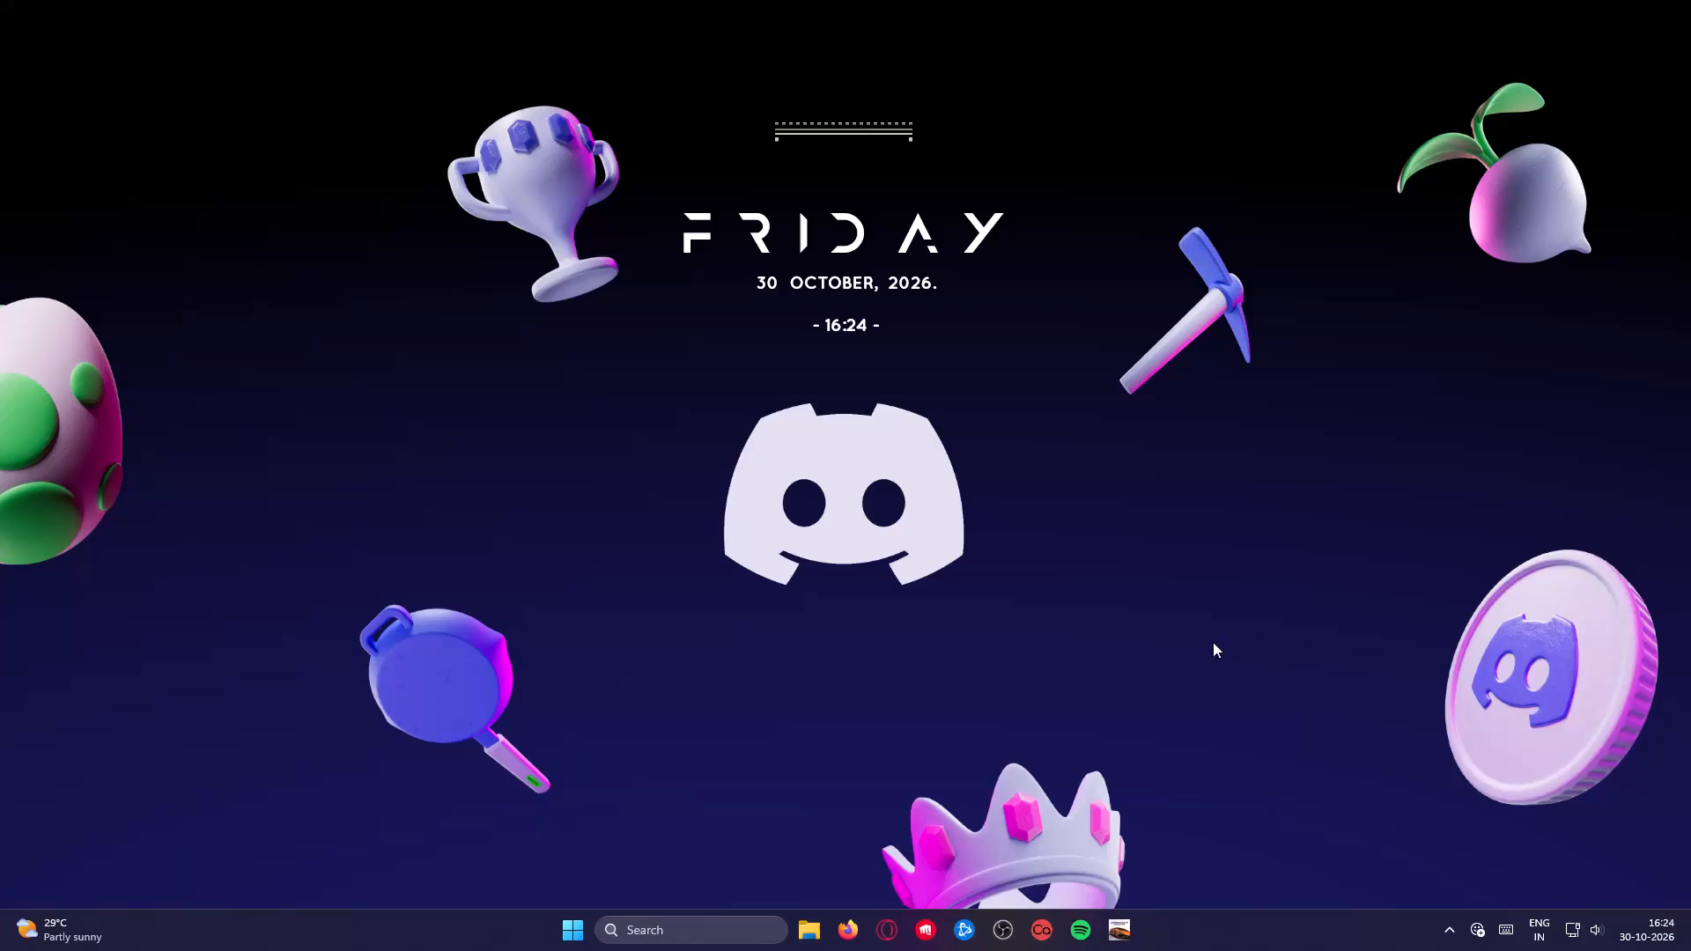
# In Opera GX, open the PIXELATED ODYSSEY channel page from YouTube Studio and look over its streams, Shorts and videos.
pyautogui.click(905, 931)
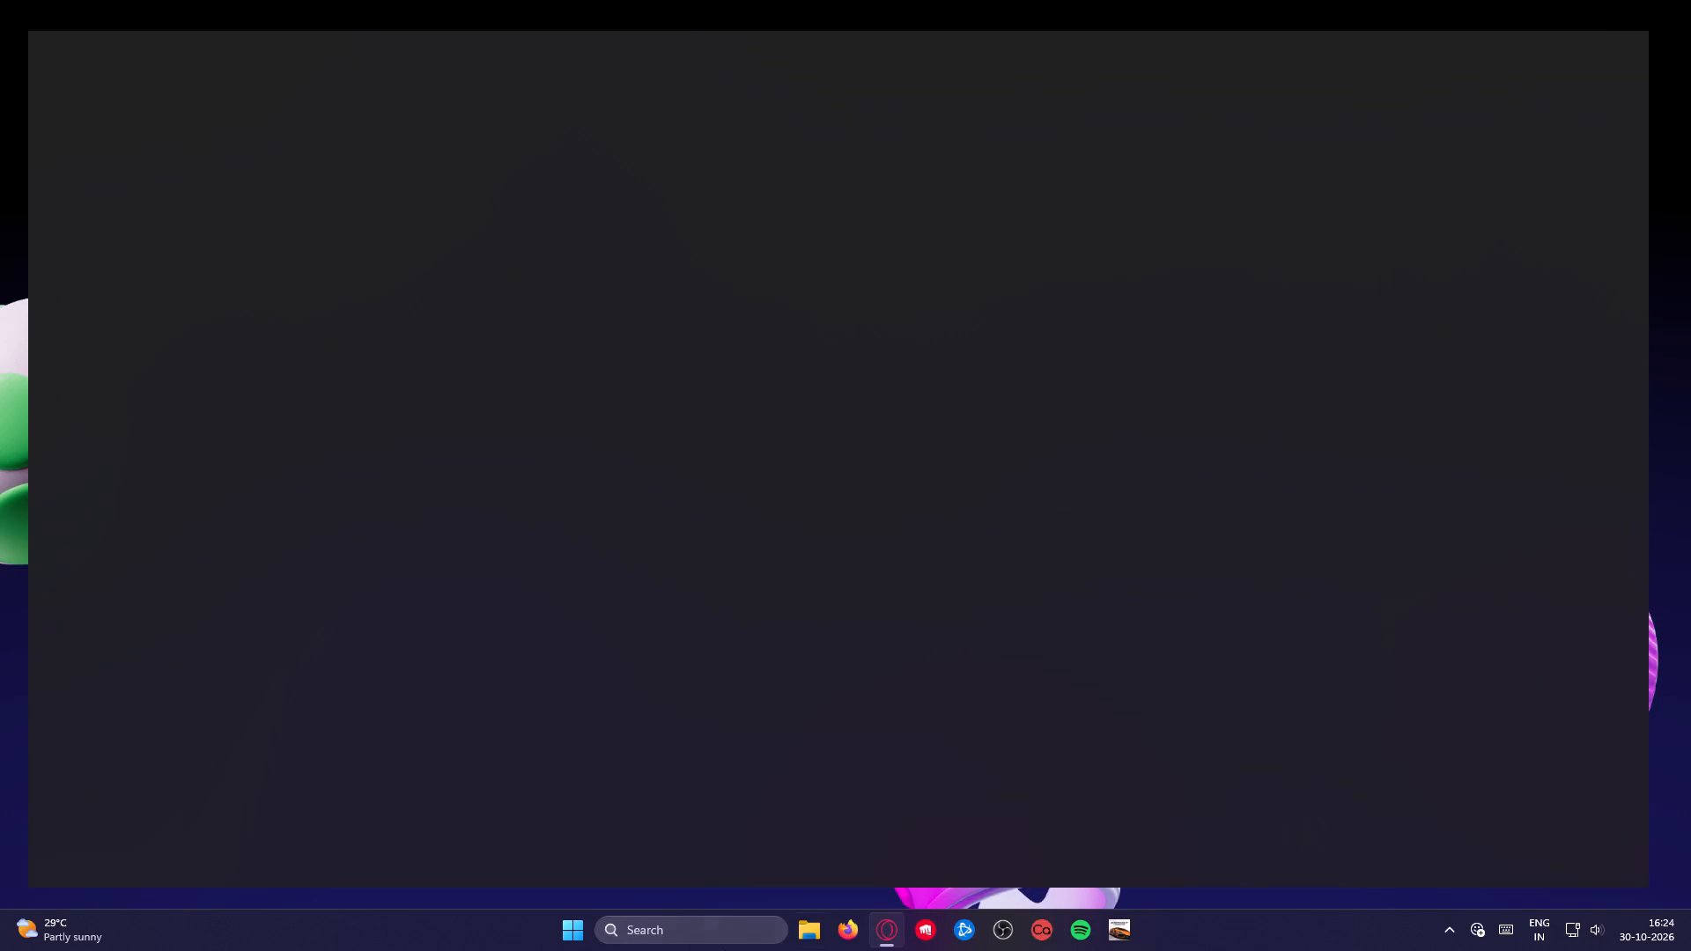
pyautogui.click(258, 50)
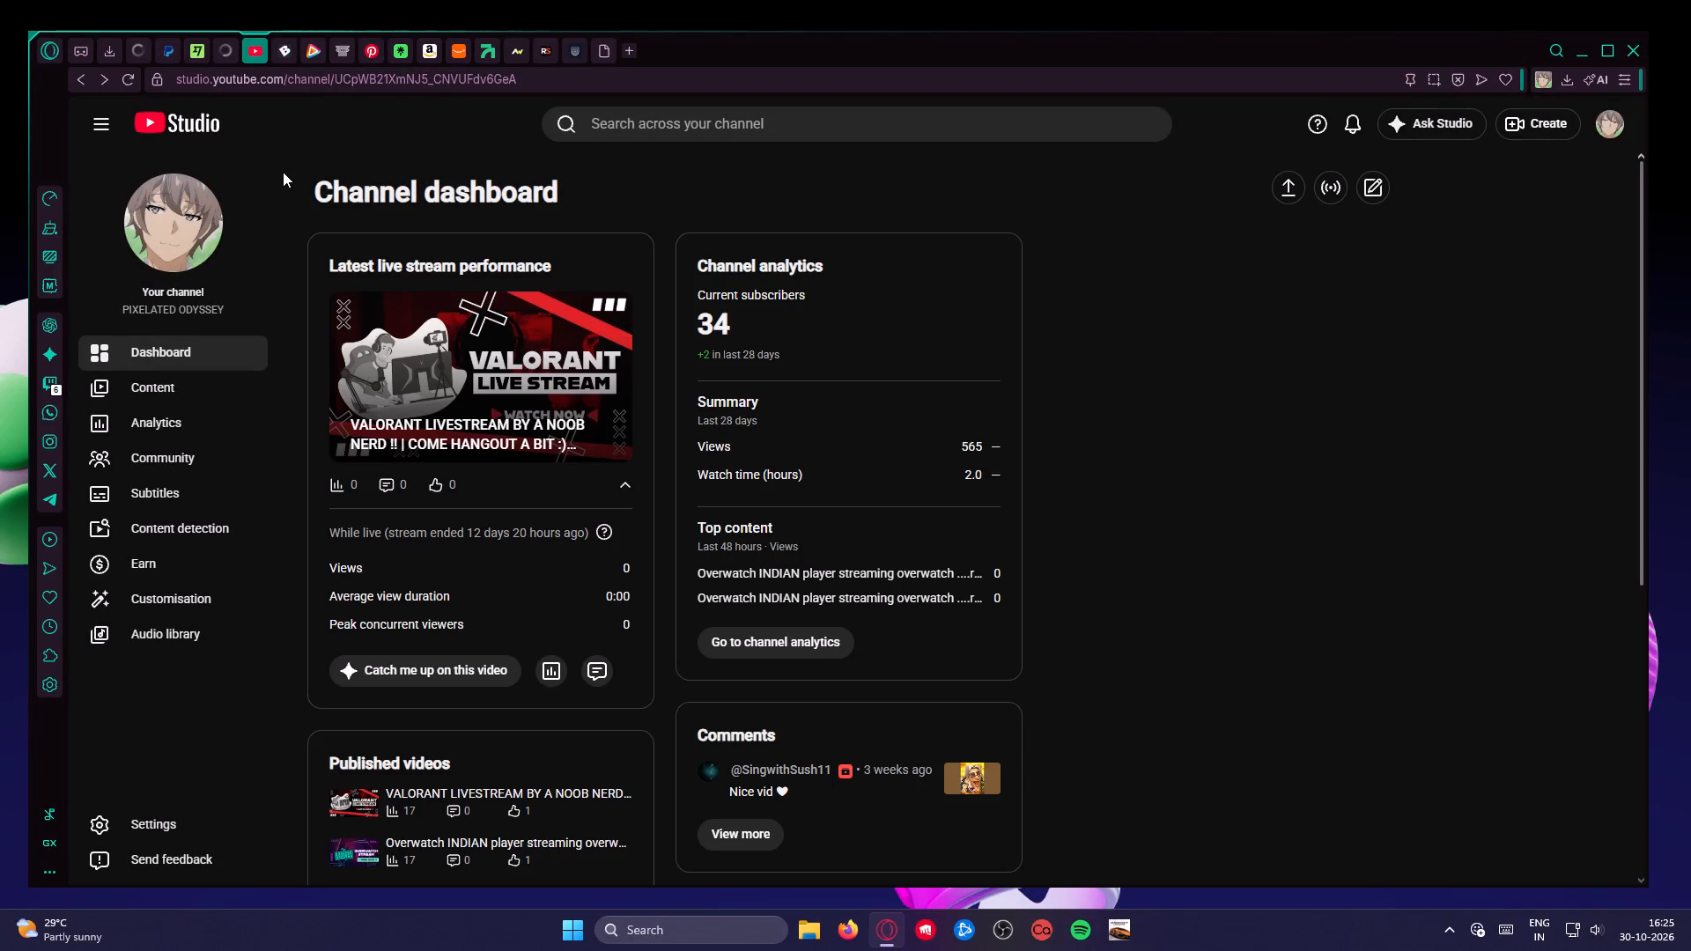
pyautogui.click(182, 114)
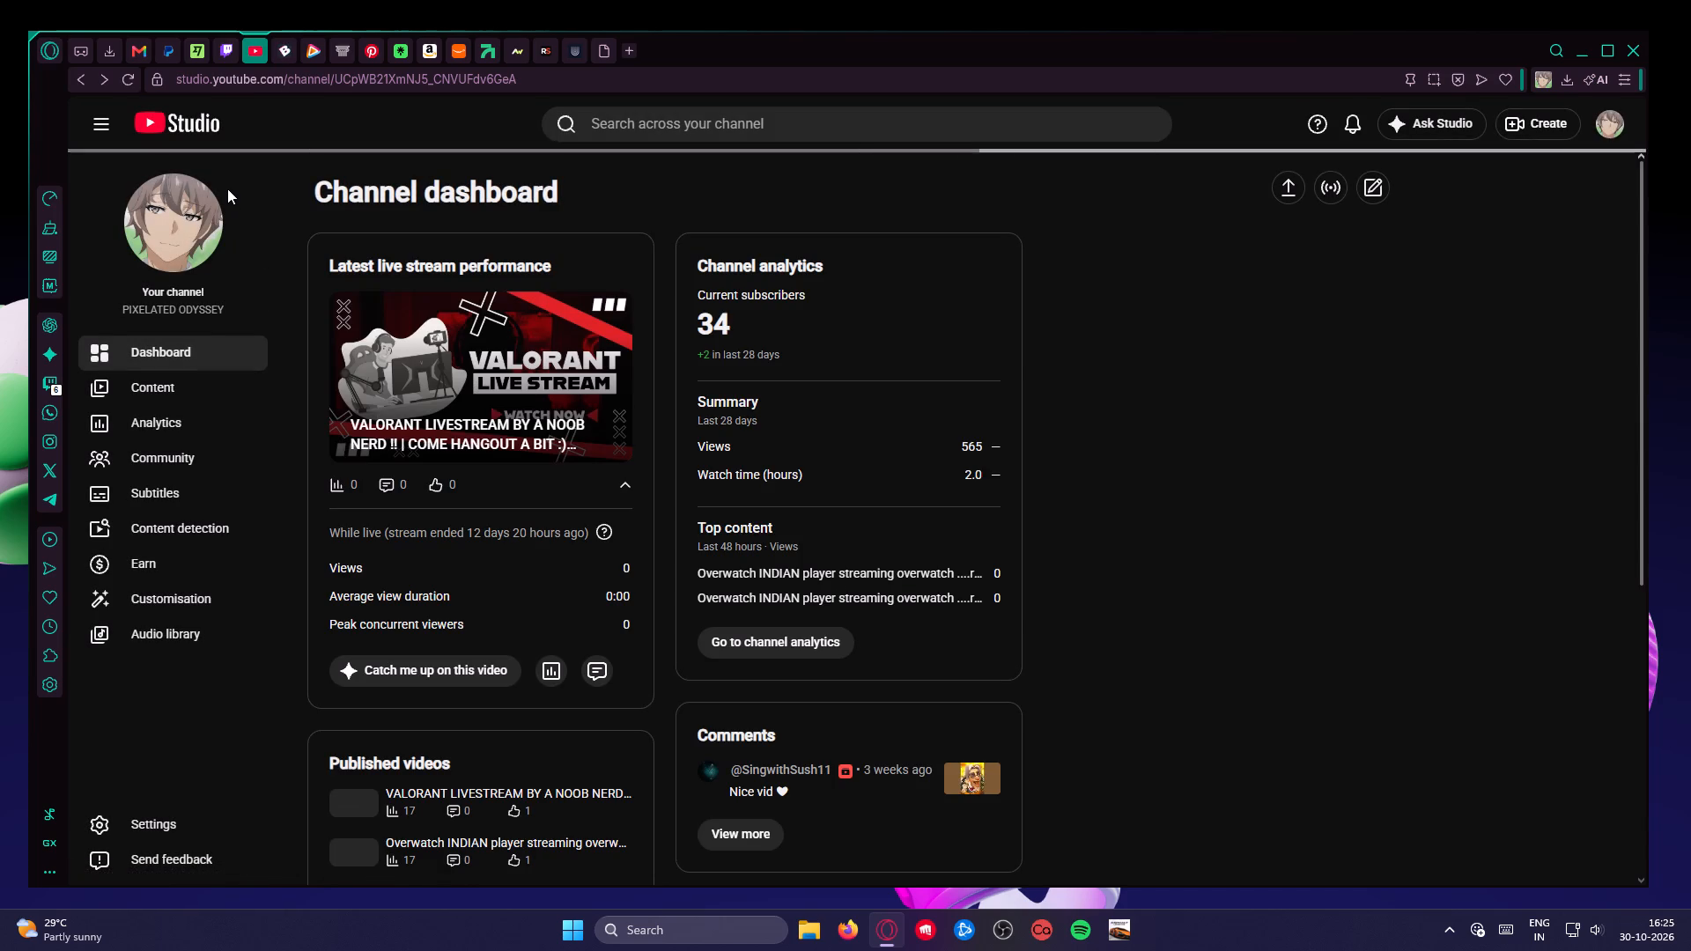
pyautogui.click(188, 232)
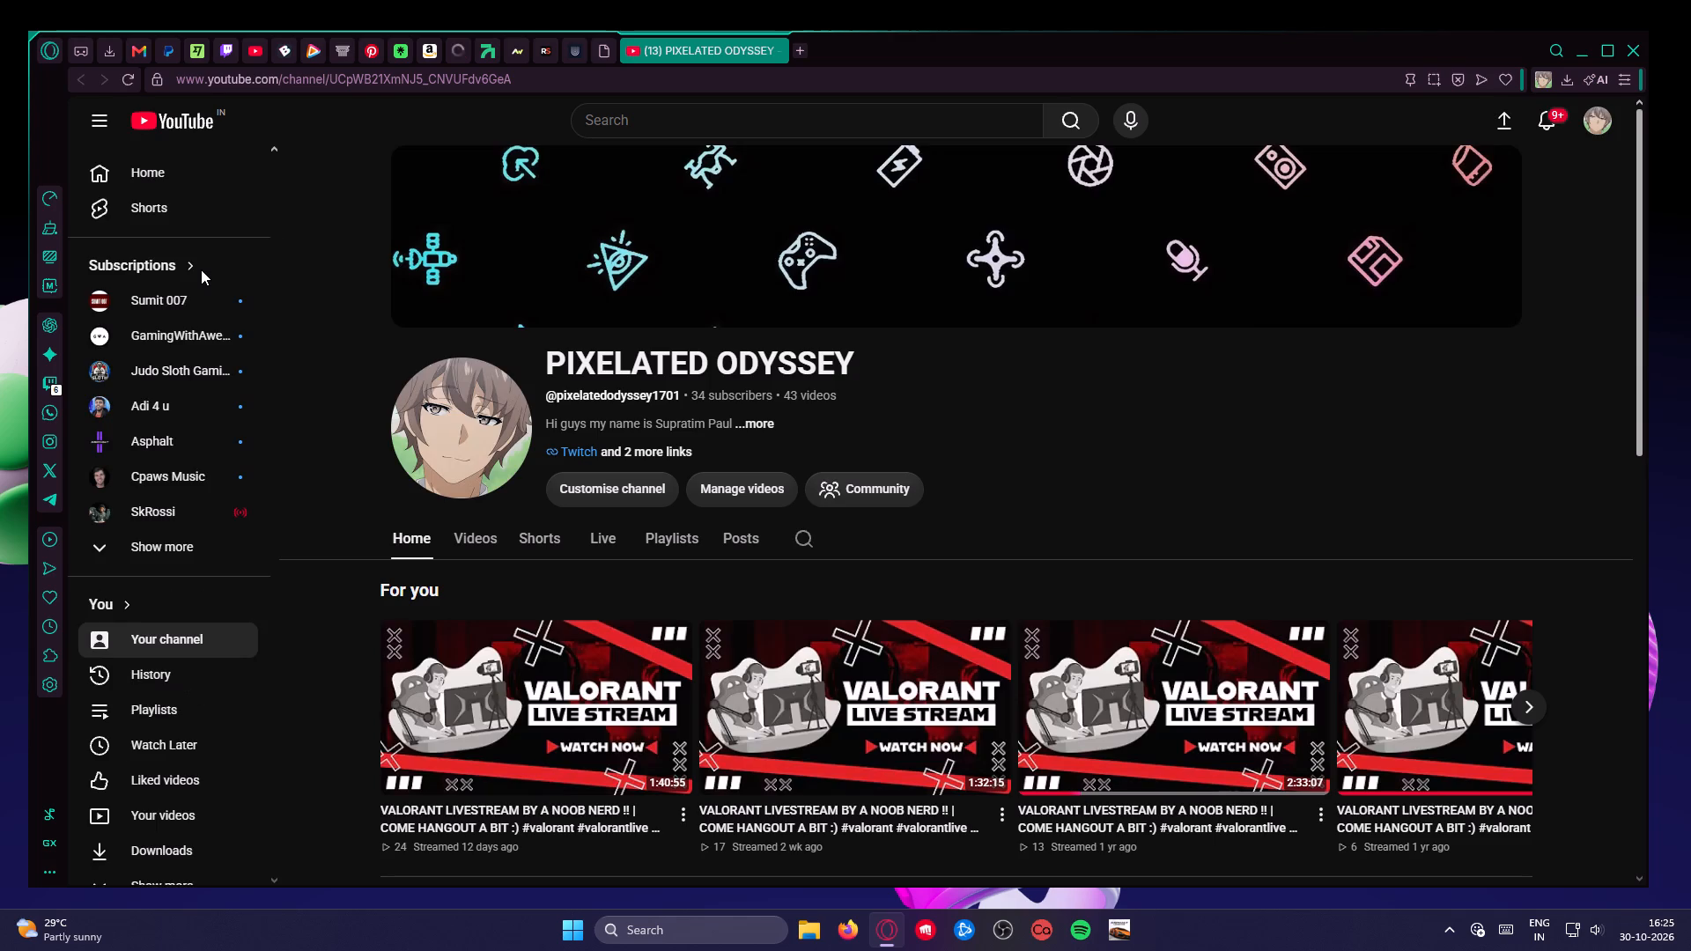
pyautogui.scroll(-7, 1123, 663)
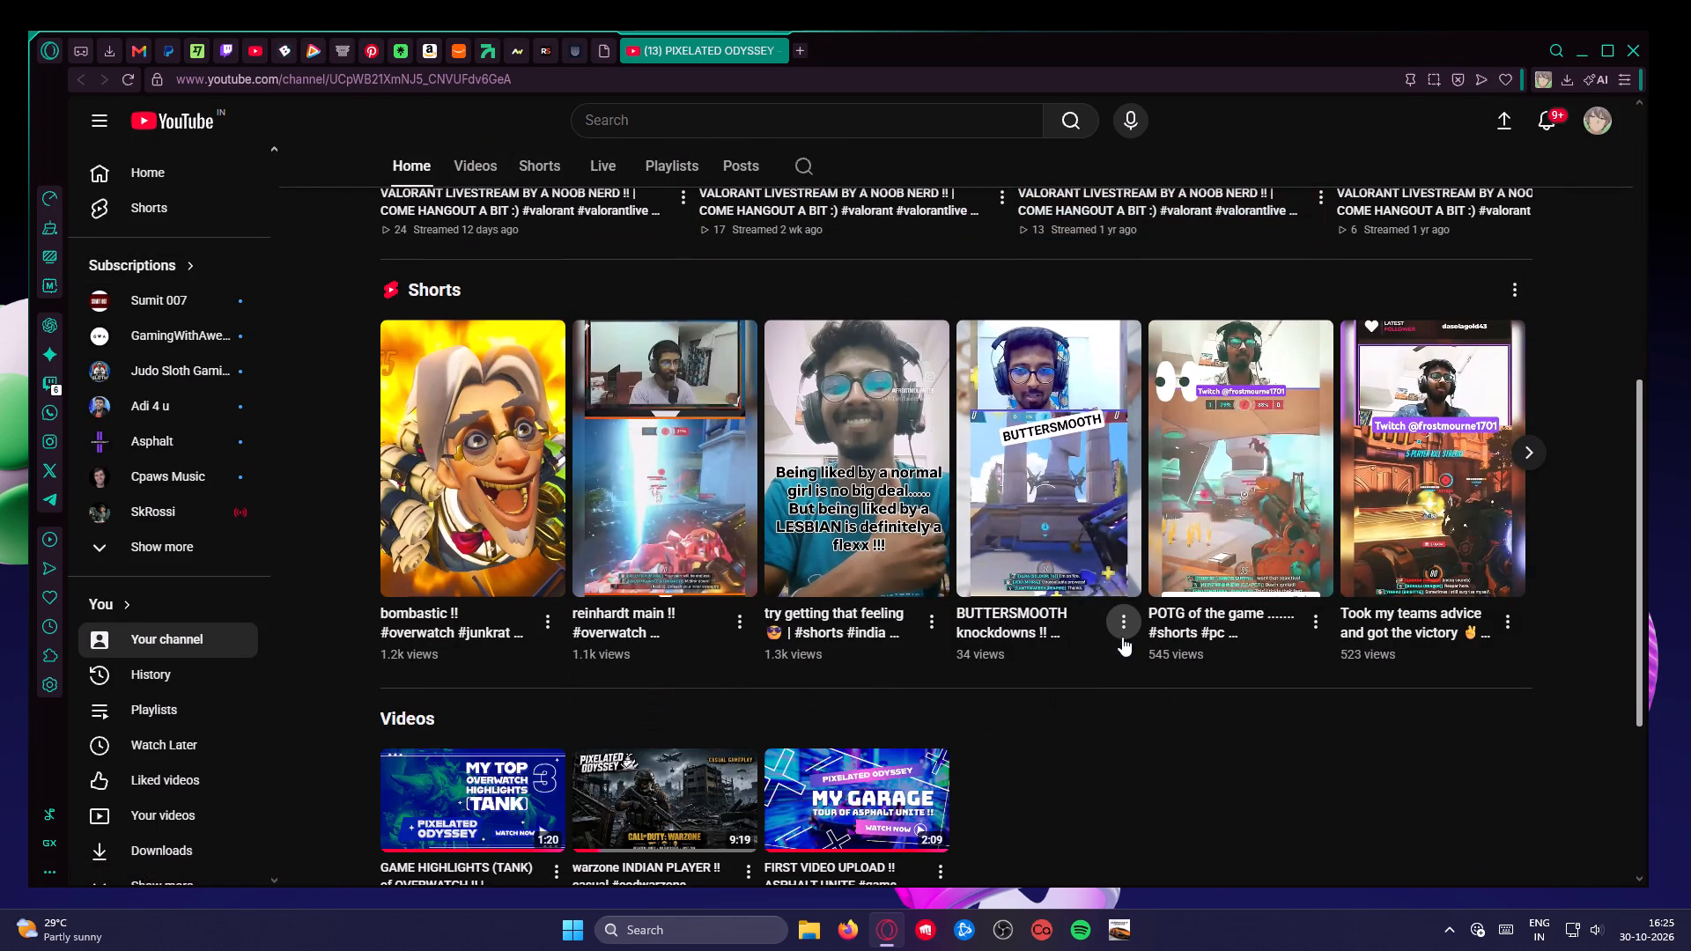
pyautogui.scroll(-6, 1110, 645)
pyautogui.scroll(20, 1089, 688)
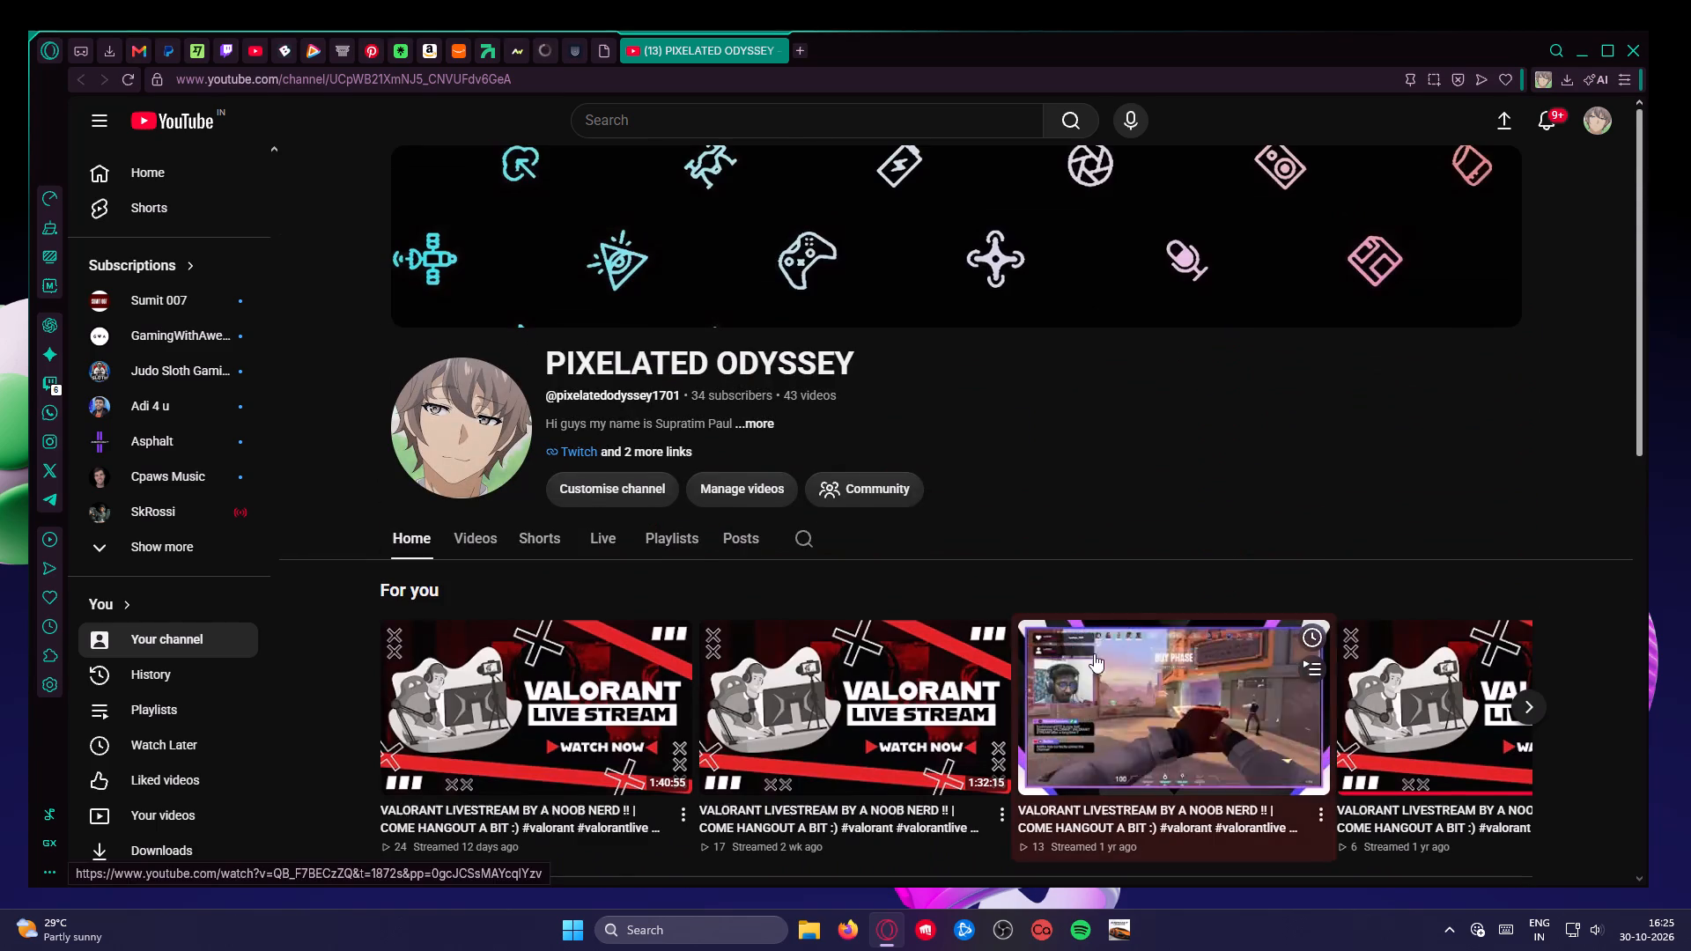
# Switch to File Explorer and open the Captures folder in the Videos library.
pyautogui.click(584, 925)
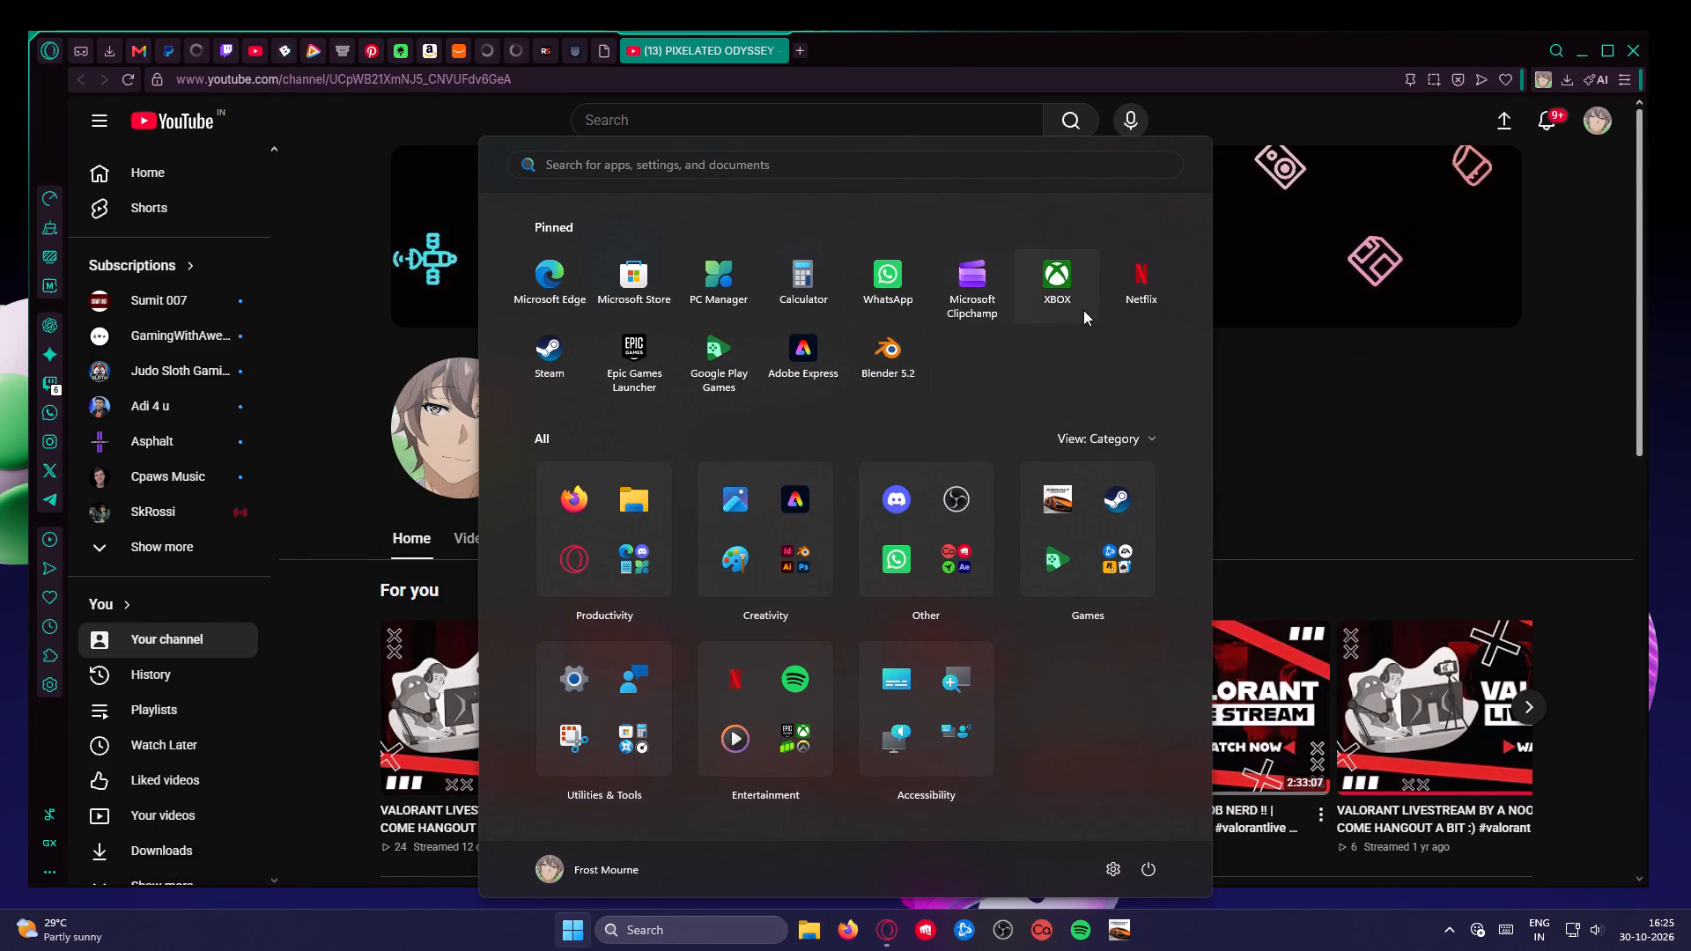
pyautogui.click(805, 924)
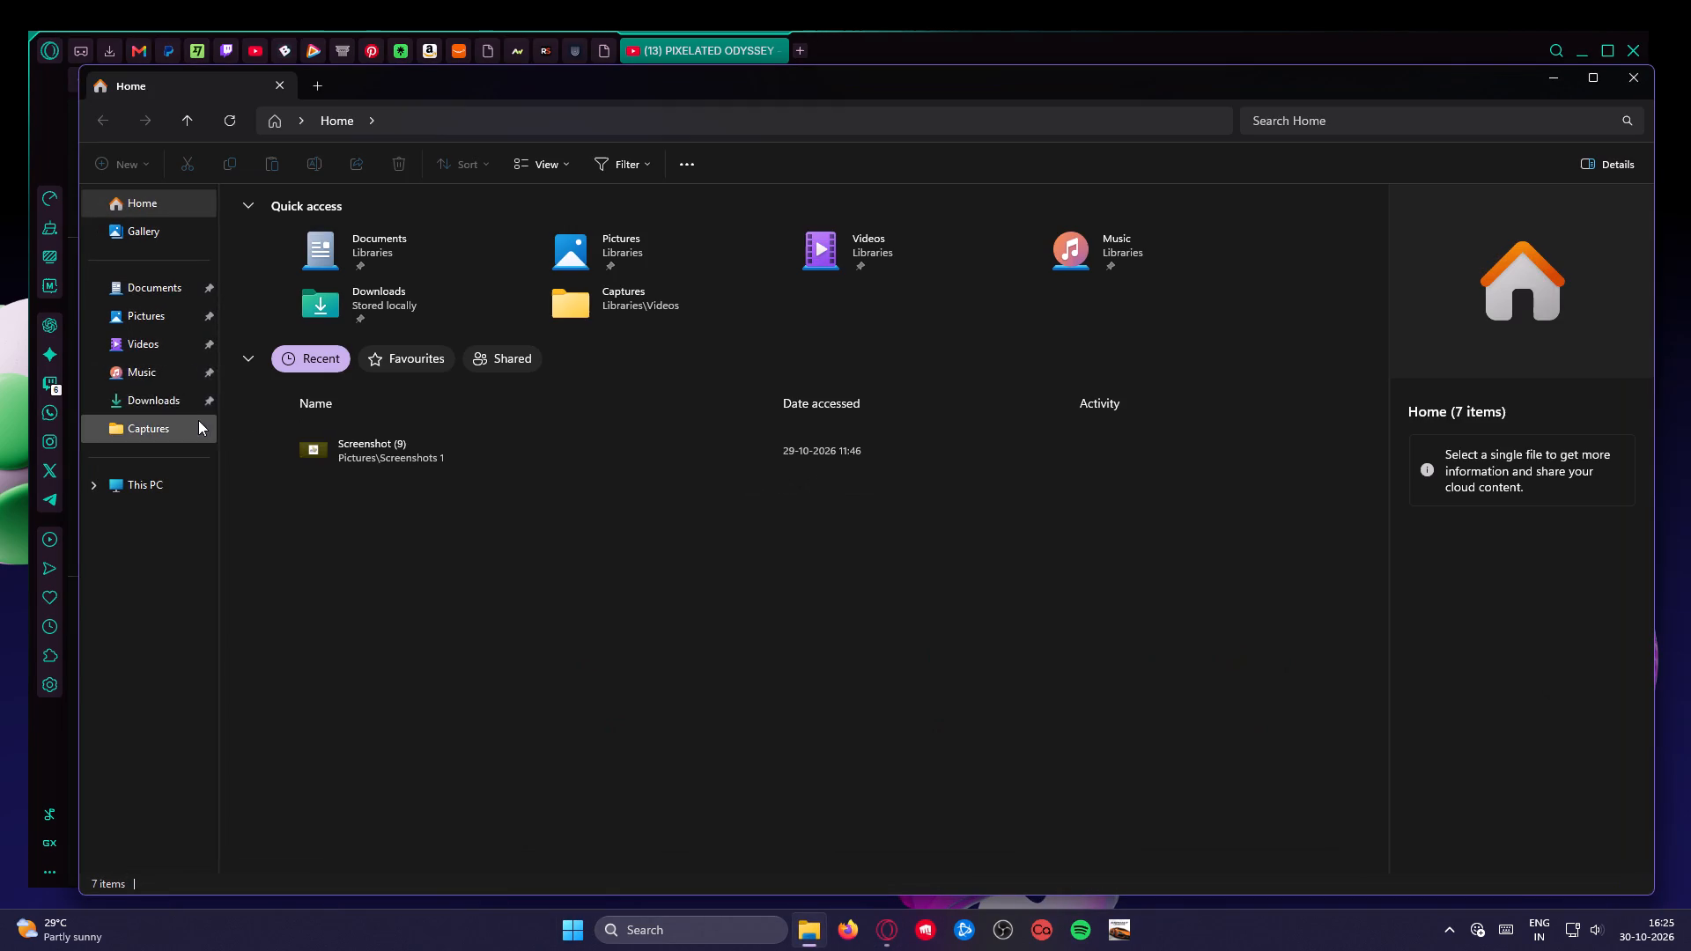
pyautogui.click(147, 337)
pyautogui.doubleClick(311, 247)
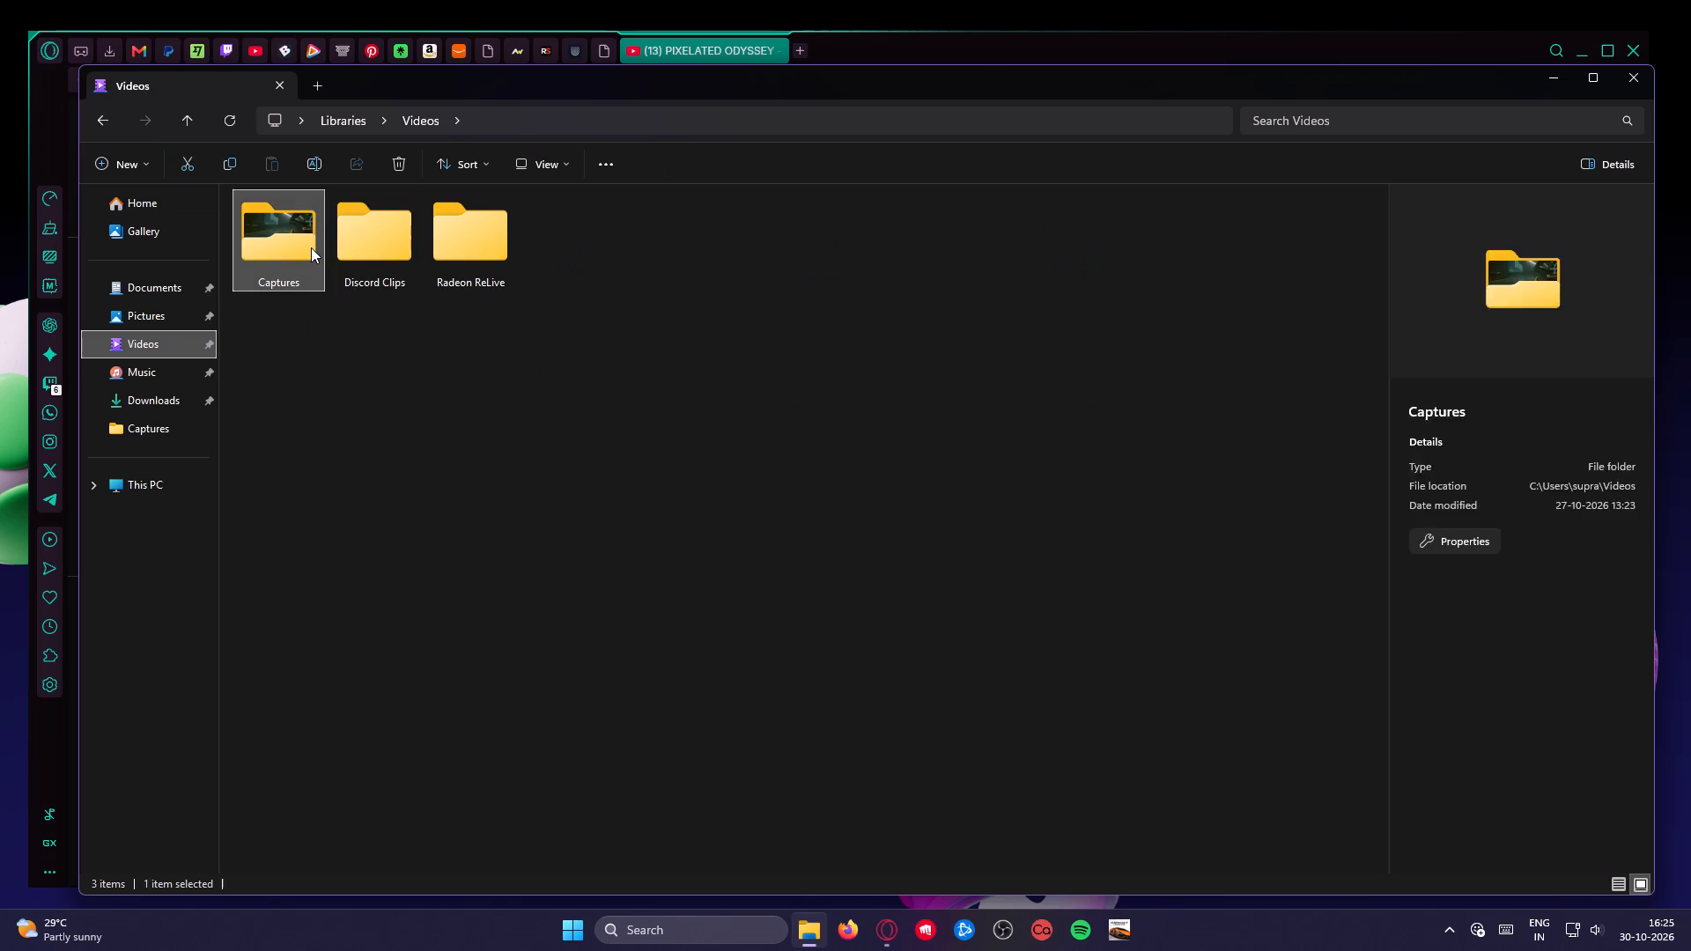
# Preview the Cyberpunk 2077 clip dated 2026-10-20 in Media Player and close the player.
pyautogui.doubleClick(266, 249)
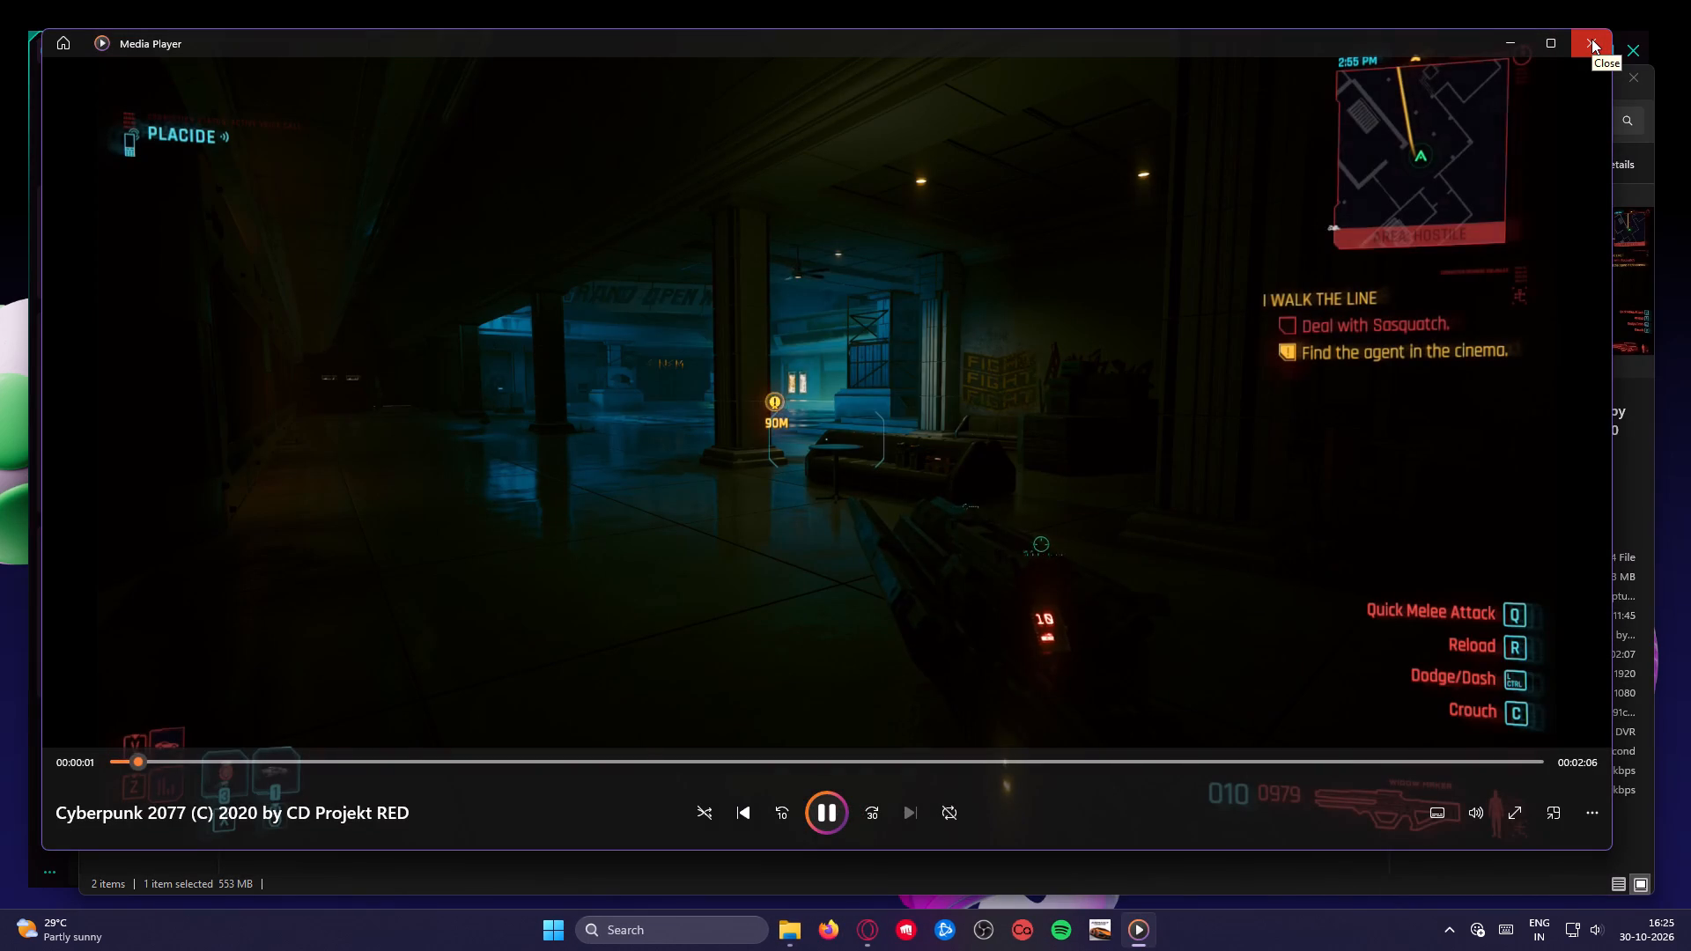
pyautogui.click(1591, 39)
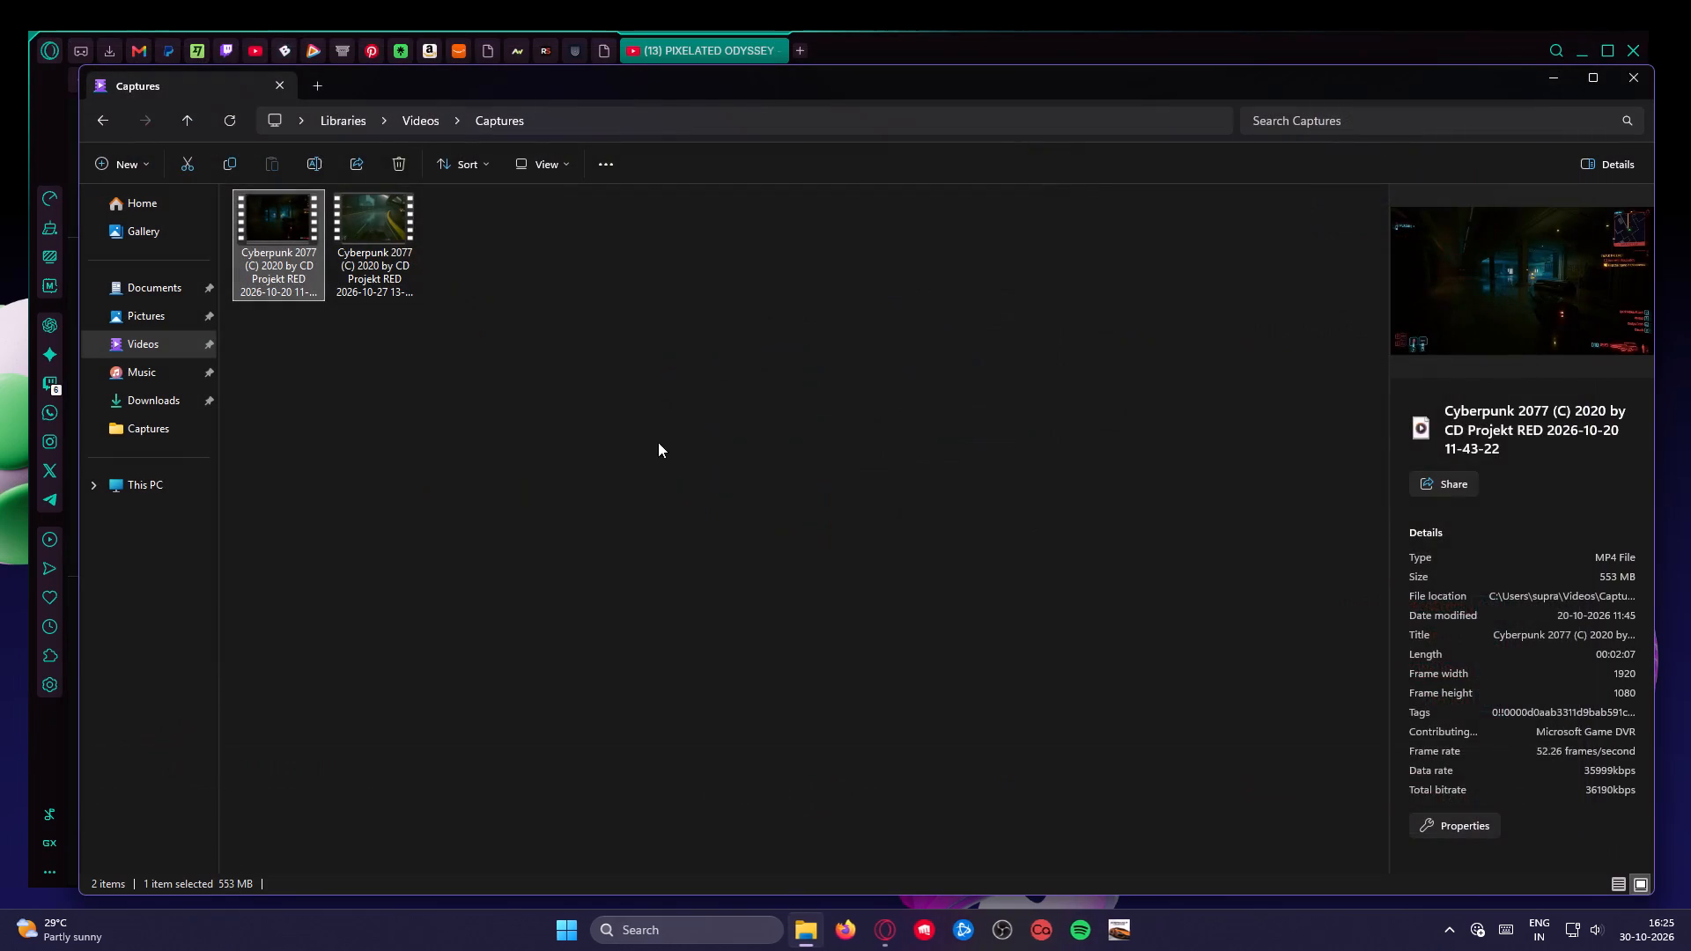
# Permanently delete the Cyberpunk 2077 clip dated 2026-10-27 from the Captures folder.
pyautogui.click(658, 442)
pyautogui.click(367, 263)
pyautogui.hotkey('shift', 'Delete')
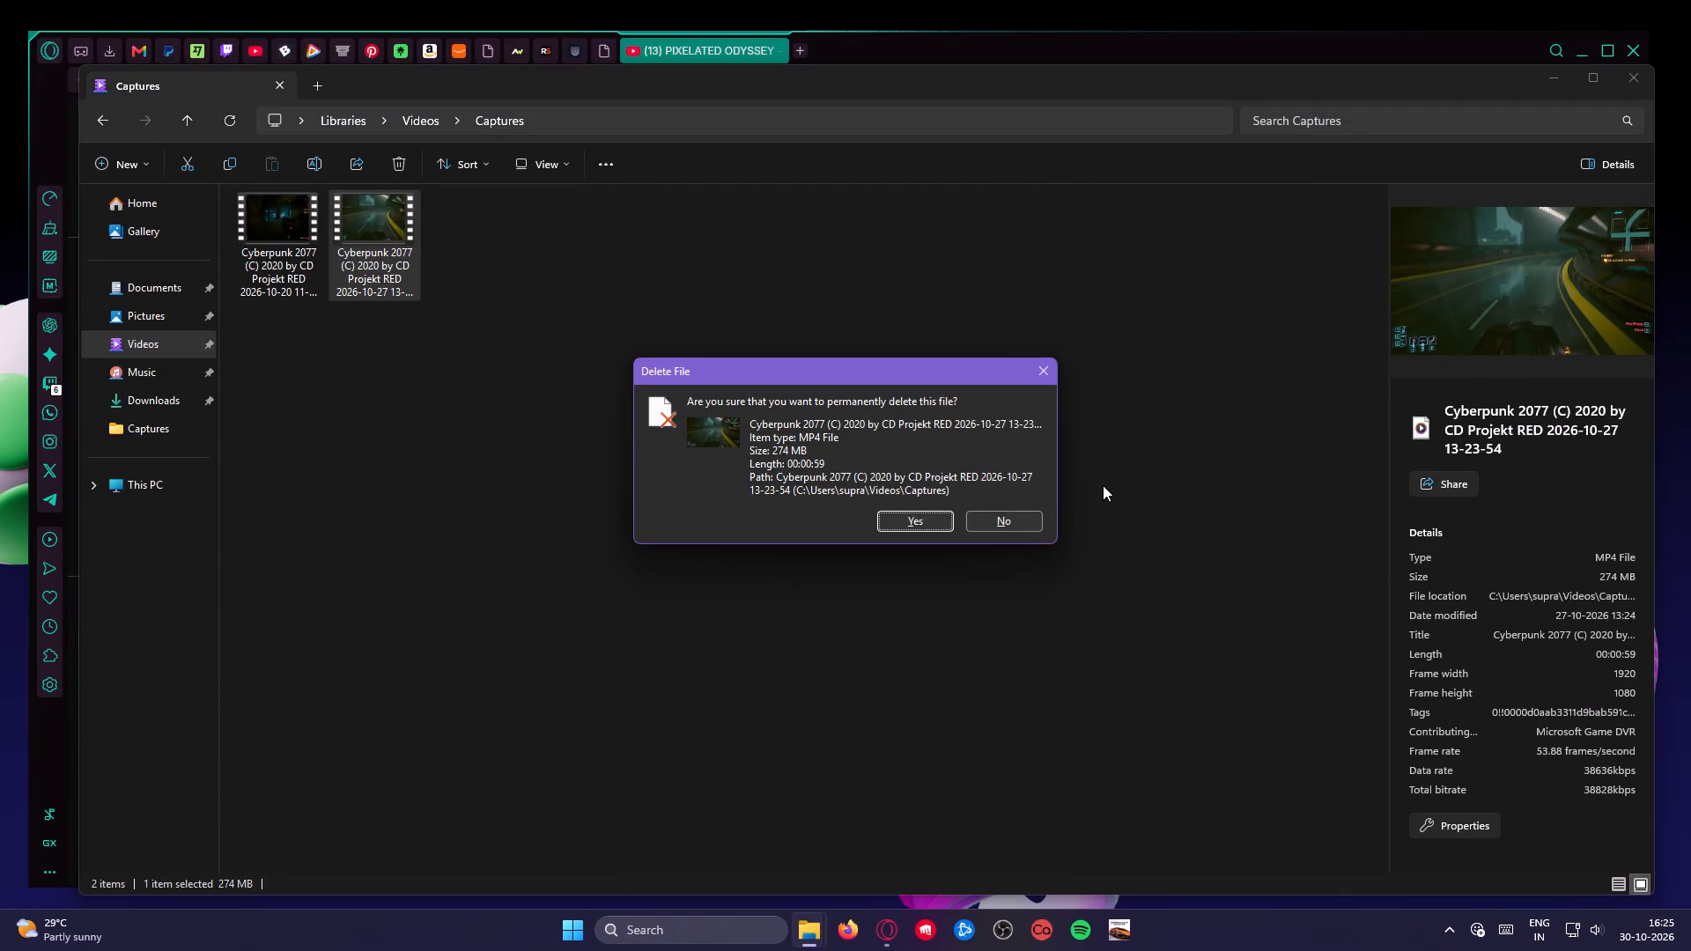
pyautogui.press('Return')
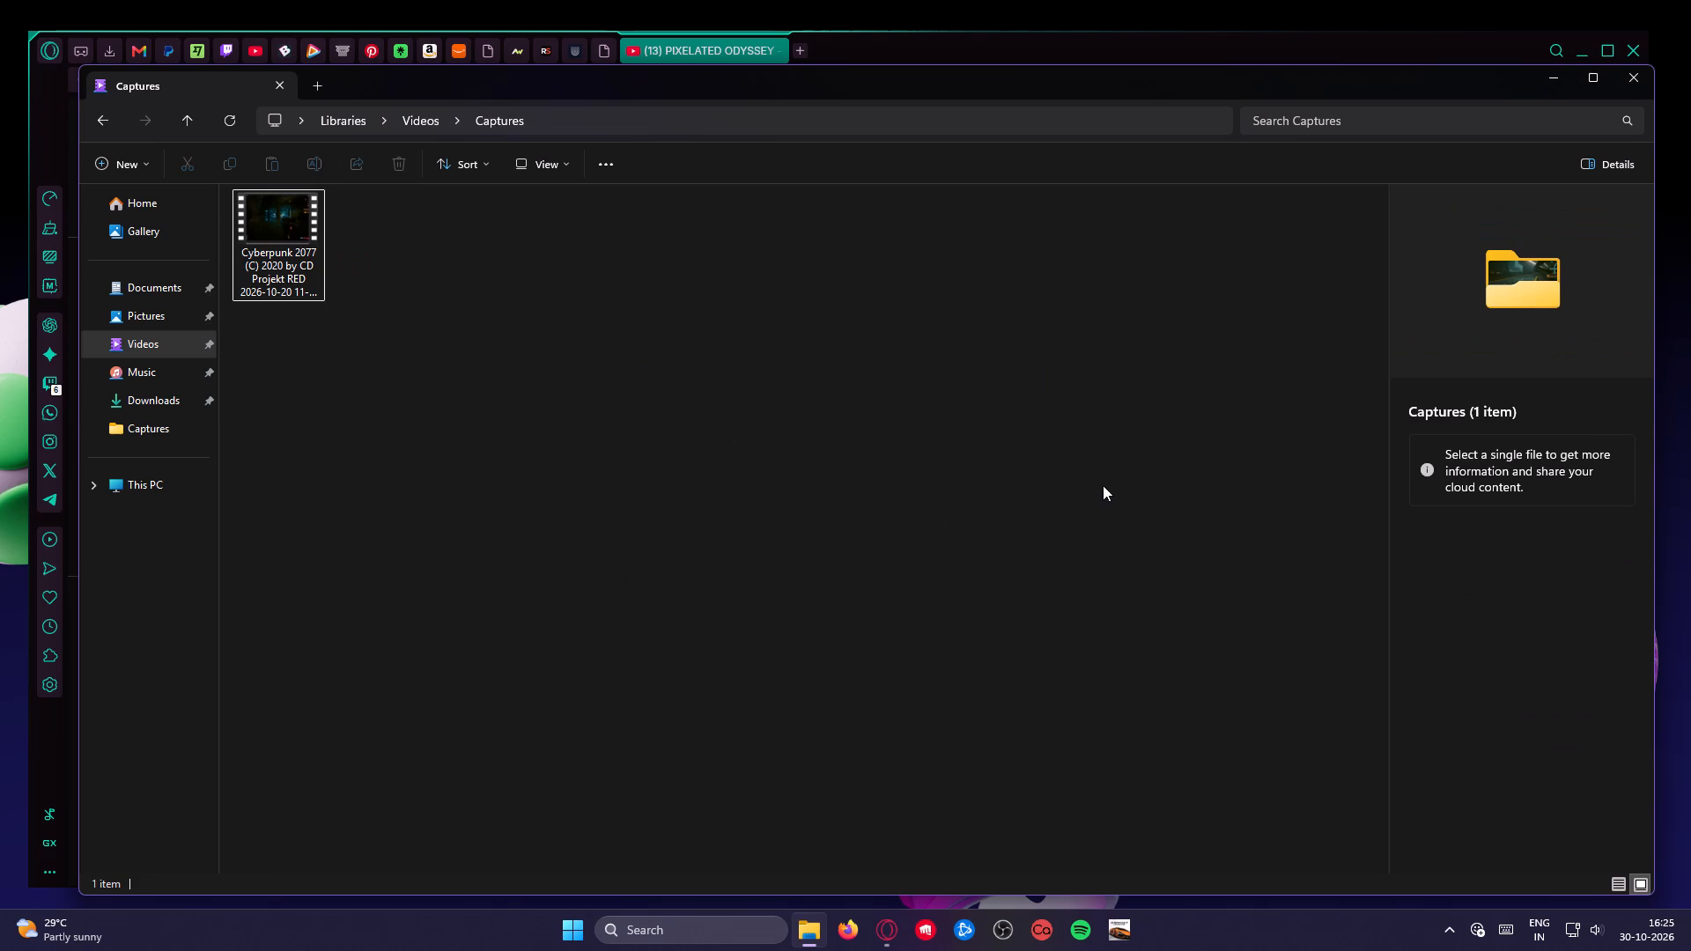
# Open the Cyberpunk 2077 clip dated 2026-10-20 for editing in Clipchamp and dismiss the upscaling tip.
pyautogui.click(306, 233)
pyautogui.rightClick(306, 233)
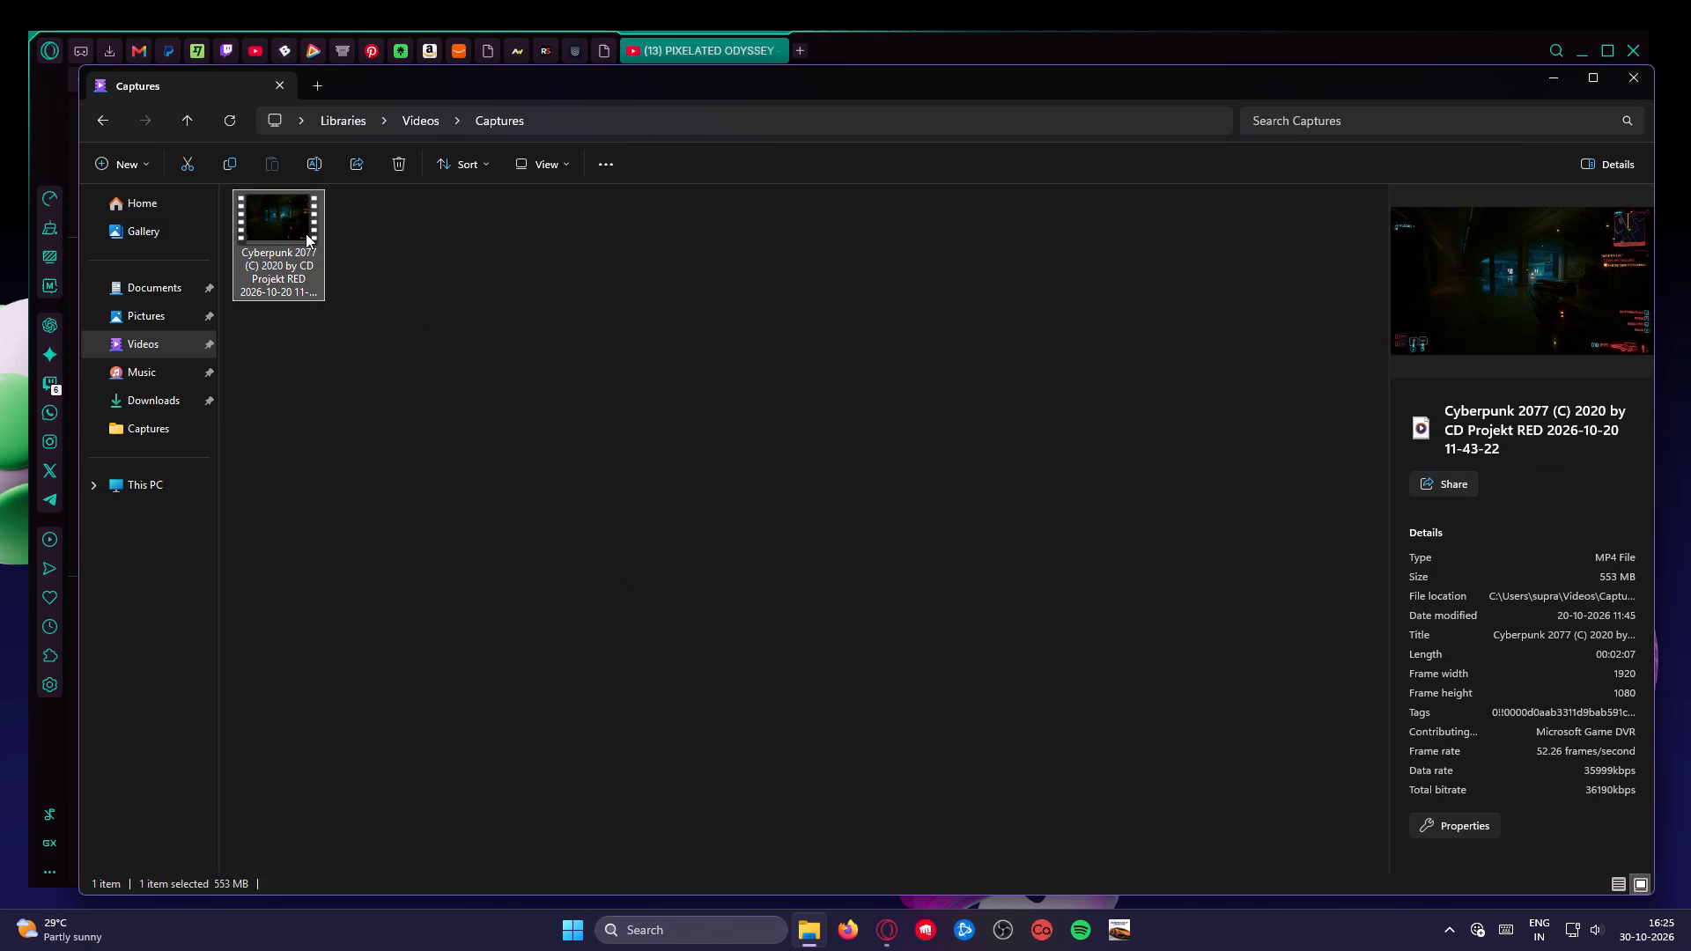
pyautogui.click(400, 564)
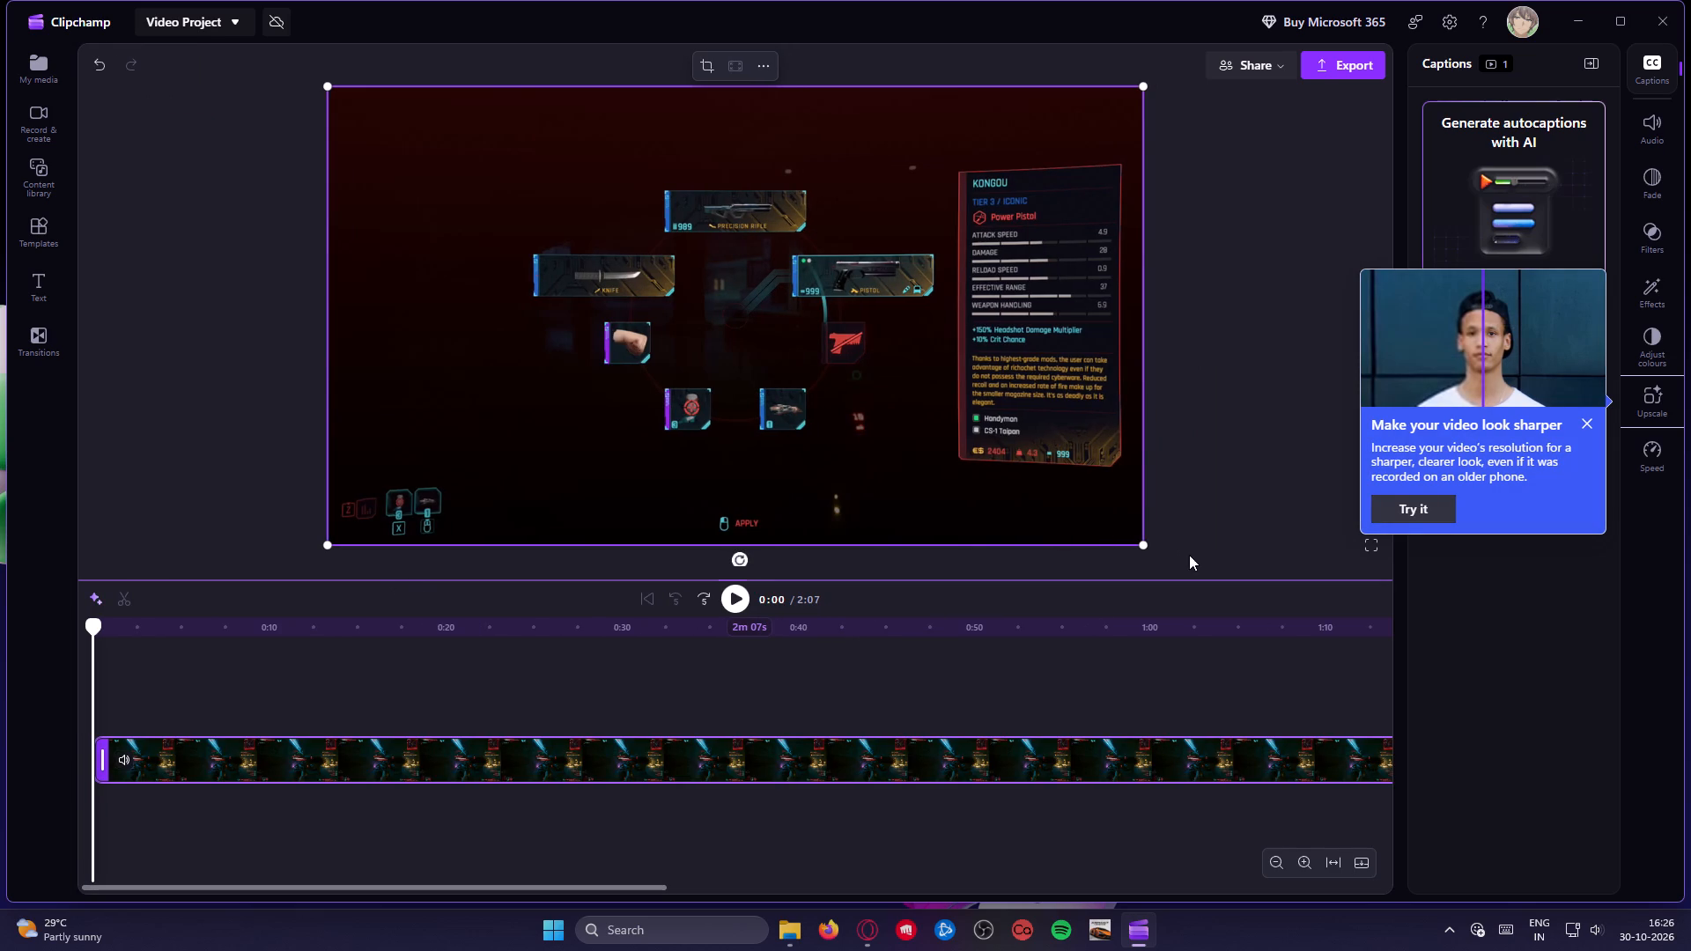
pyautogui.click(1585, 421)
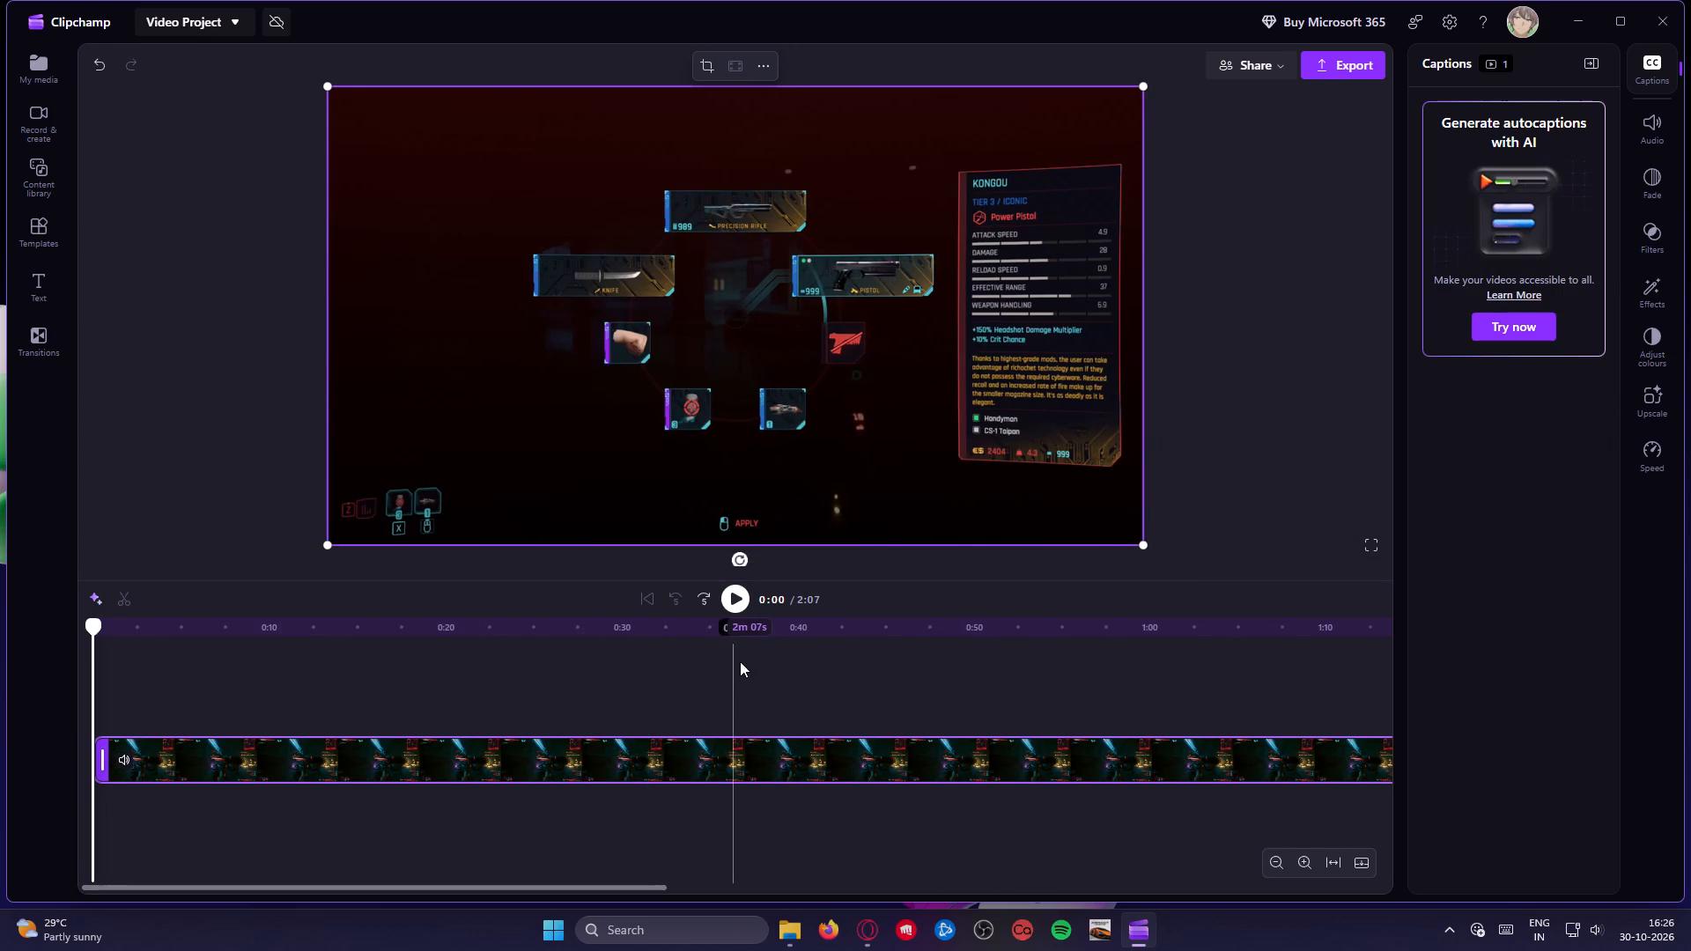
# Play the clip from the start to review the footage, with the project media shown and the timeline's ending in view.
pyautogui.click(725, 604)
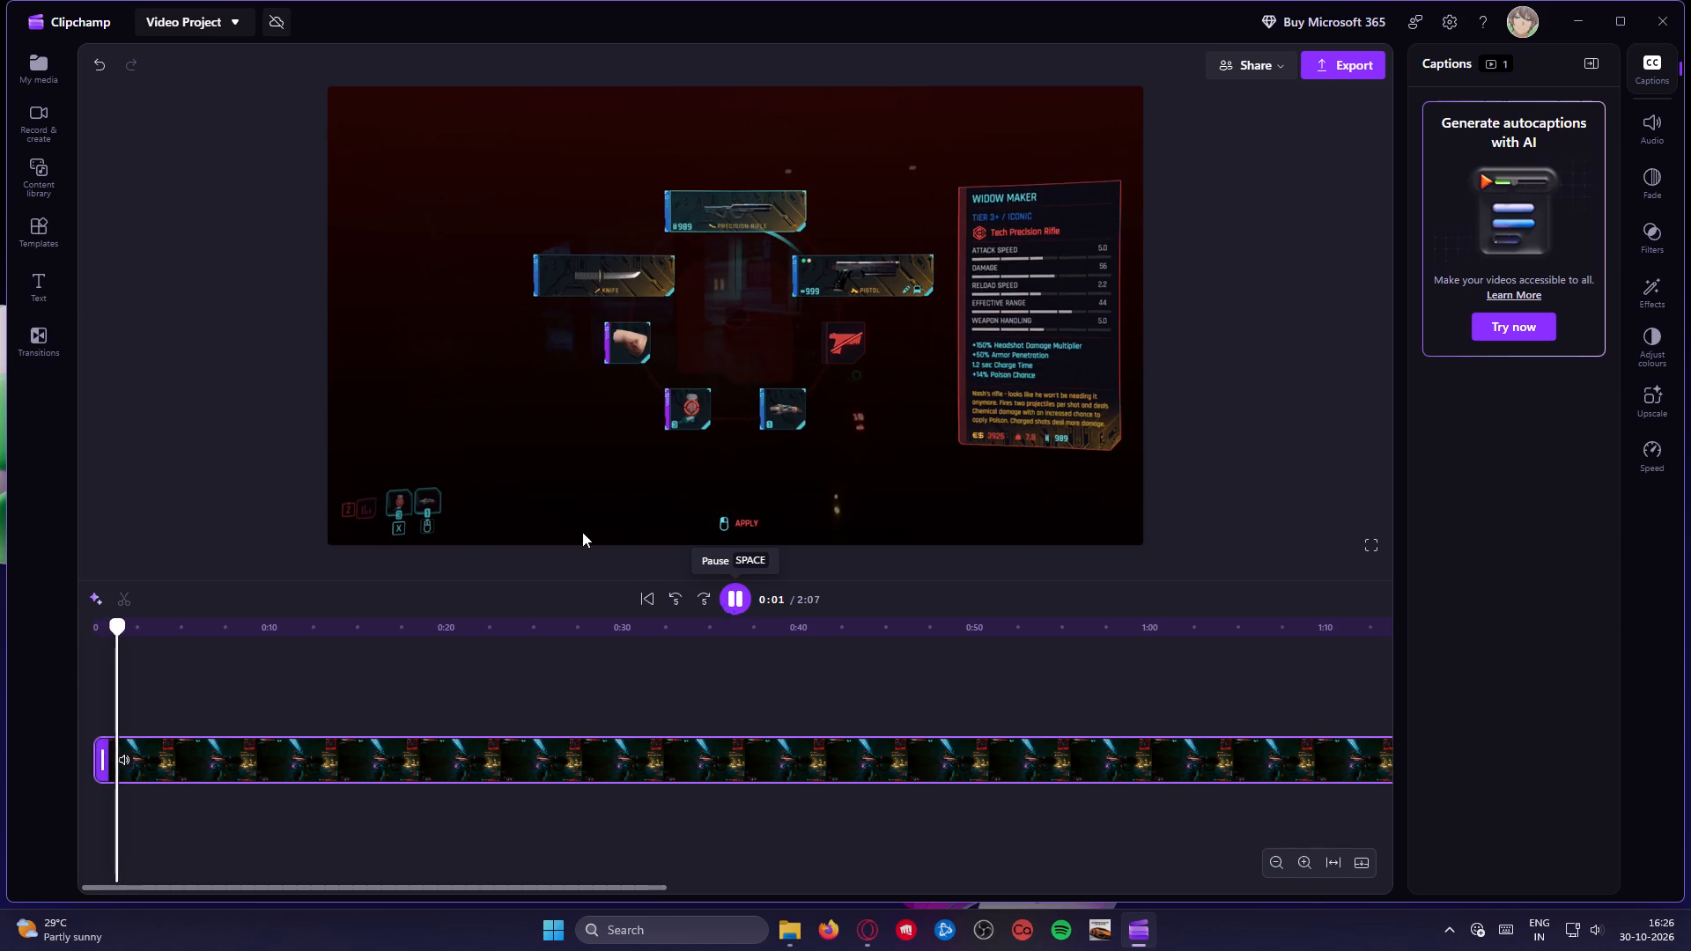
pyautogui.click(48, 60)
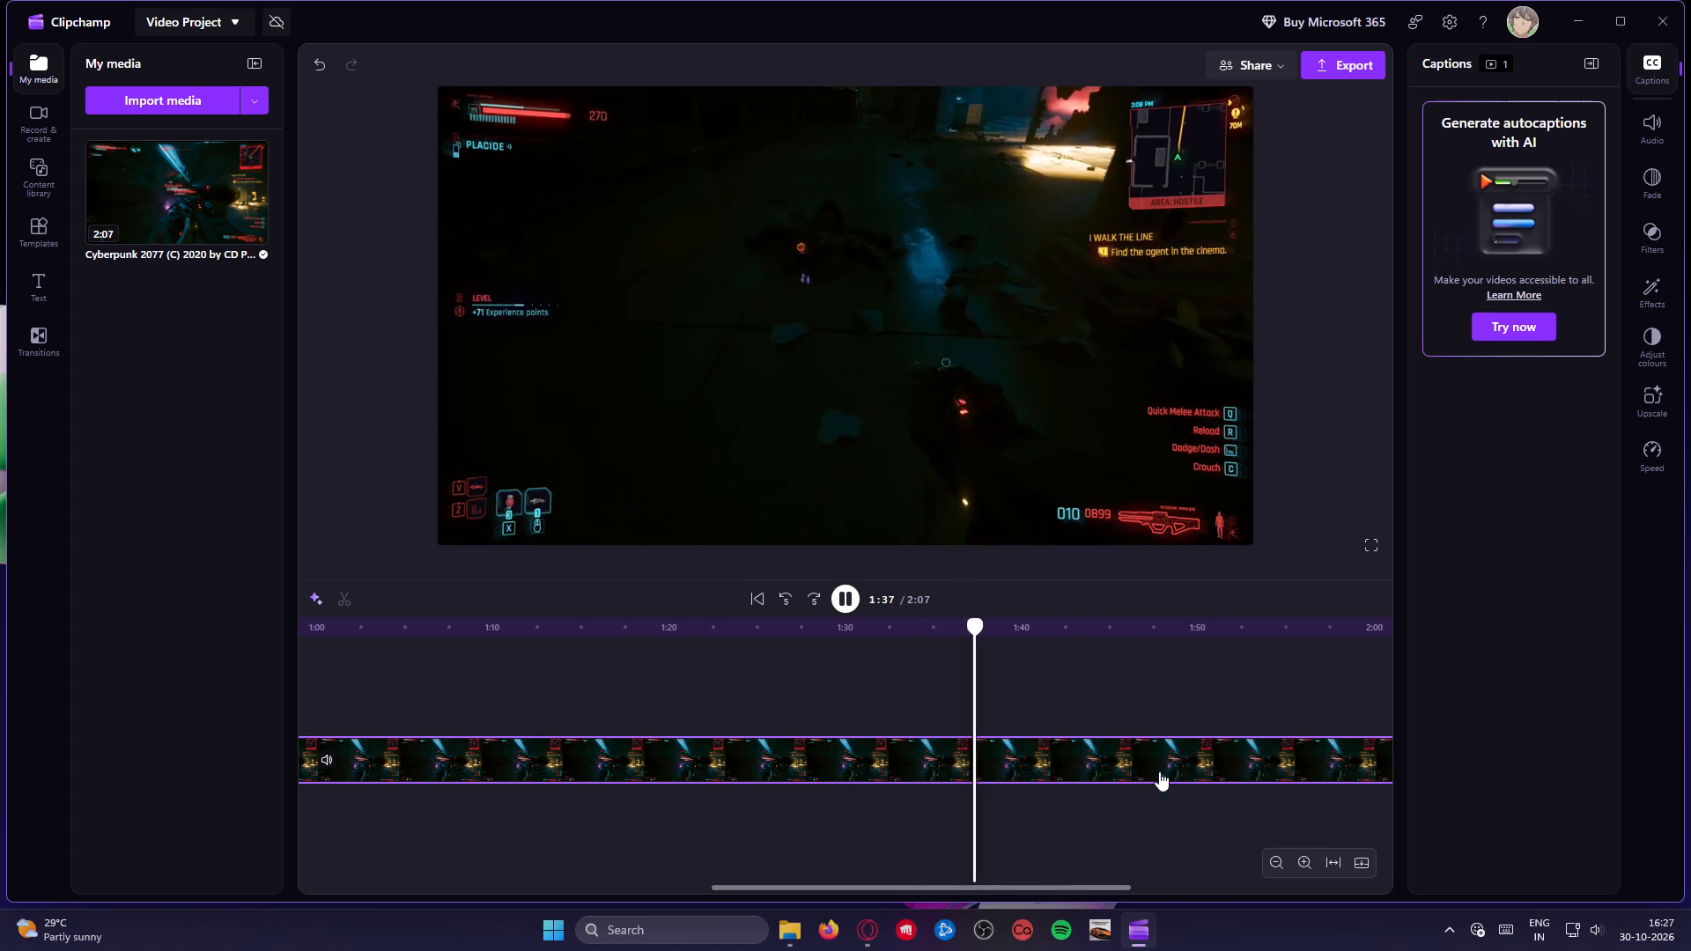
pyautogui.moveTo(1053, 892); pyautogui.dragTo(1096, 870)
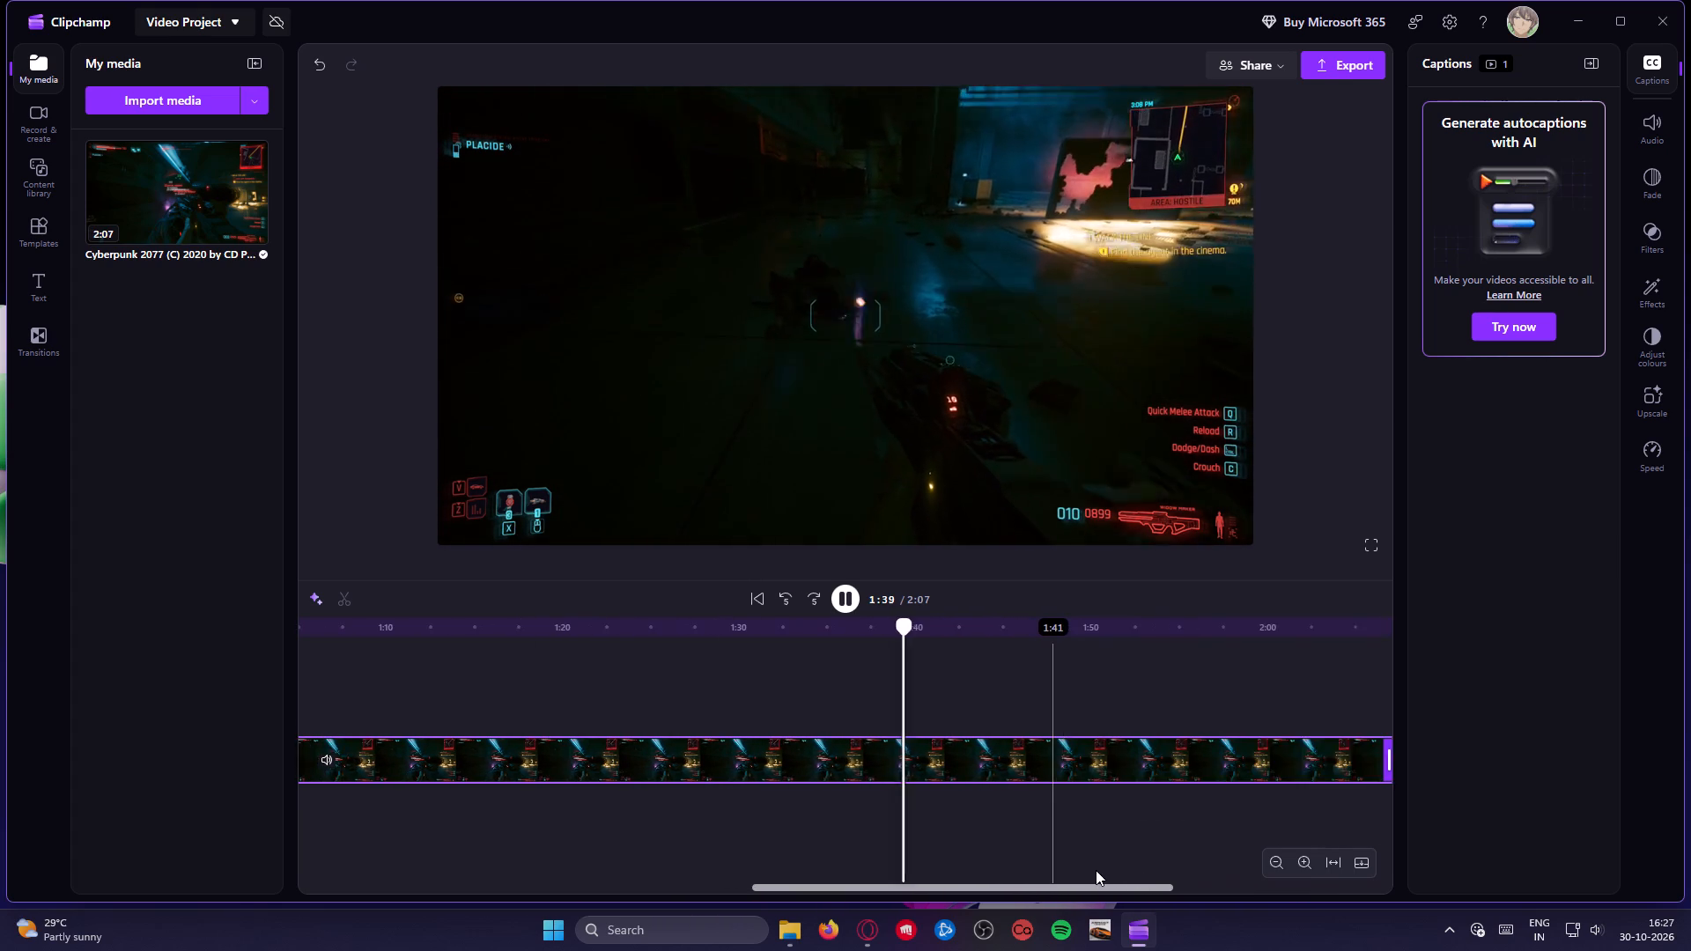
pyautogui.moveTo(1096, 870); pyautogui.dragTo(1145, 872)
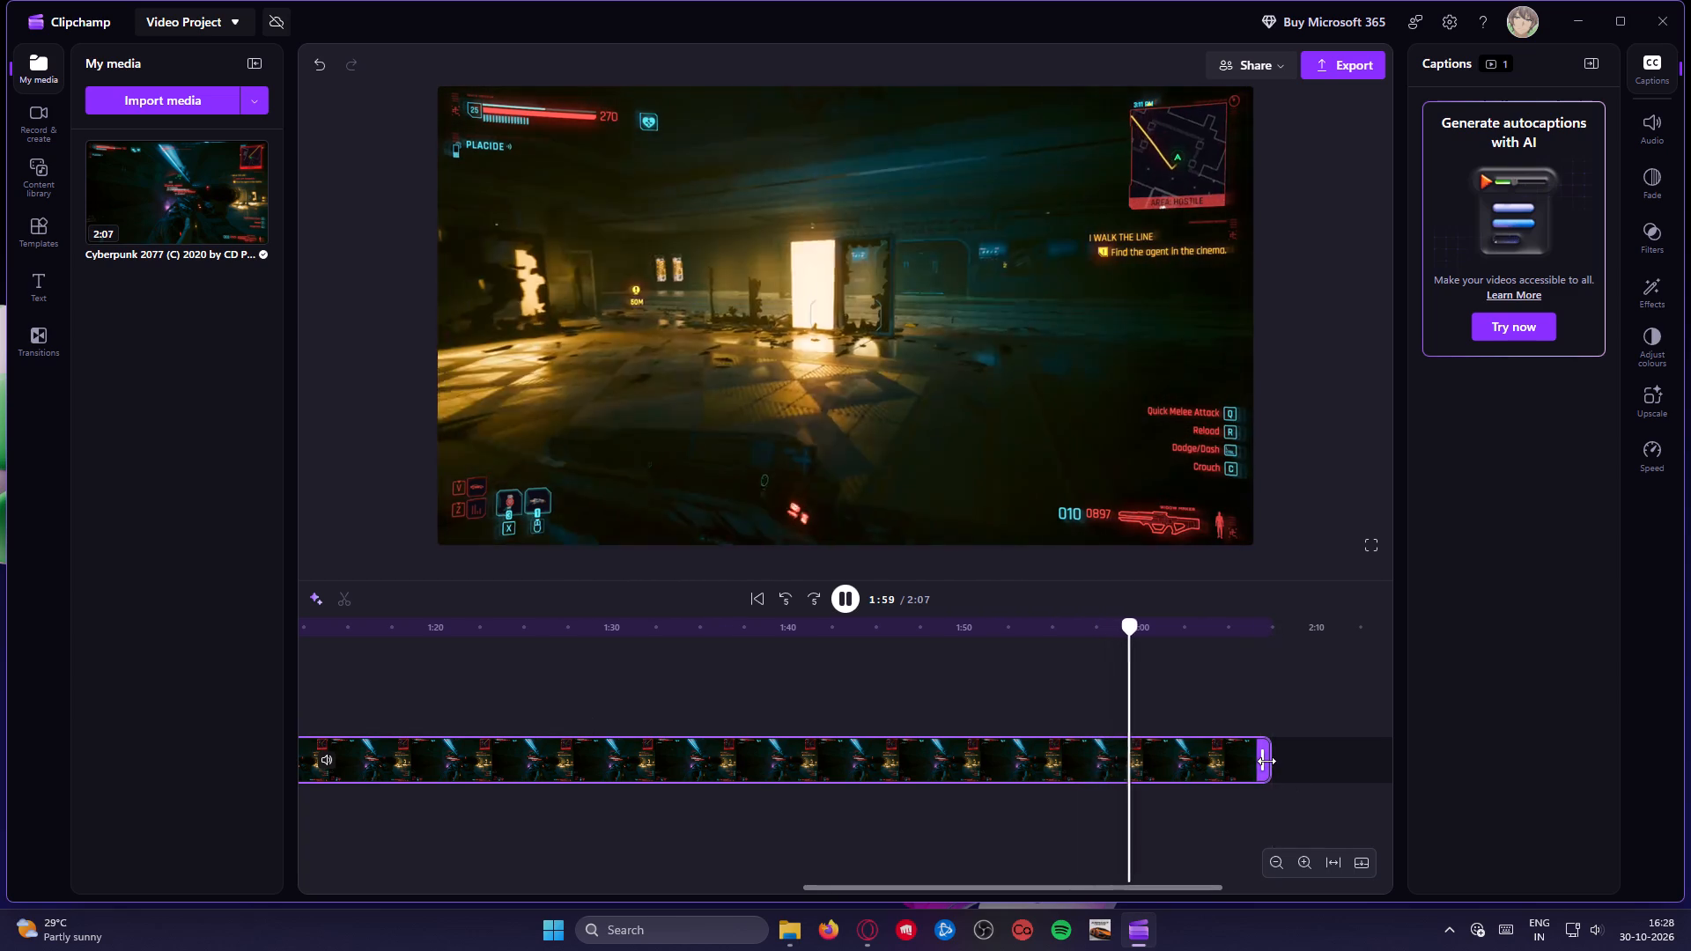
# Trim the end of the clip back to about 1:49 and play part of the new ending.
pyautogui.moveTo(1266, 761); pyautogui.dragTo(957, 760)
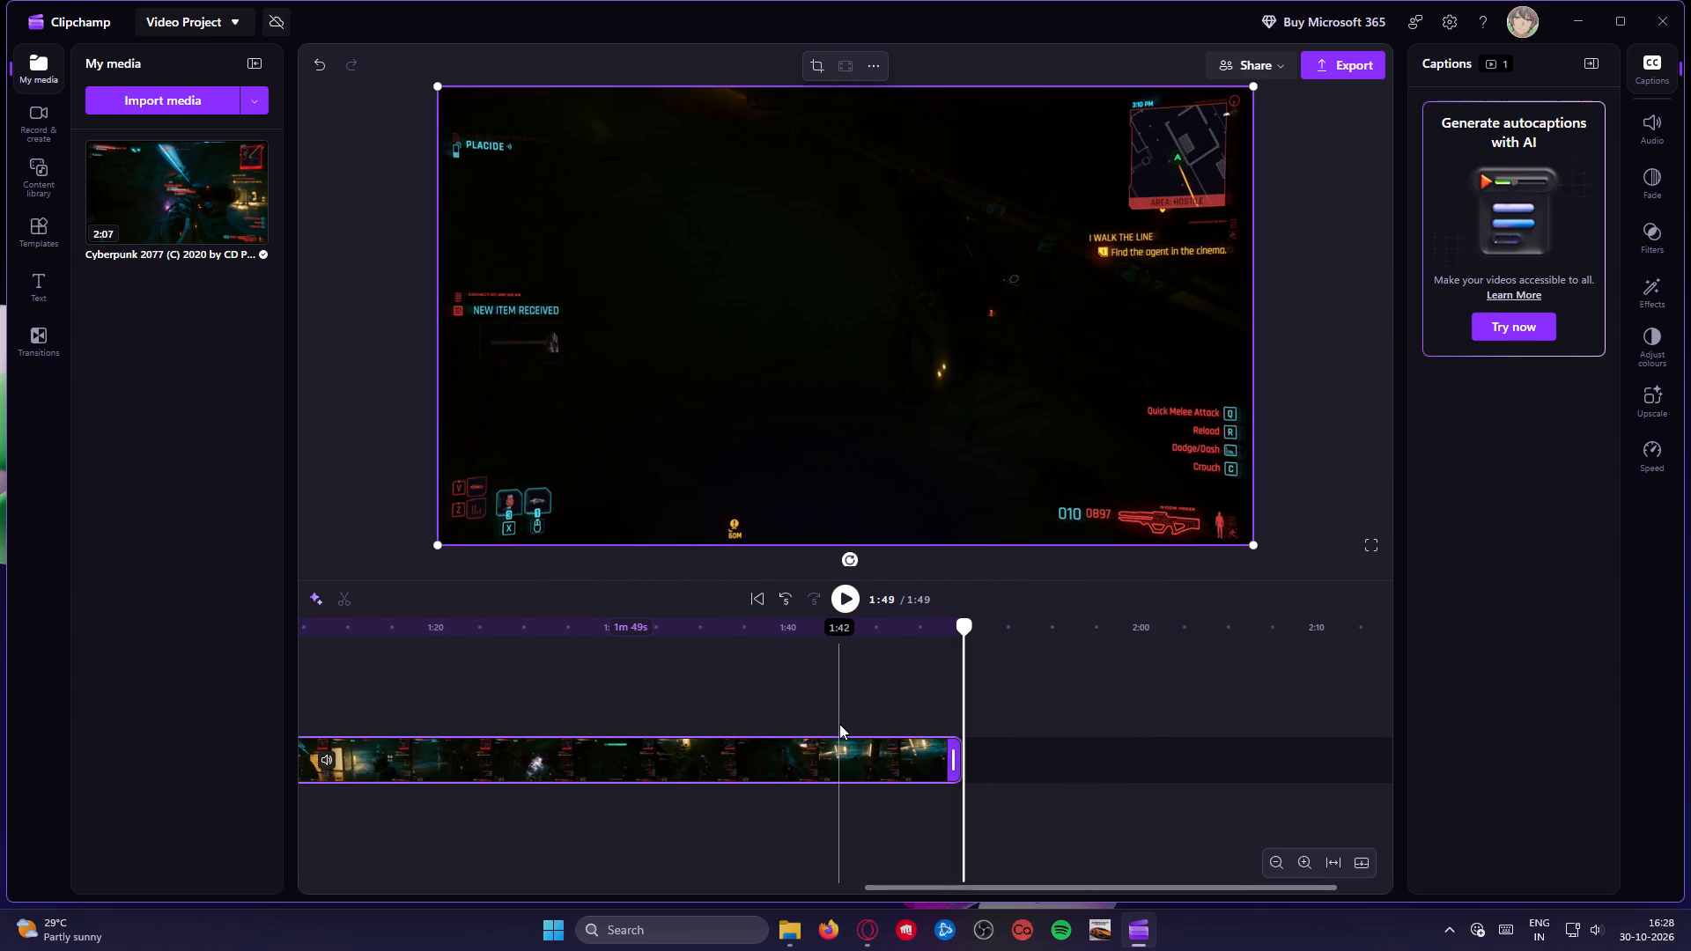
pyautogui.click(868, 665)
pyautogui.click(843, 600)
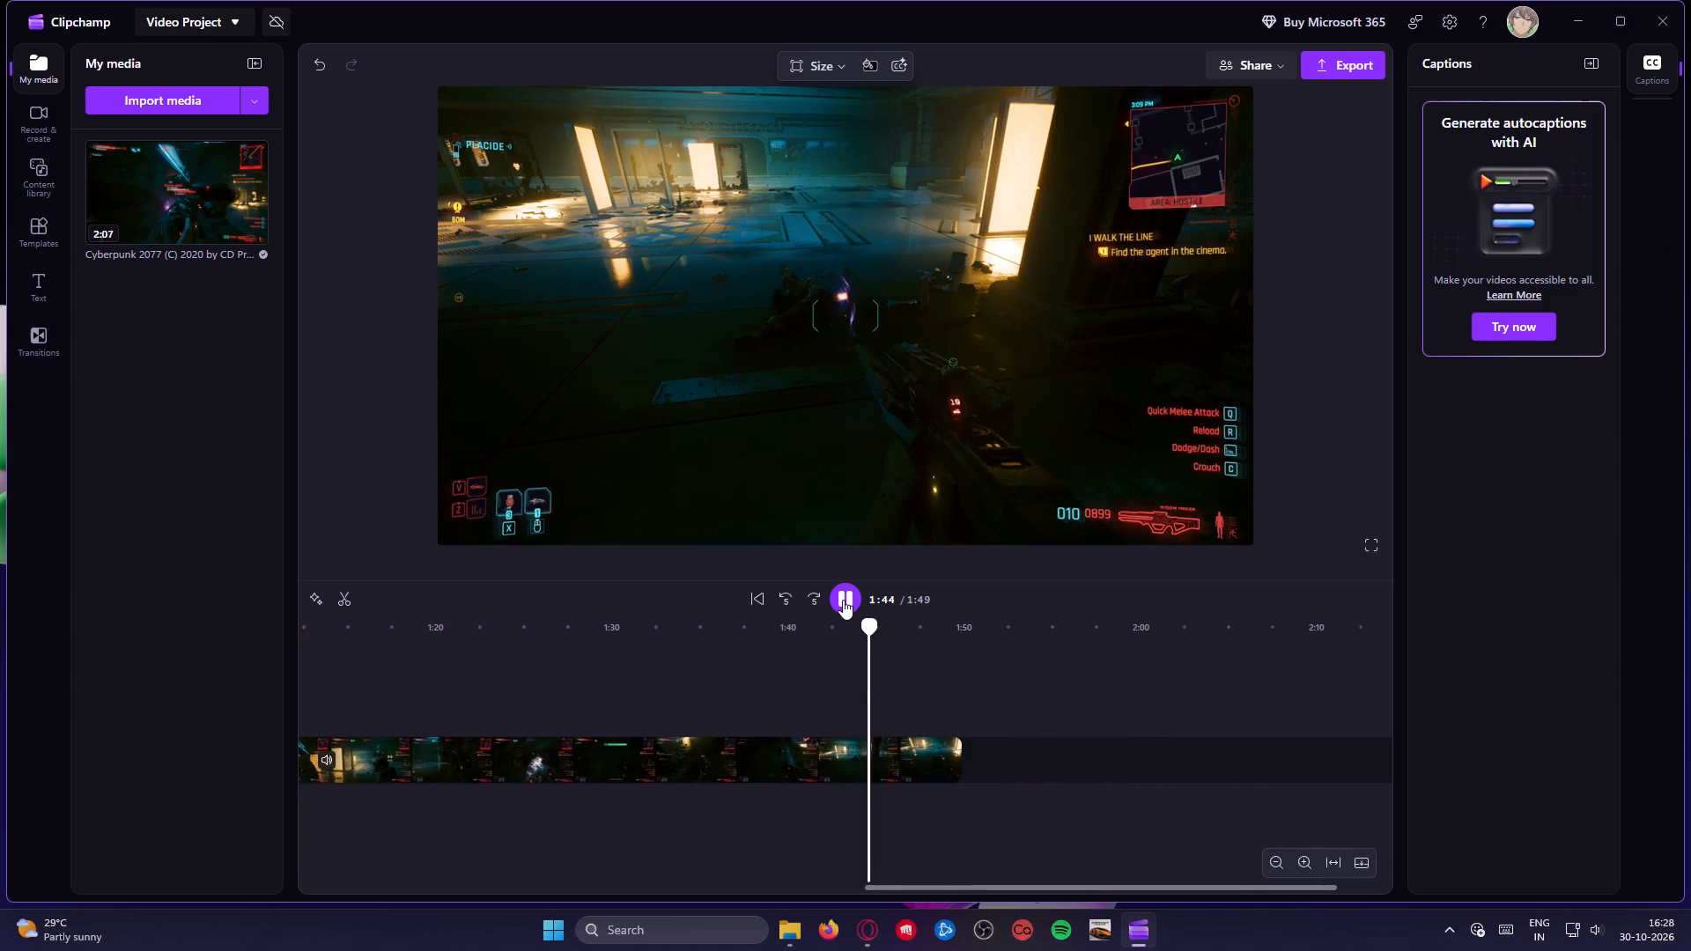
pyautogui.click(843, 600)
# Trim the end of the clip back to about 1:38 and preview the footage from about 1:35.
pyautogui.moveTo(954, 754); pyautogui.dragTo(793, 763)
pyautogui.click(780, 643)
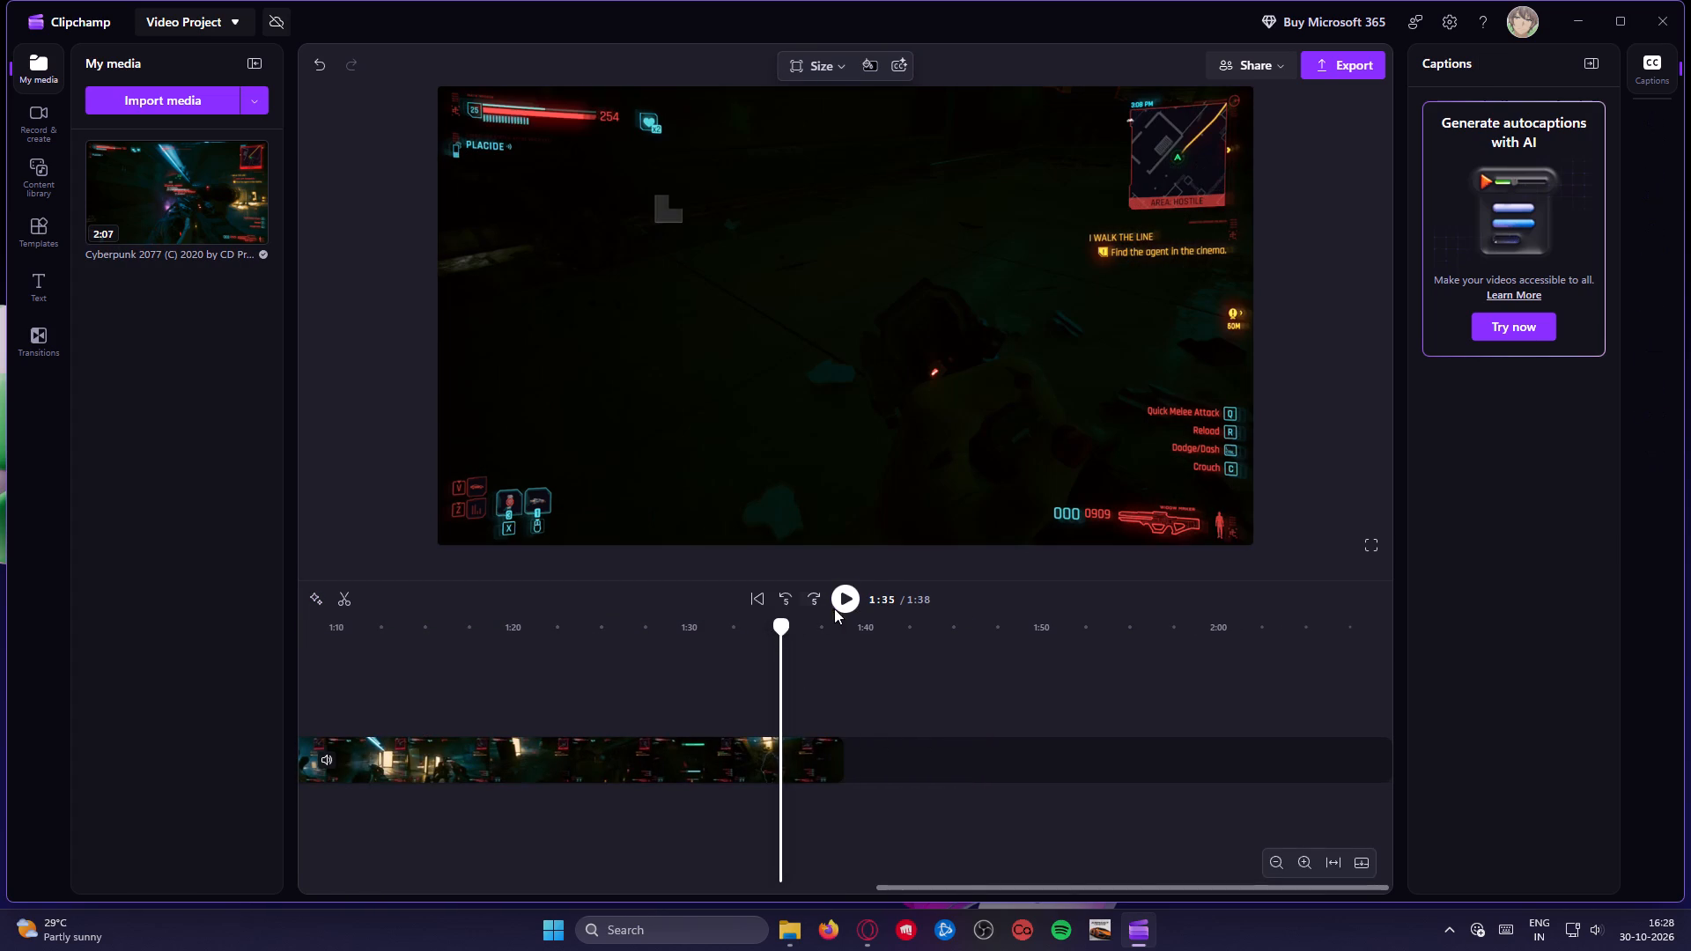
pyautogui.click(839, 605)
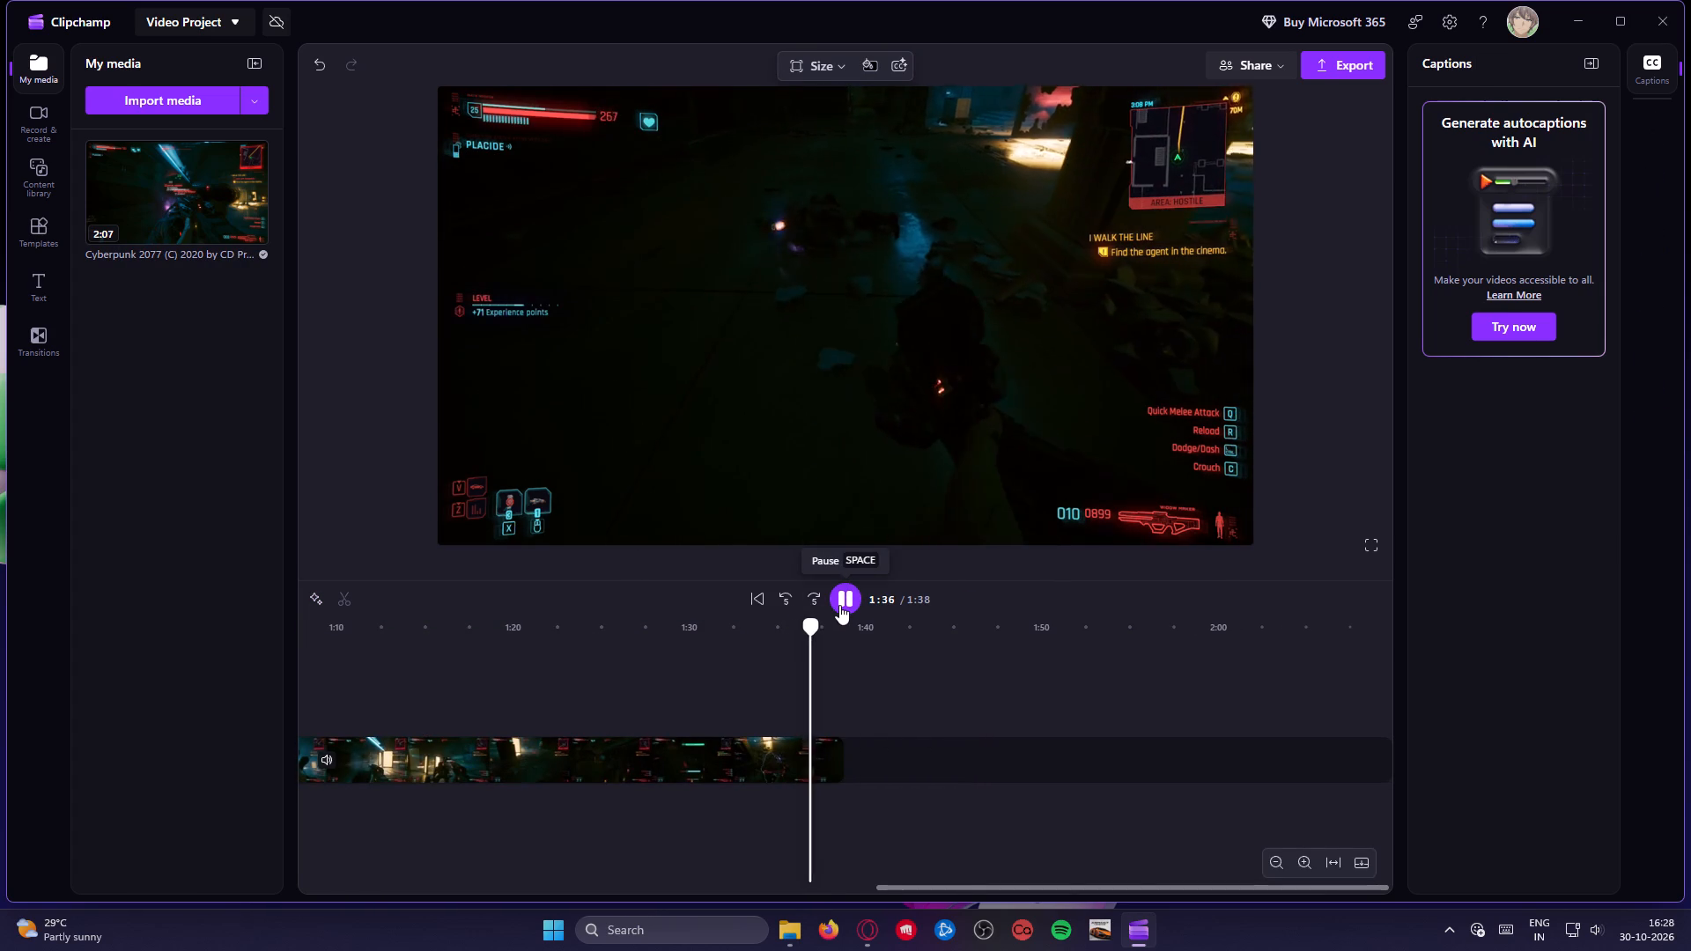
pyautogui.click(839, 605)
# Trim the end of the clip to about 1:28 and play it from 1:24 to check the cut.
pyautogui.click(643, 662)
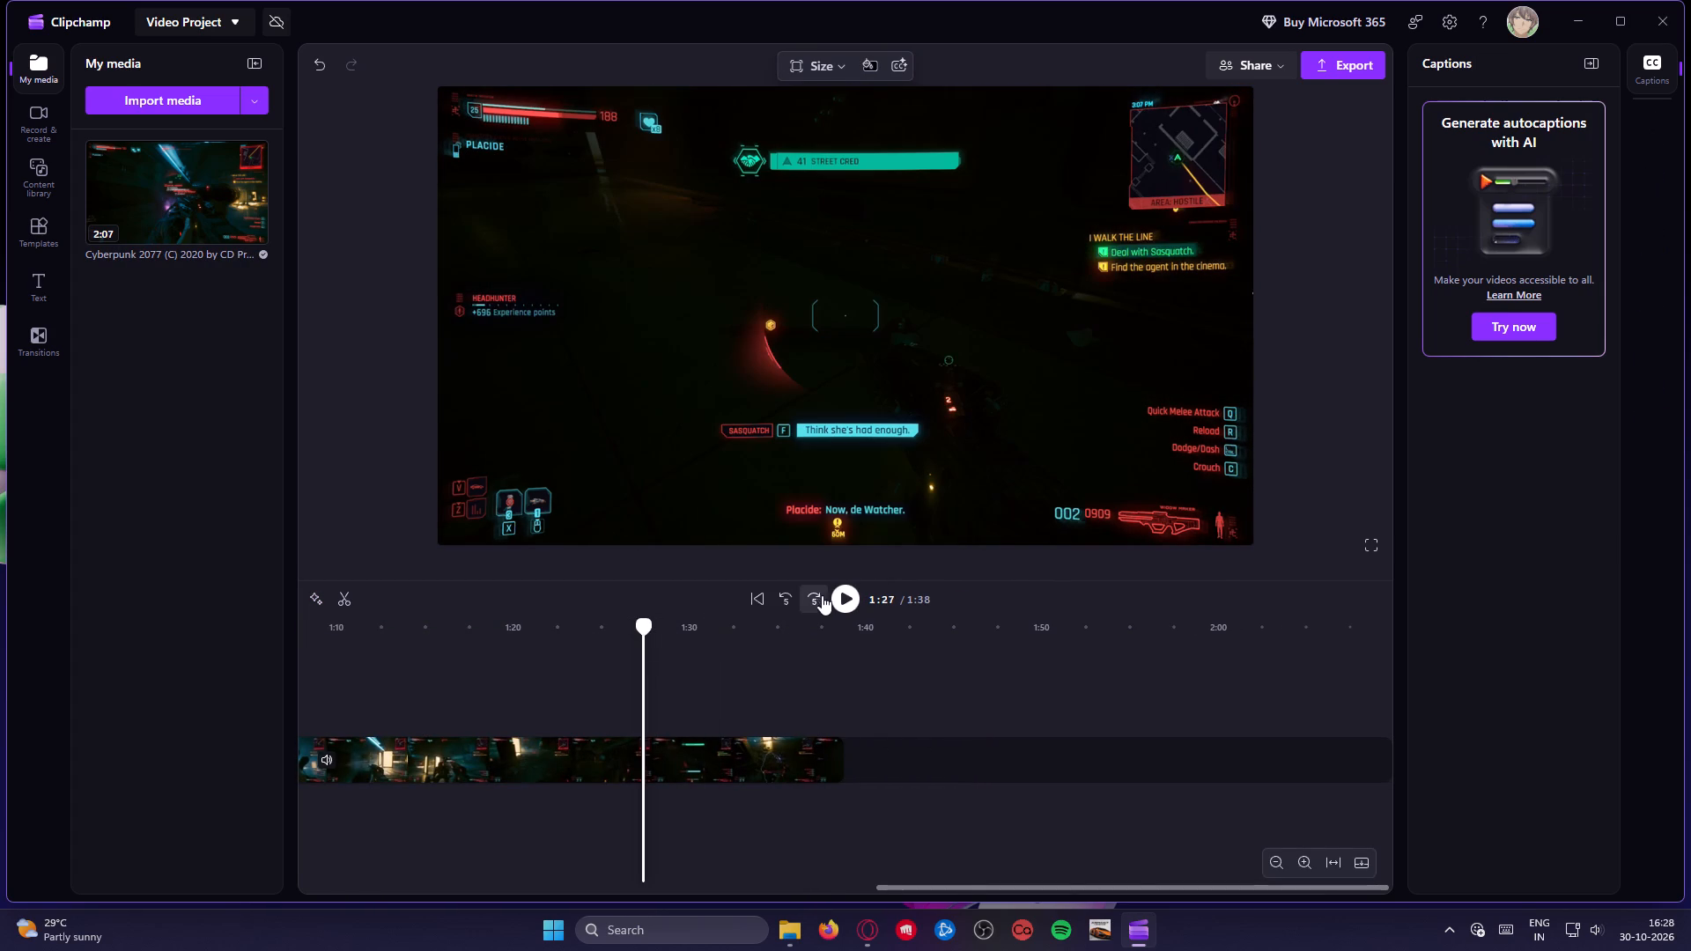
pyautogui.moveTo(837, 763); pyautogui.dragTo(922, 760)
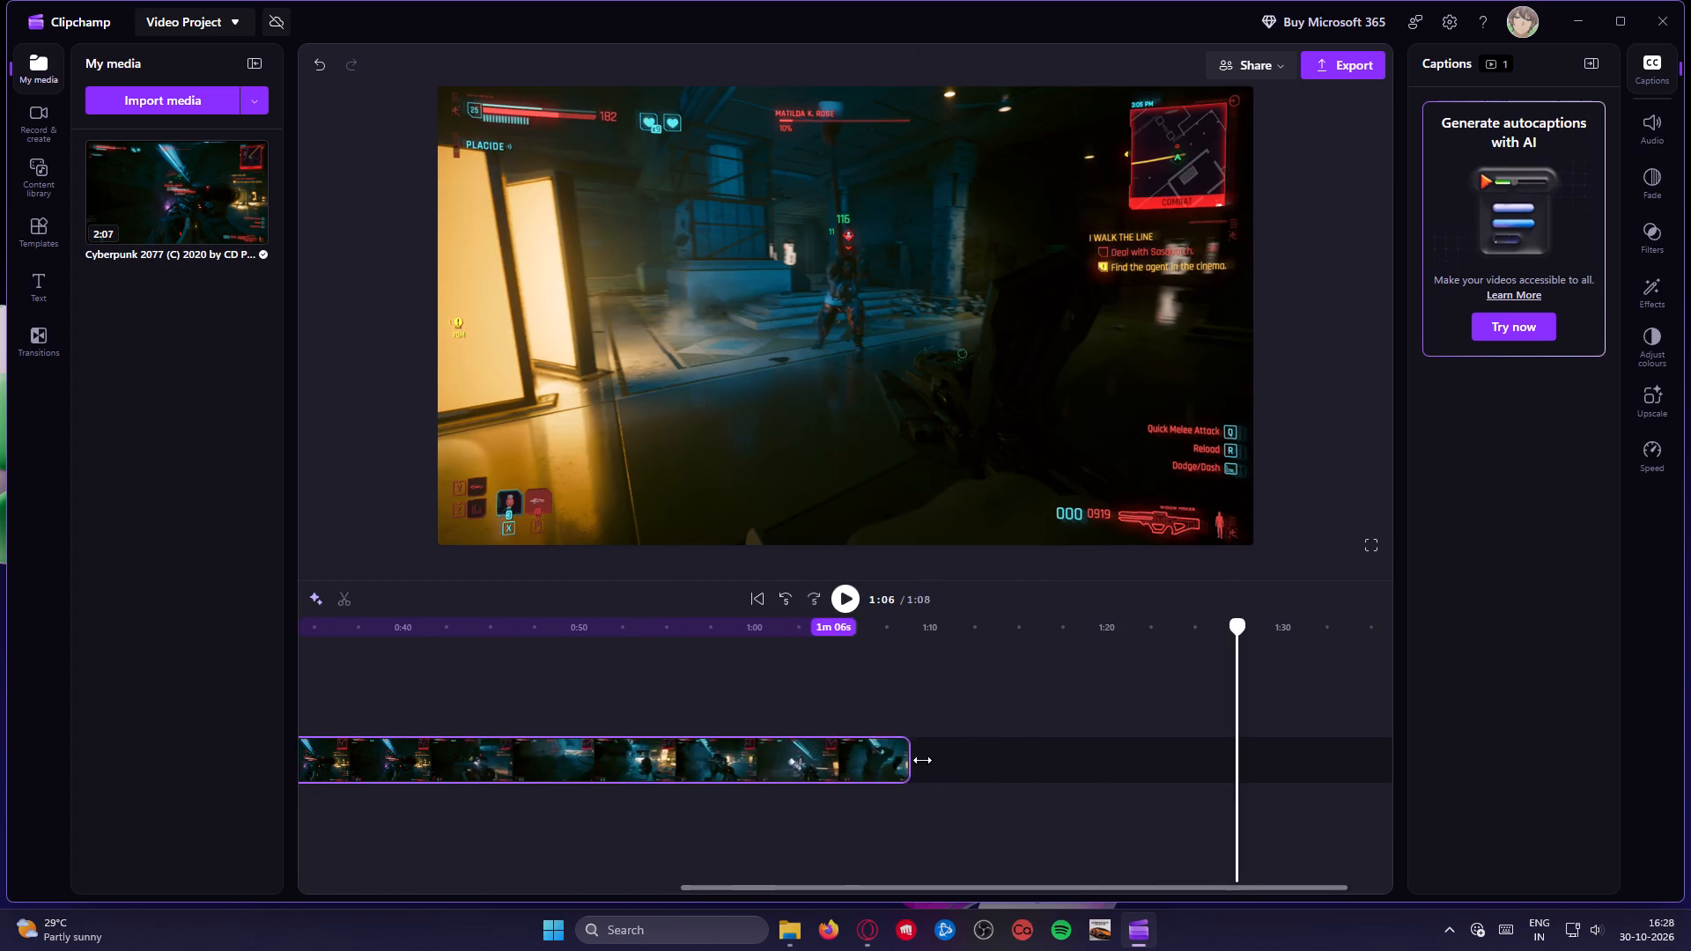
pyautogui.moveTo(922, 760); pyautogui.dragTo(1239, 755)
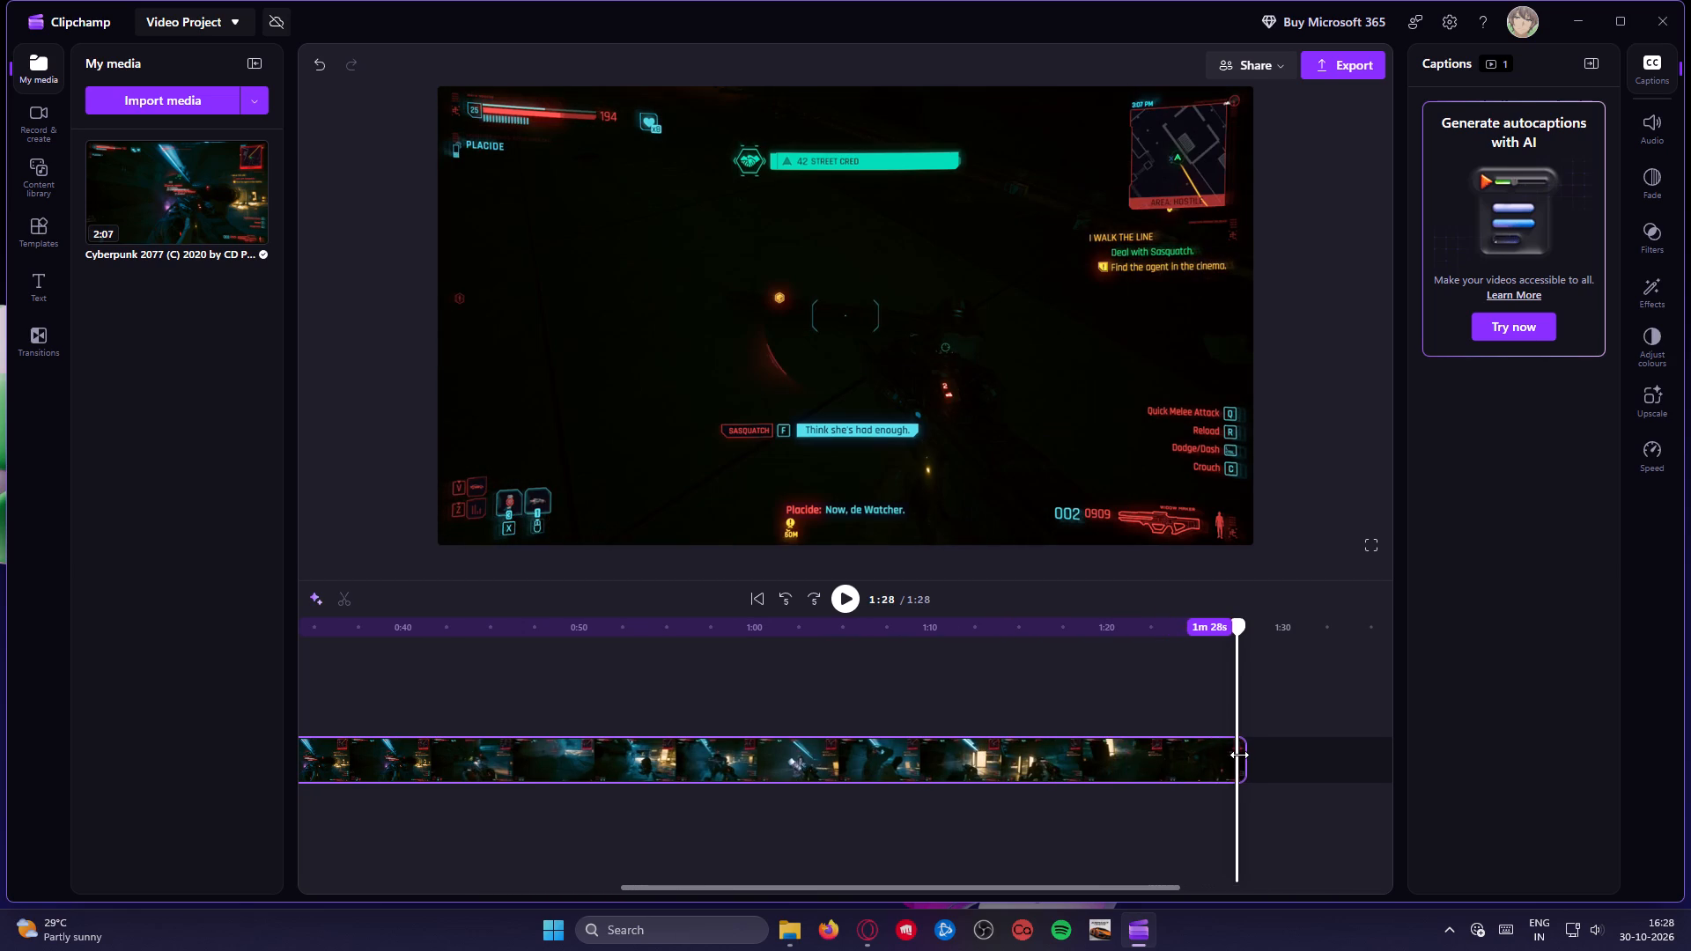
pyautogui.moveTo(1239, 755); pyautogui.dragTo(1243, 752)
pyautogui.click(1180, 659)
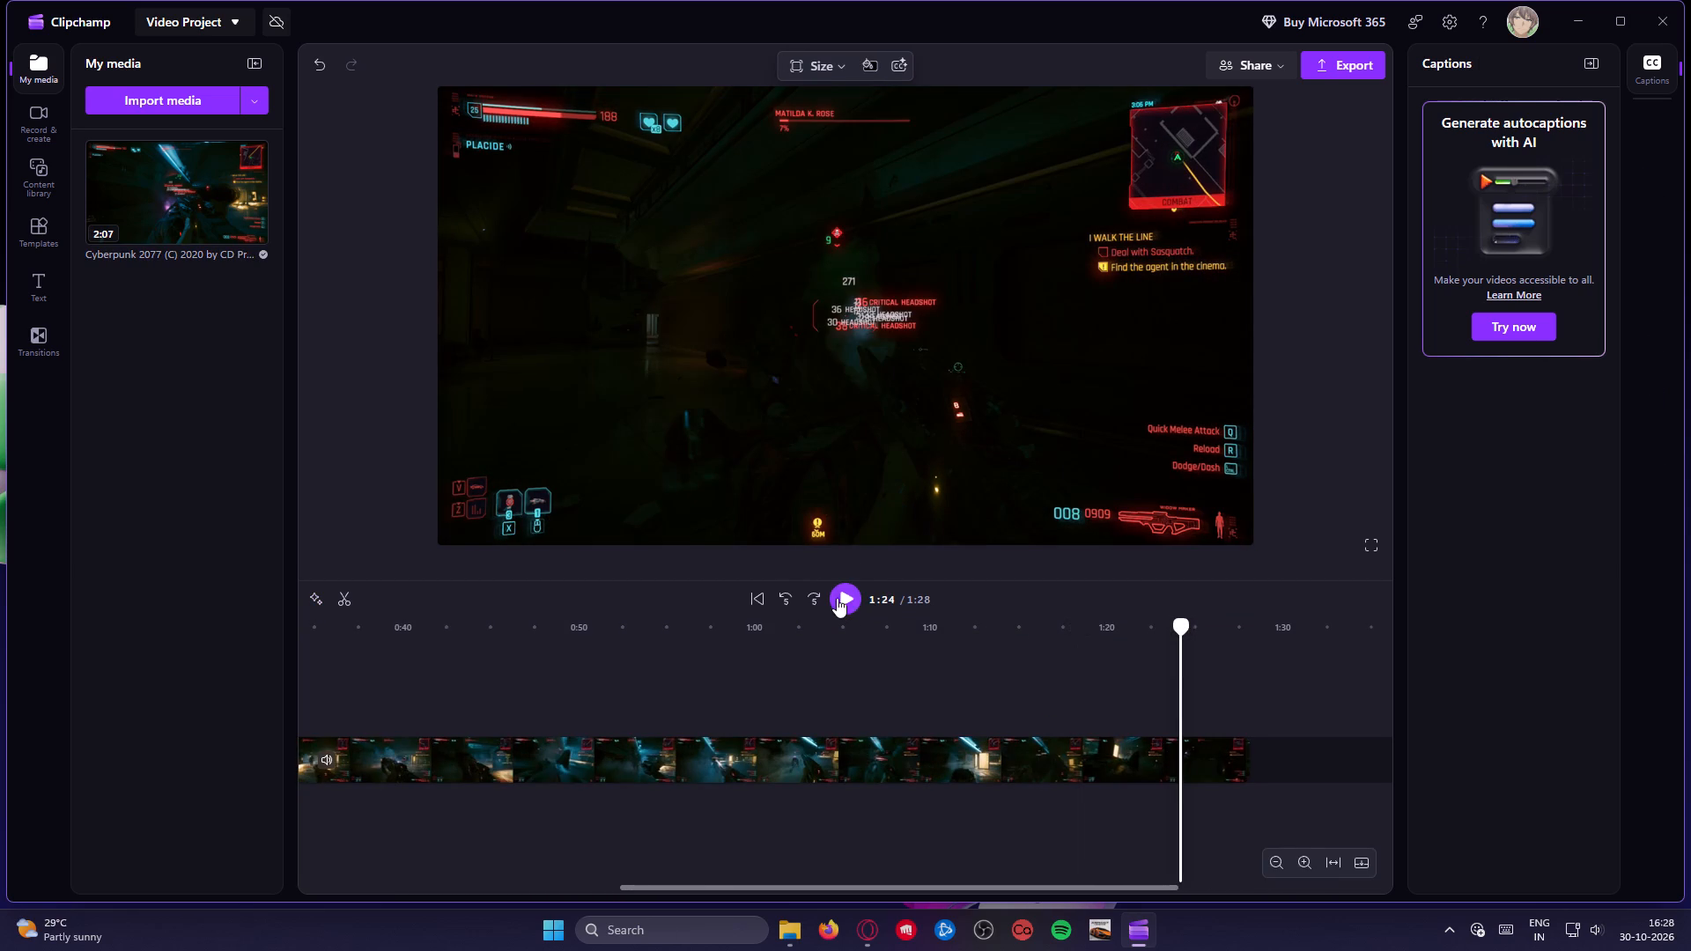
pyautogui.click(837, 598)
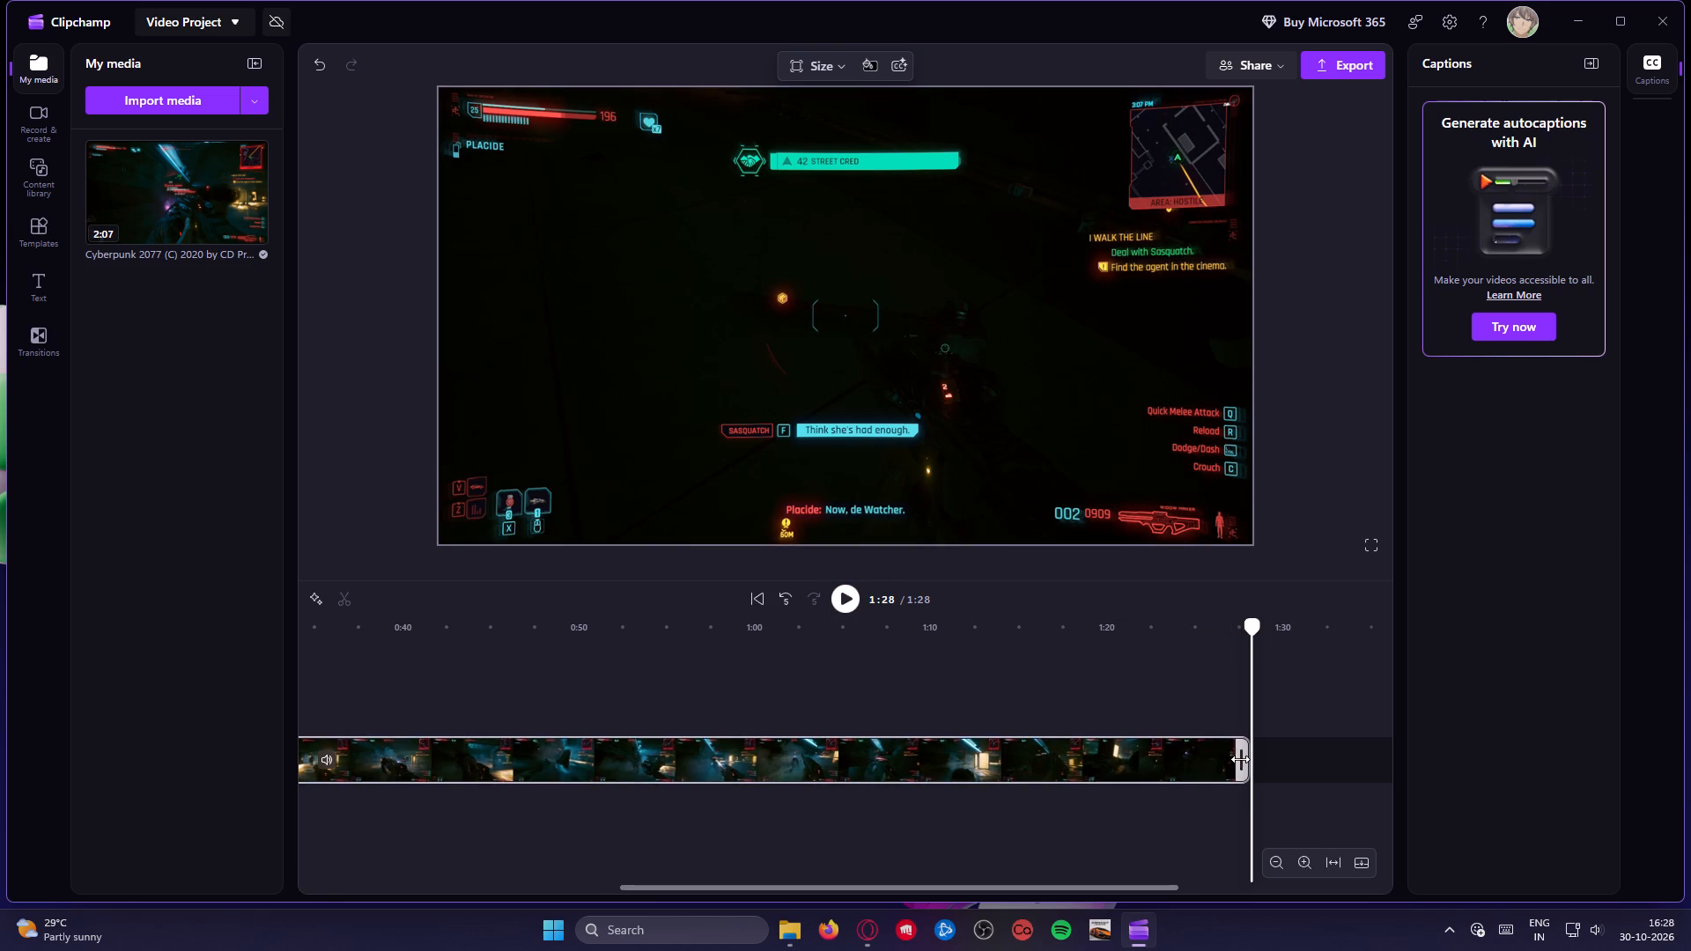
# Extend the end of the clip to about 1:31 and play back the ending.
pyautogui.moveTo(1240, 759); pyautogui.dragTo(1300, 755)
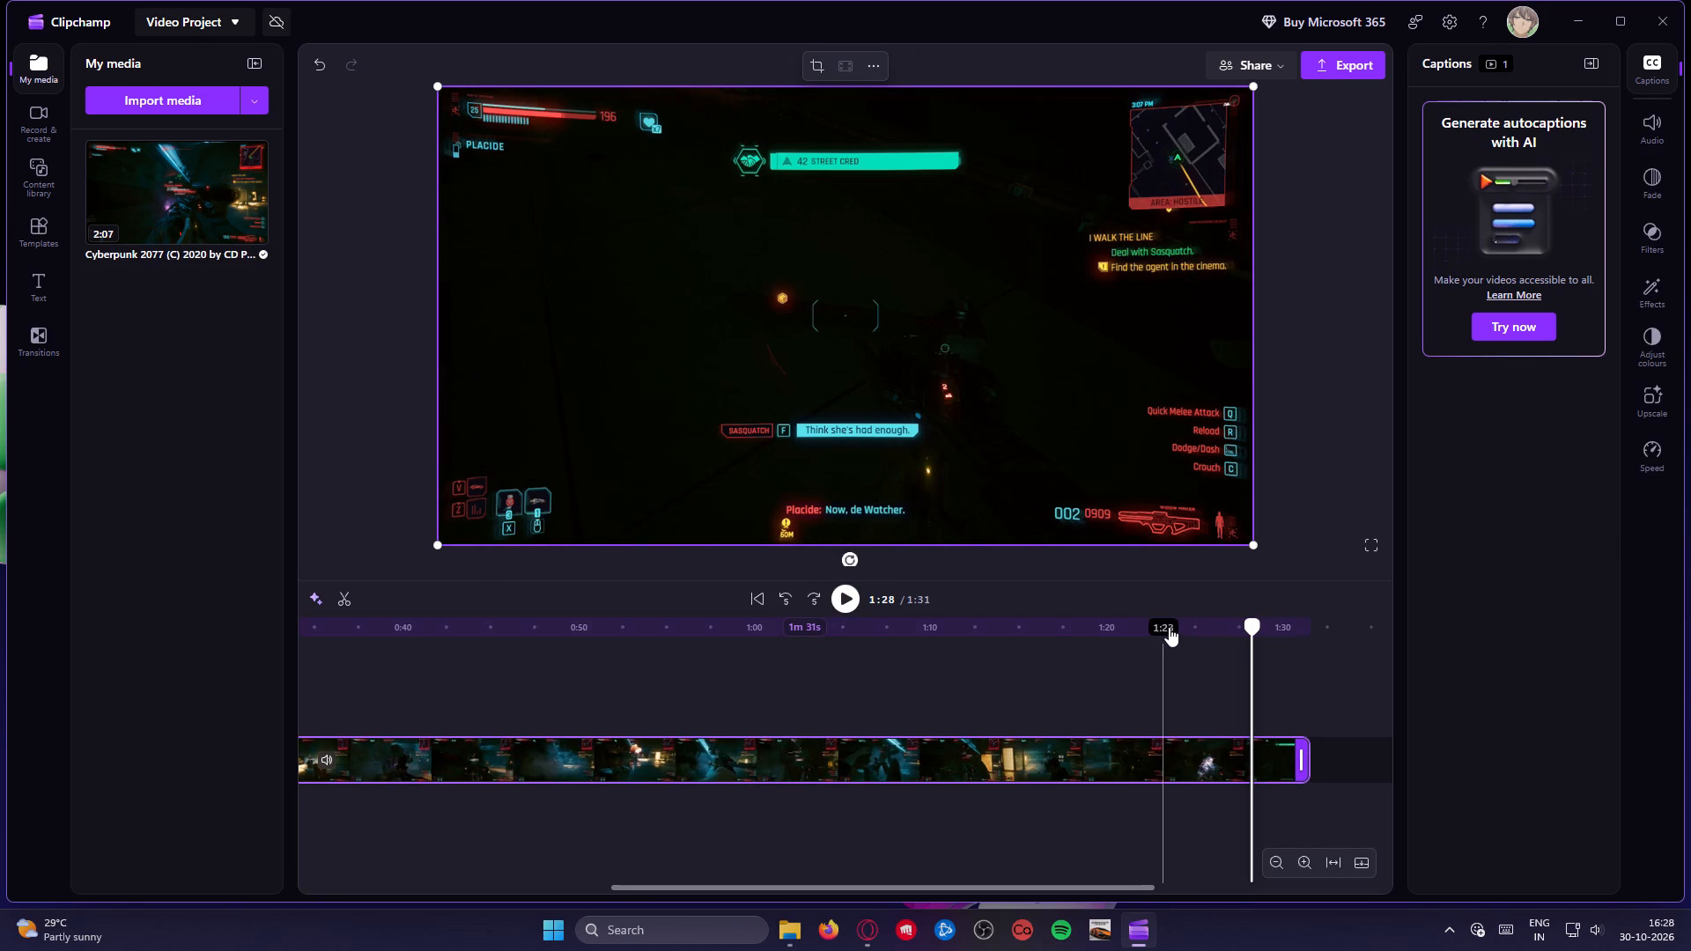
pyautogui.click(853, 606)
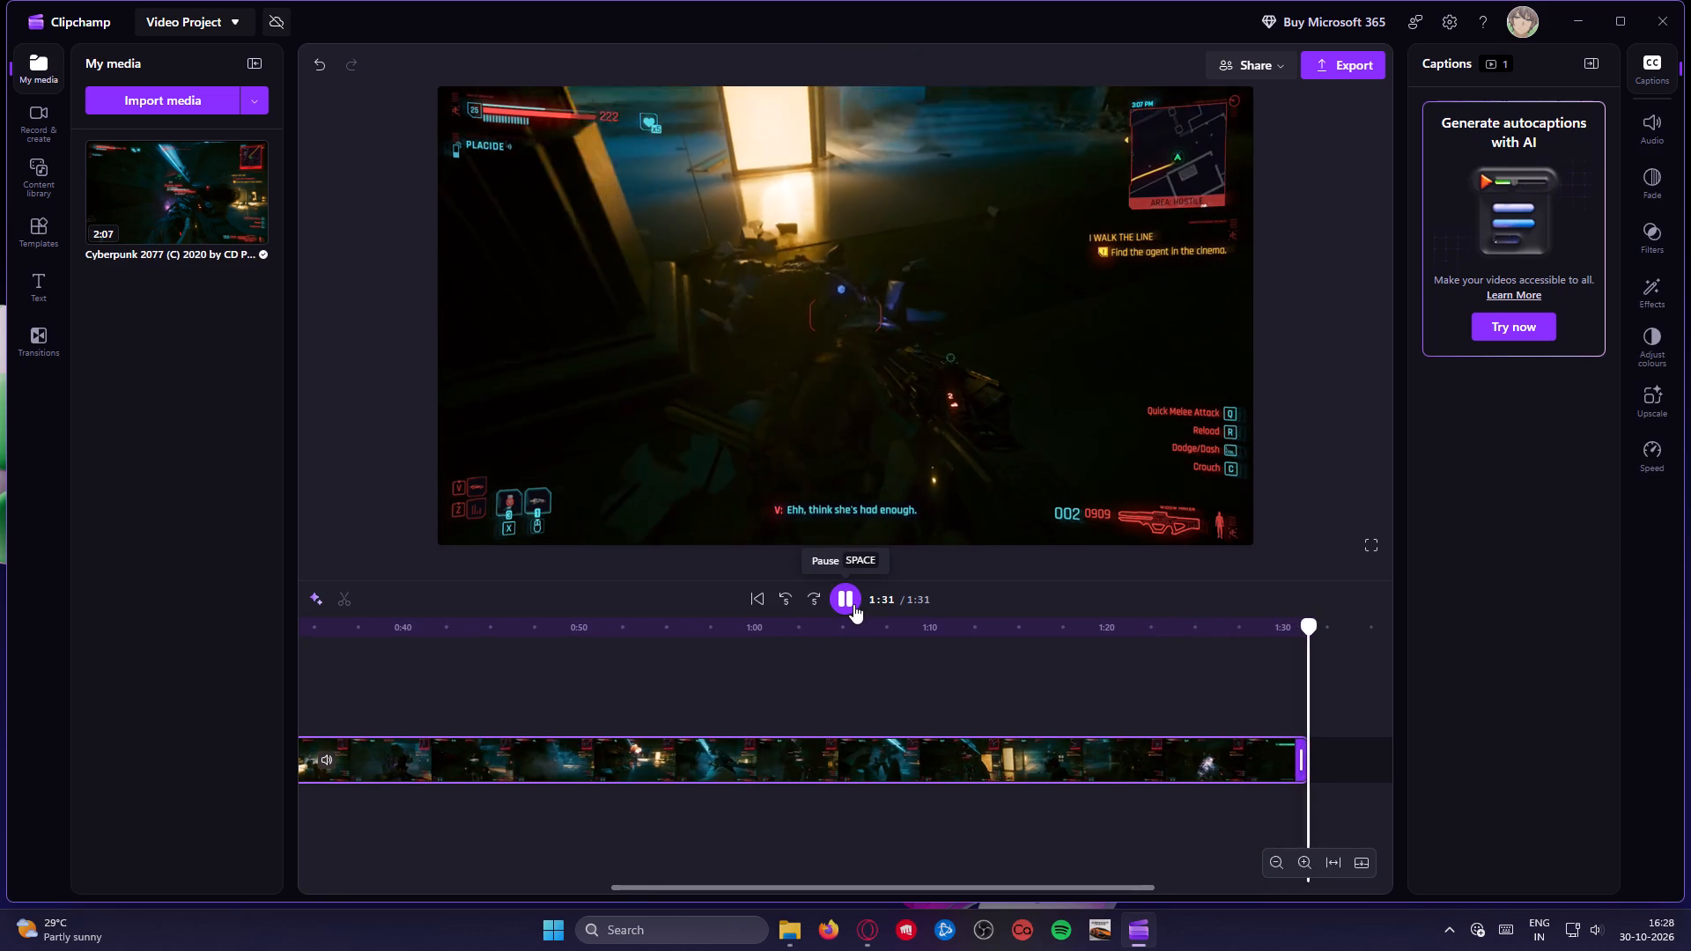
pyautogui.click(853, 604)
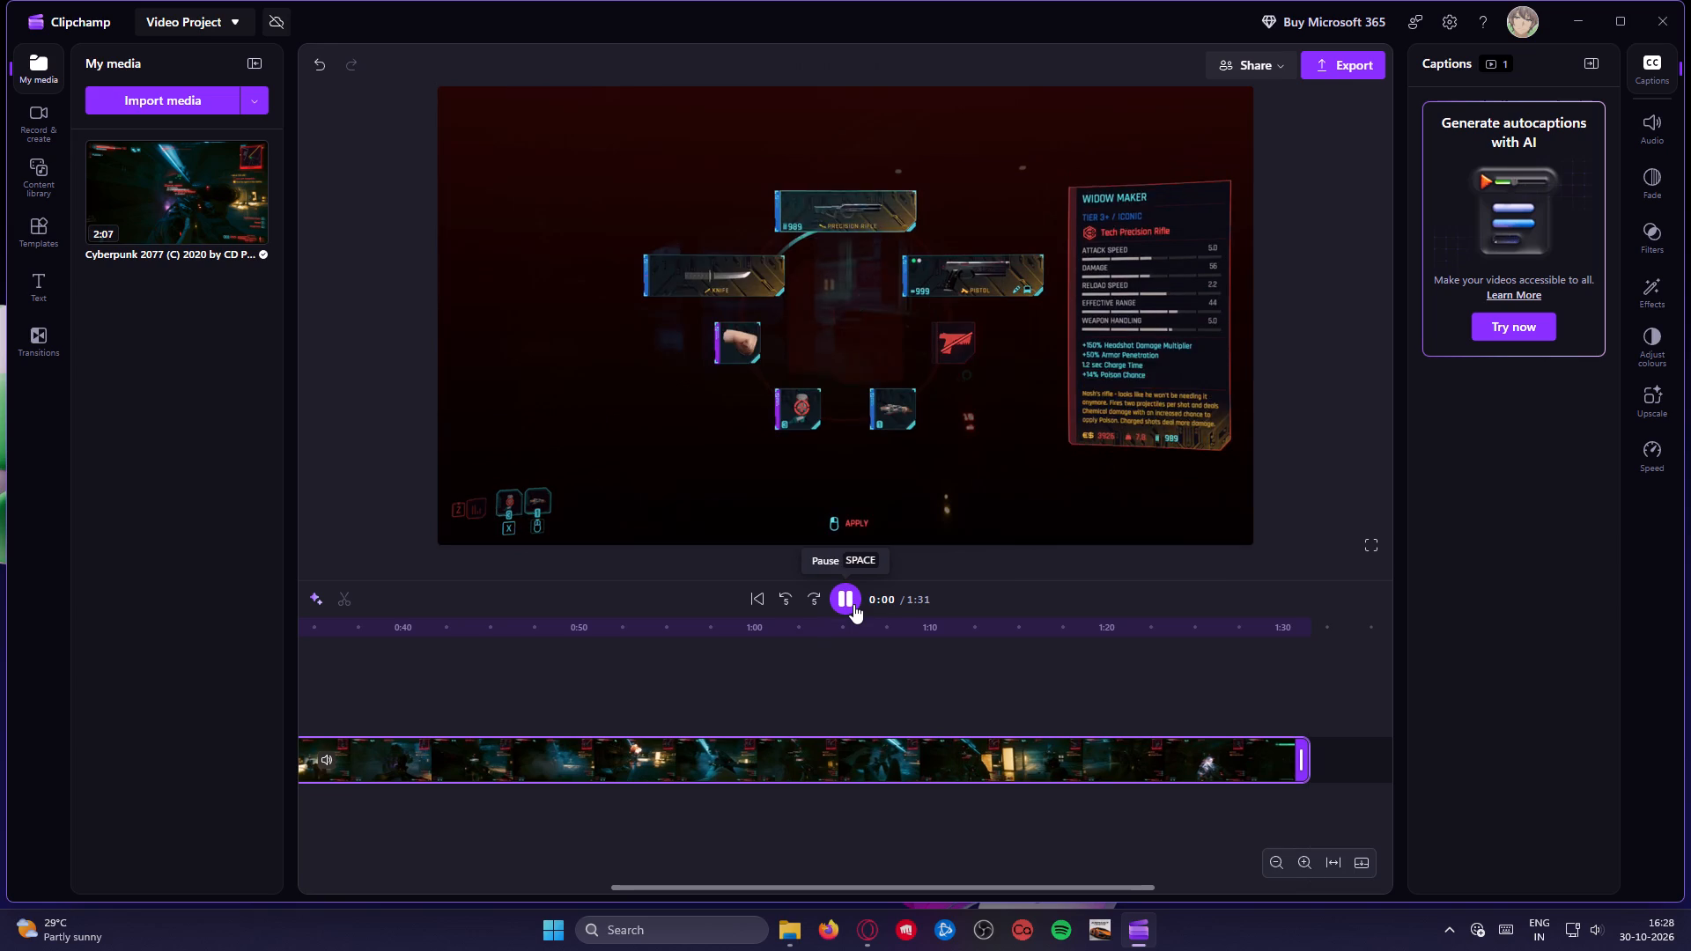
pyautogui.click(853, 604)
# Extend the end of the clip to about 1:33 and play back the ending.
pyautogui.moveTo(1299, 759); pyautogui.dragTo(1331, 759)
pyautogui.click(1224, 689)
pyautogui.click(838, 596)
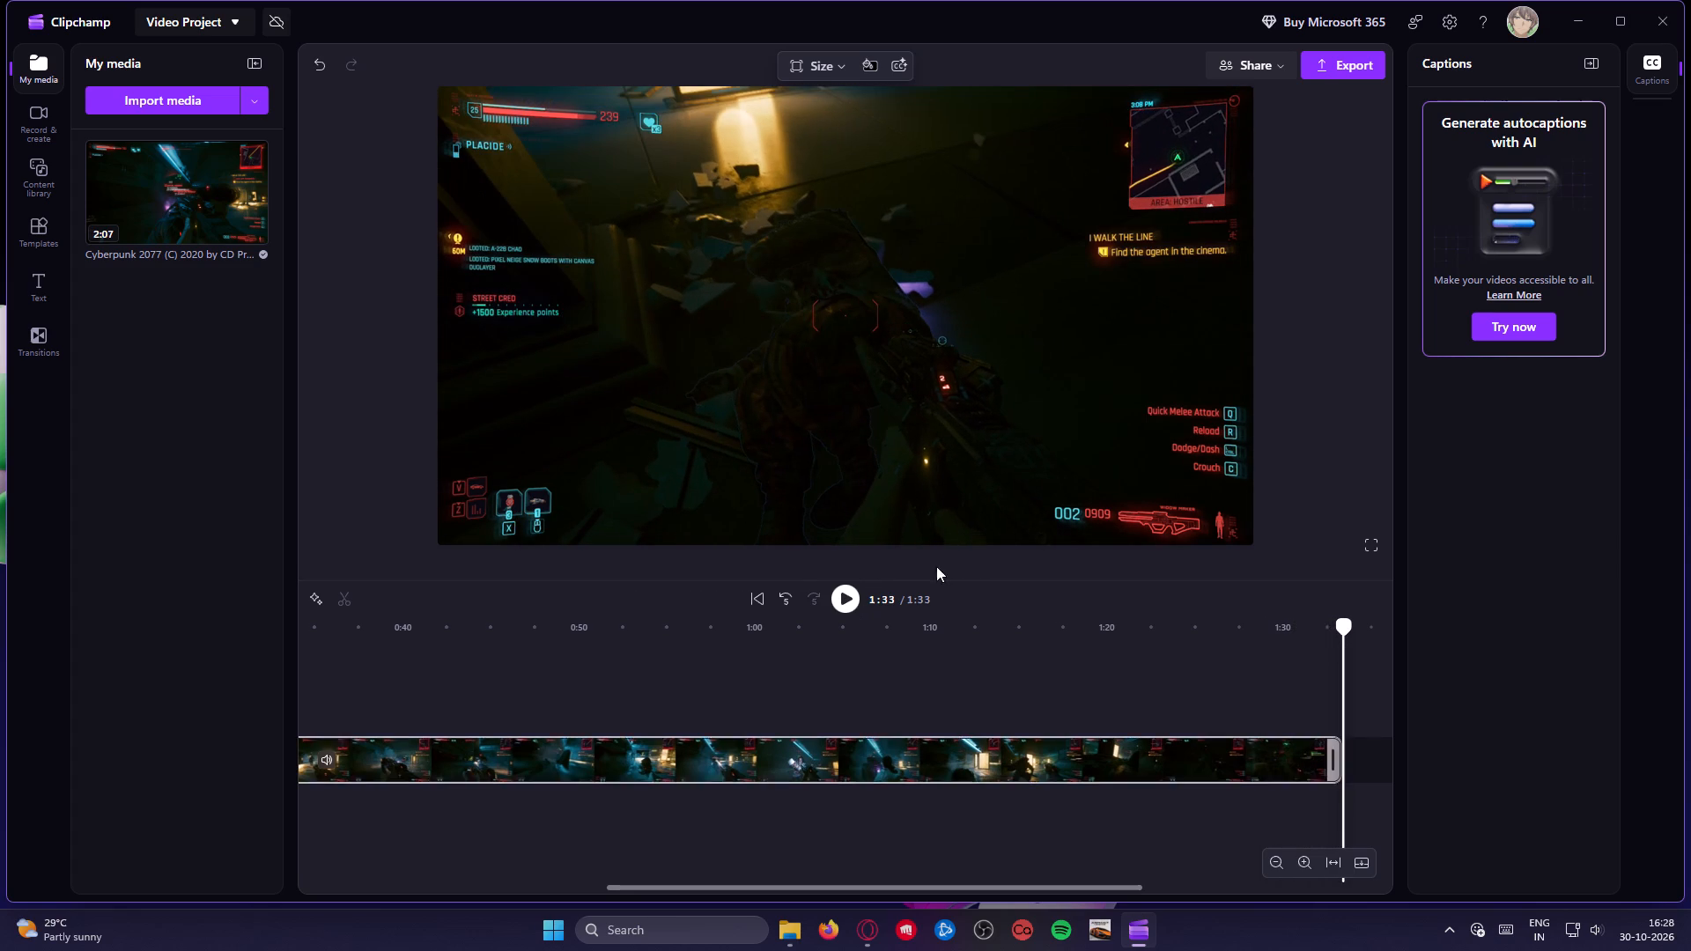
# Extend the end of the clip to about 1:36 and play it through to the new end point.
pyautogui.moveTo(1330, 763); pyautogui.dragTo(1366, 761)
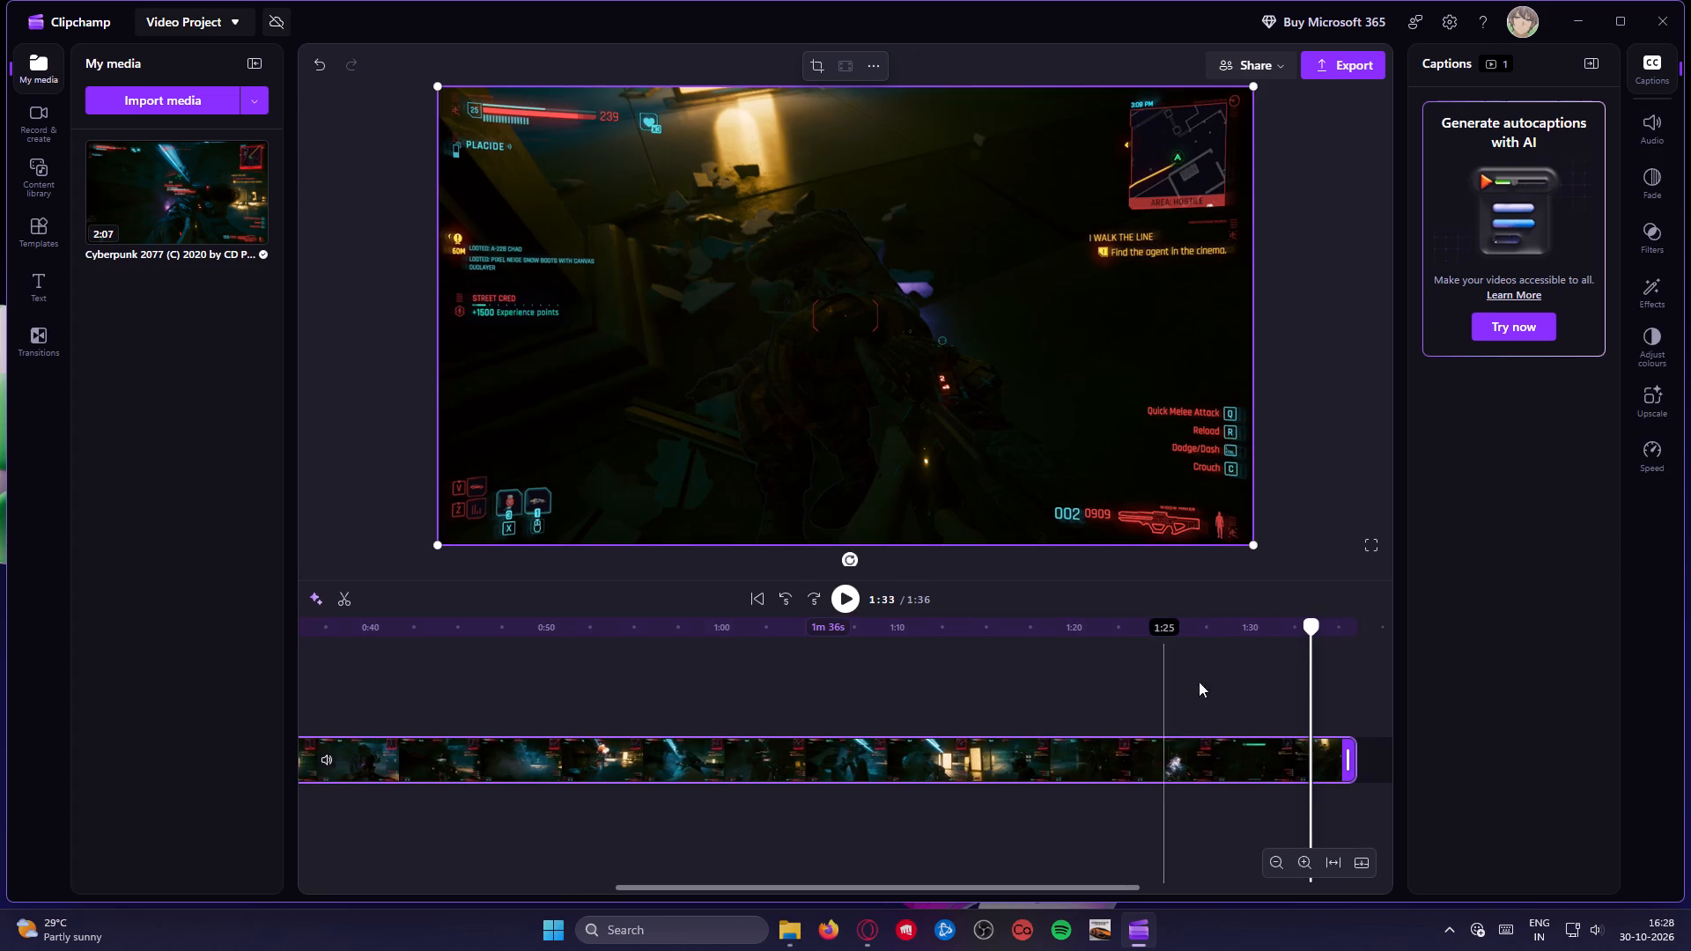
pyautogui.click(838, 602)
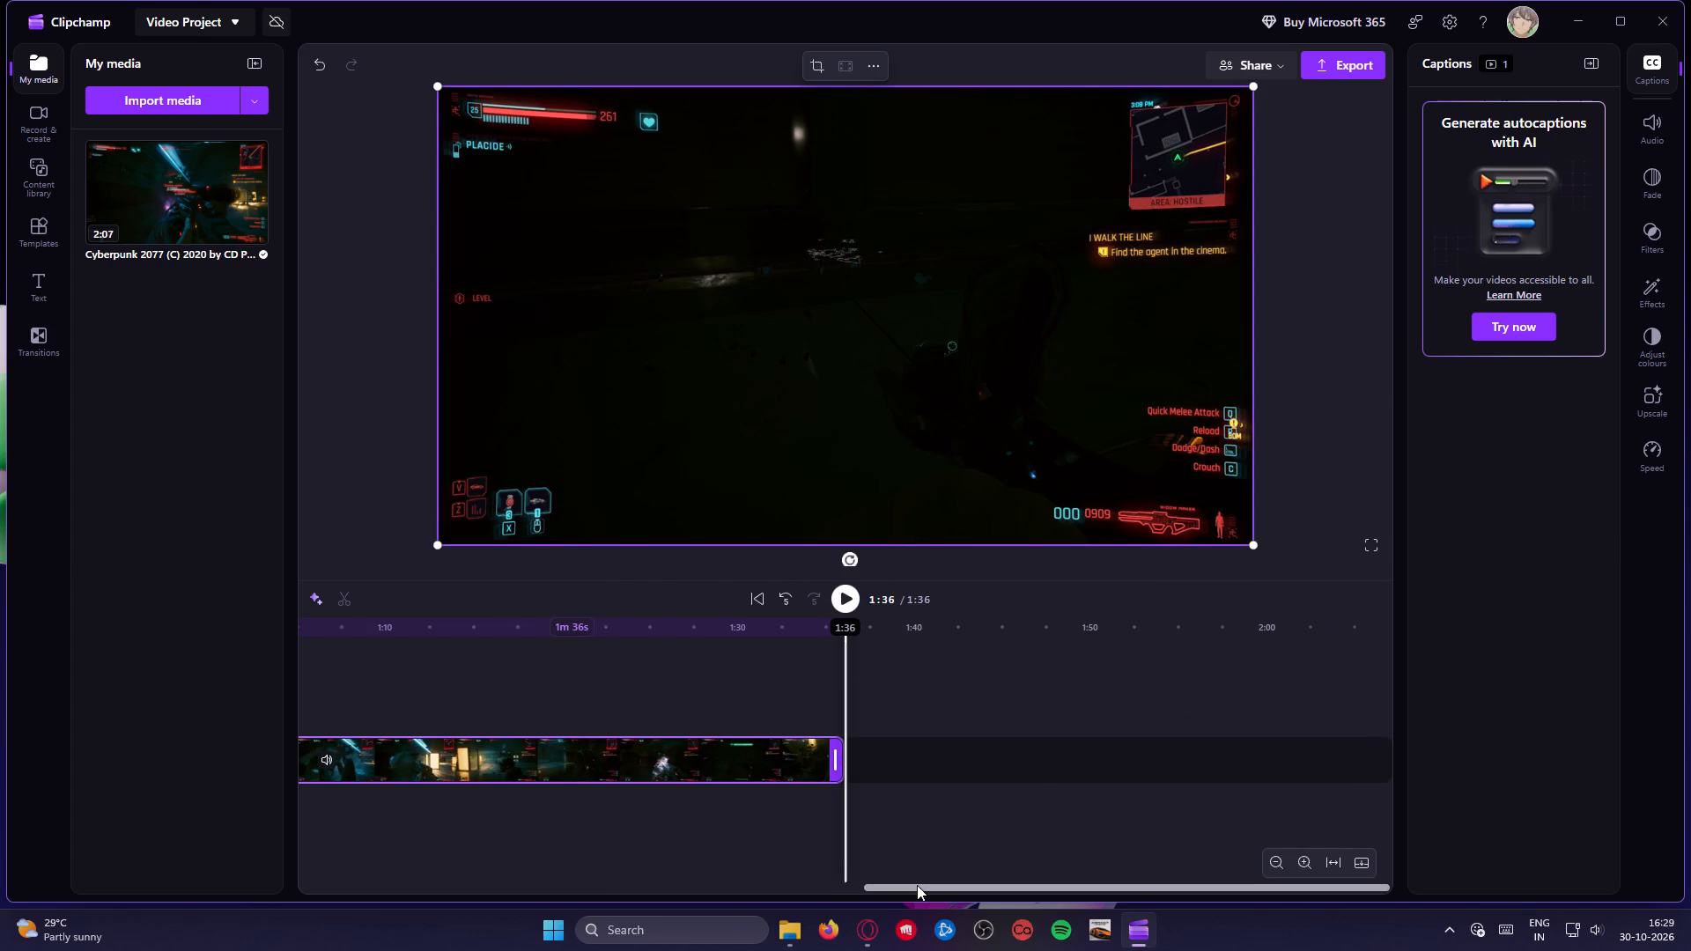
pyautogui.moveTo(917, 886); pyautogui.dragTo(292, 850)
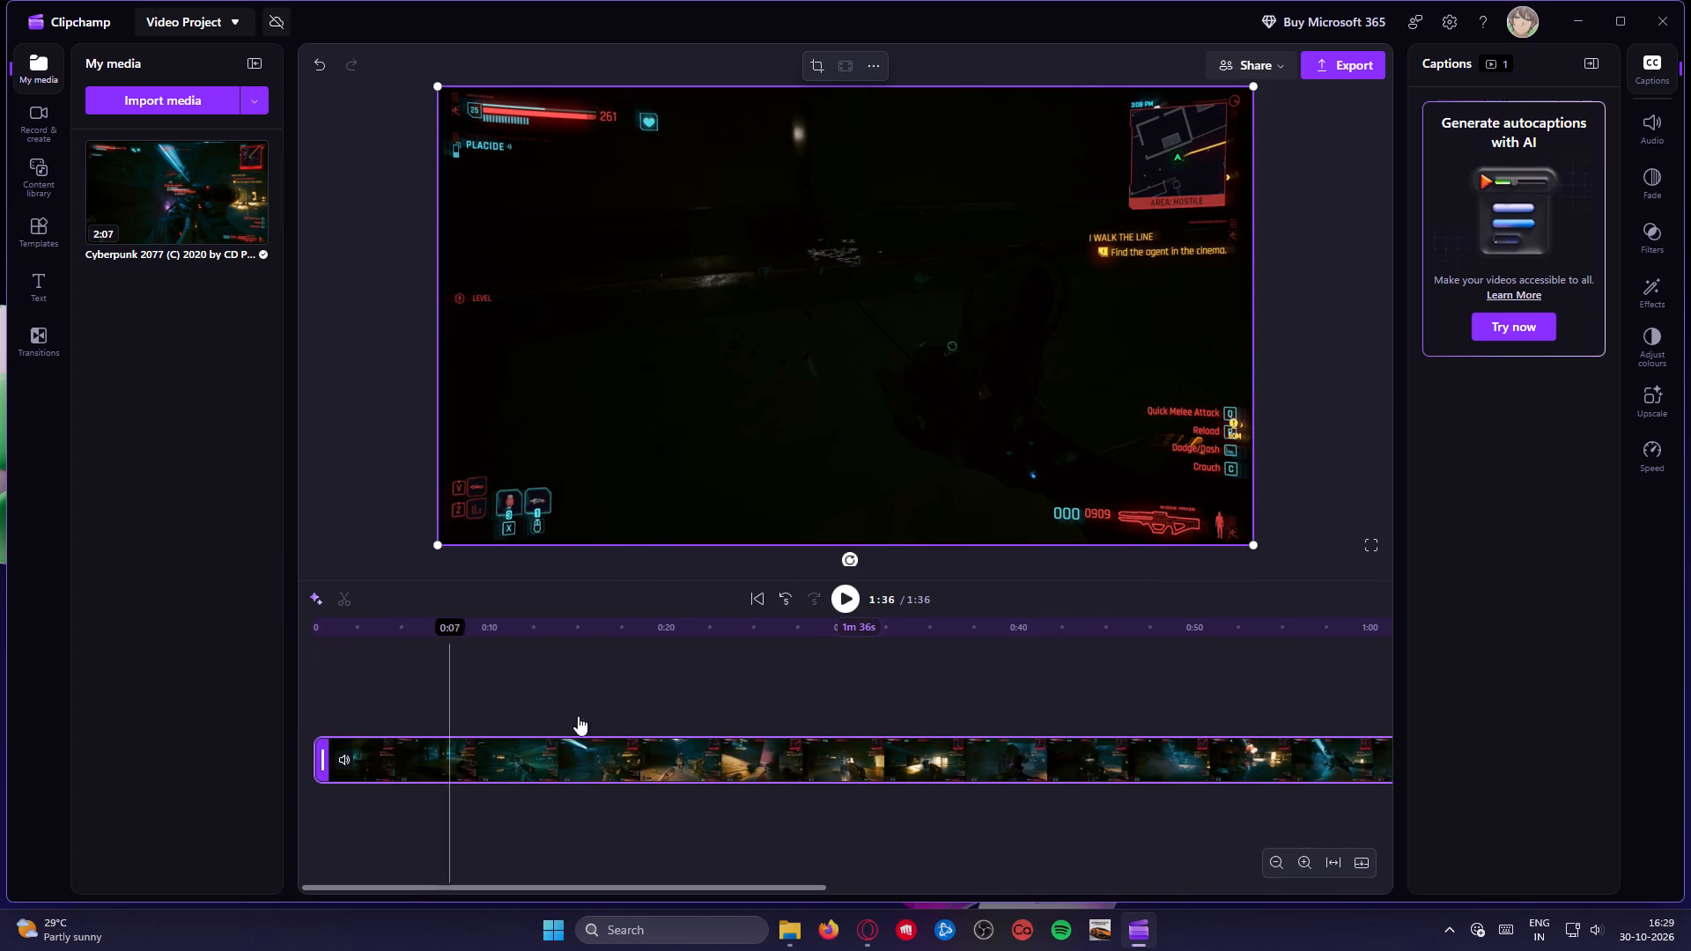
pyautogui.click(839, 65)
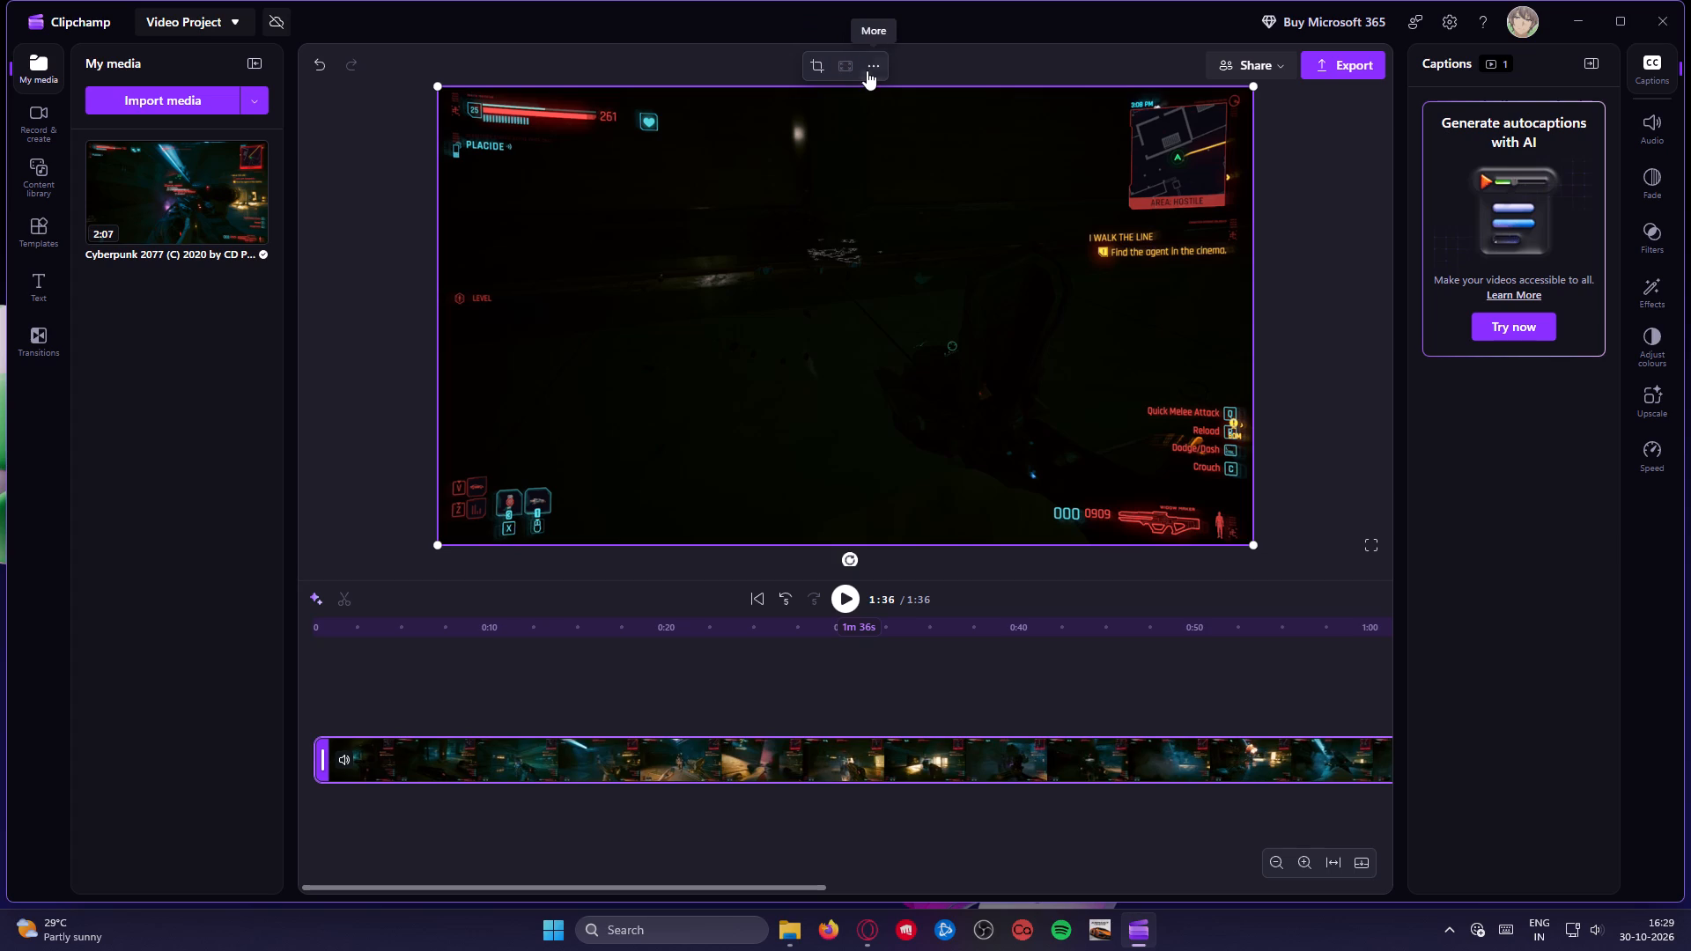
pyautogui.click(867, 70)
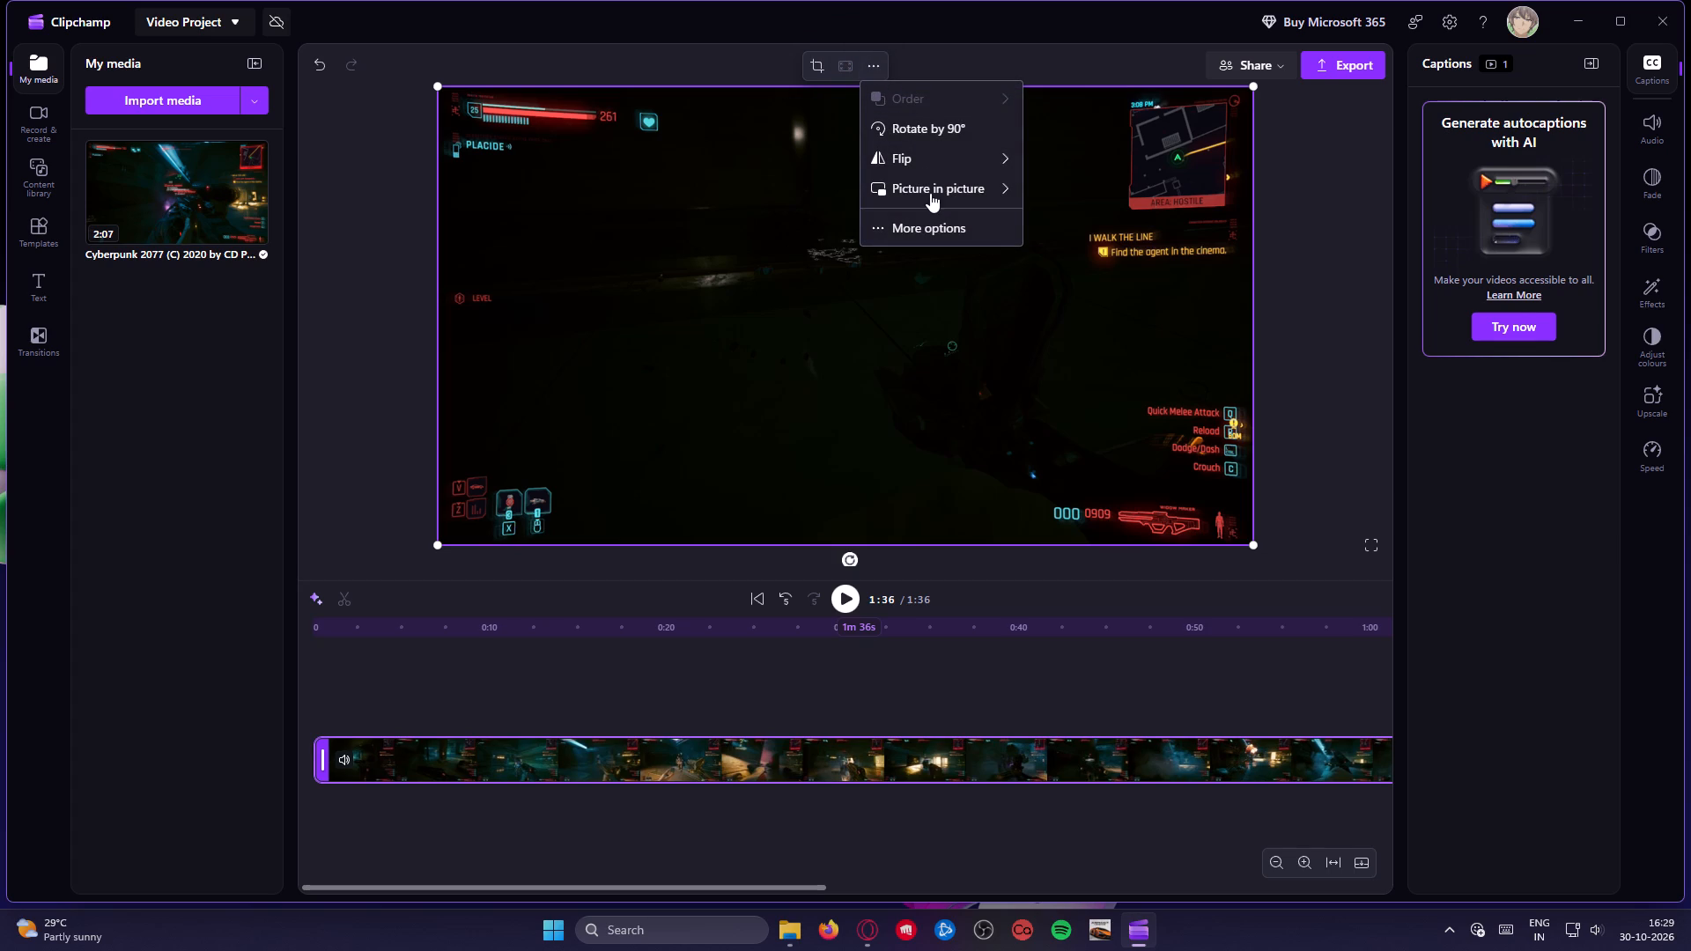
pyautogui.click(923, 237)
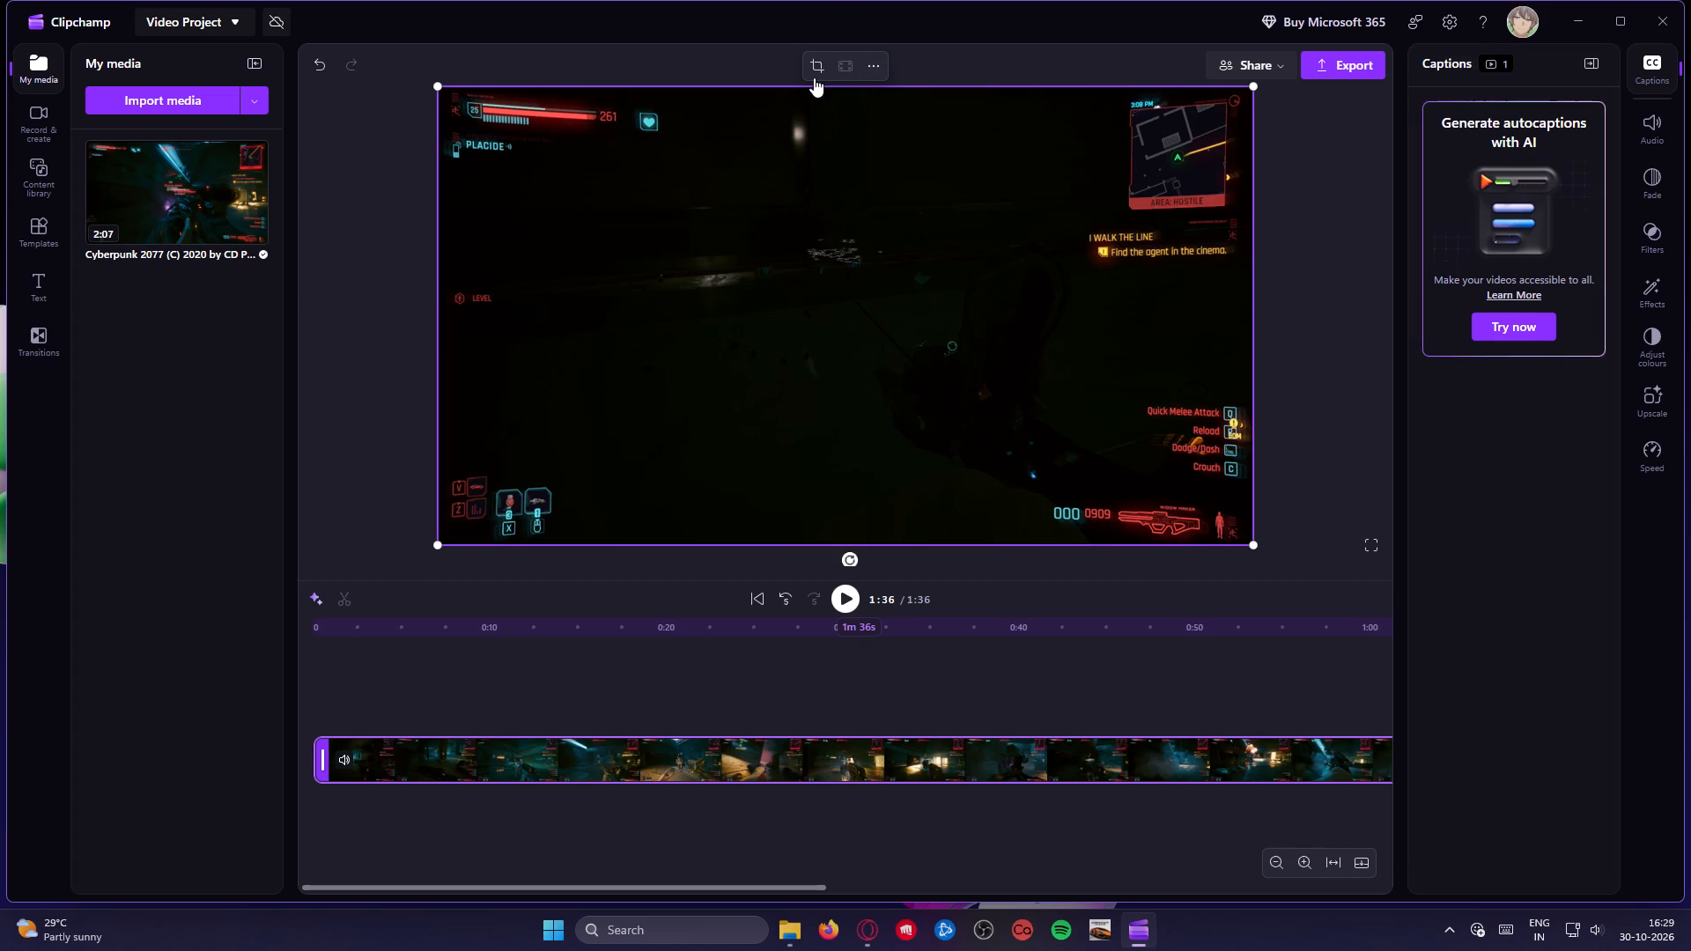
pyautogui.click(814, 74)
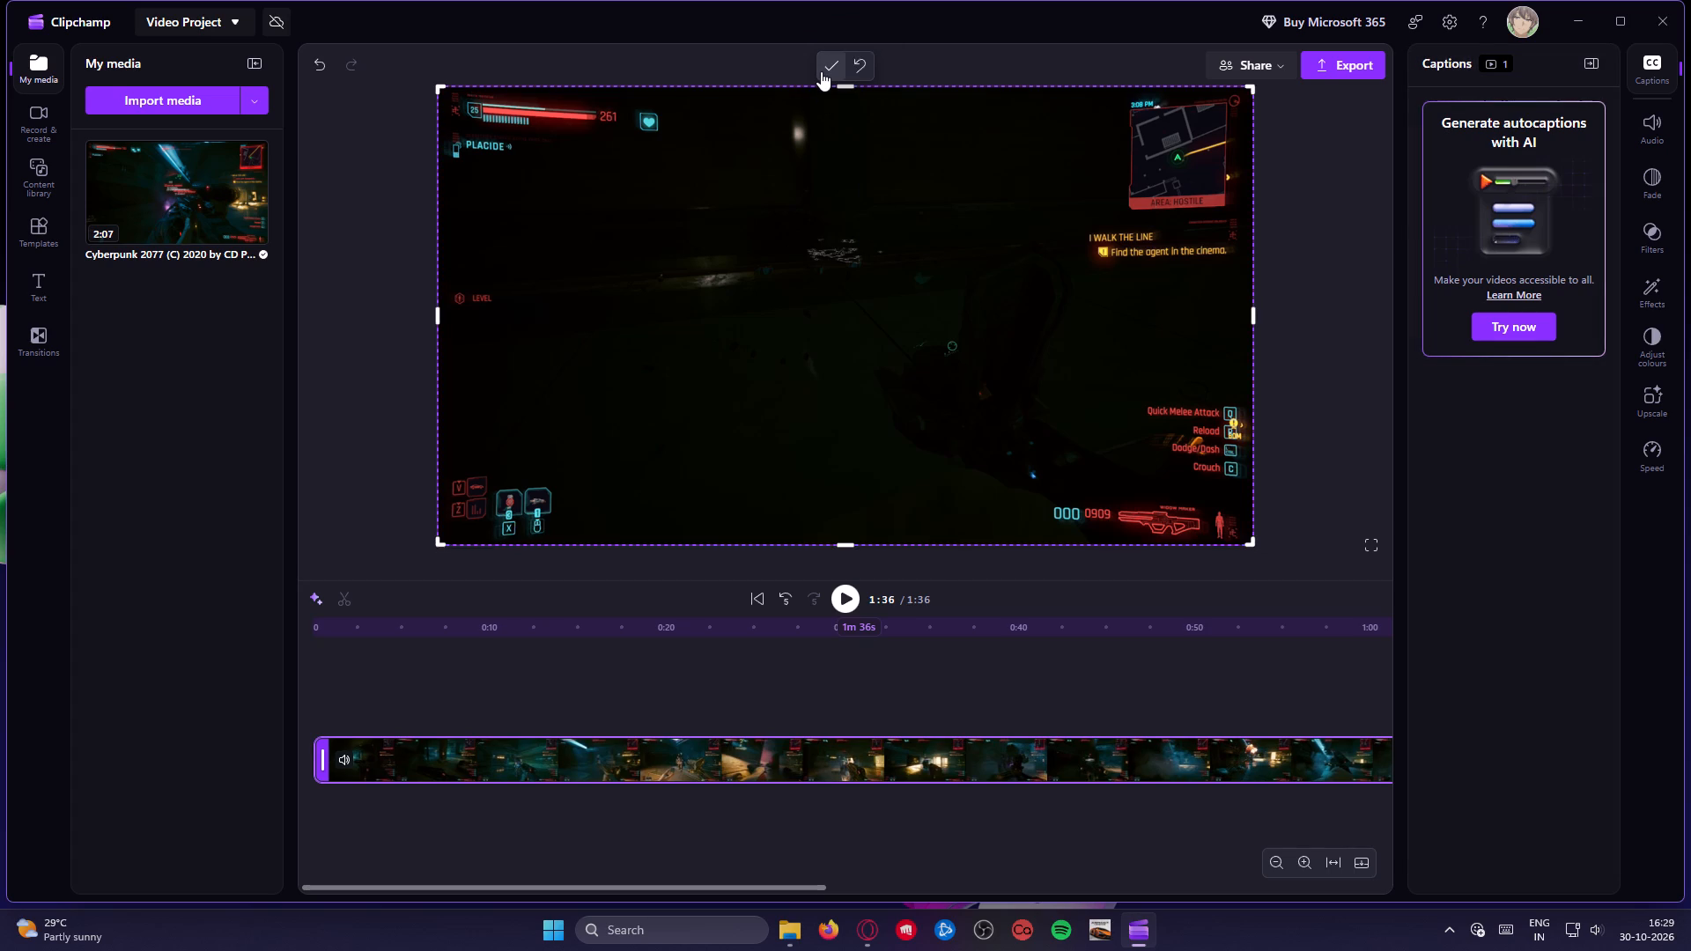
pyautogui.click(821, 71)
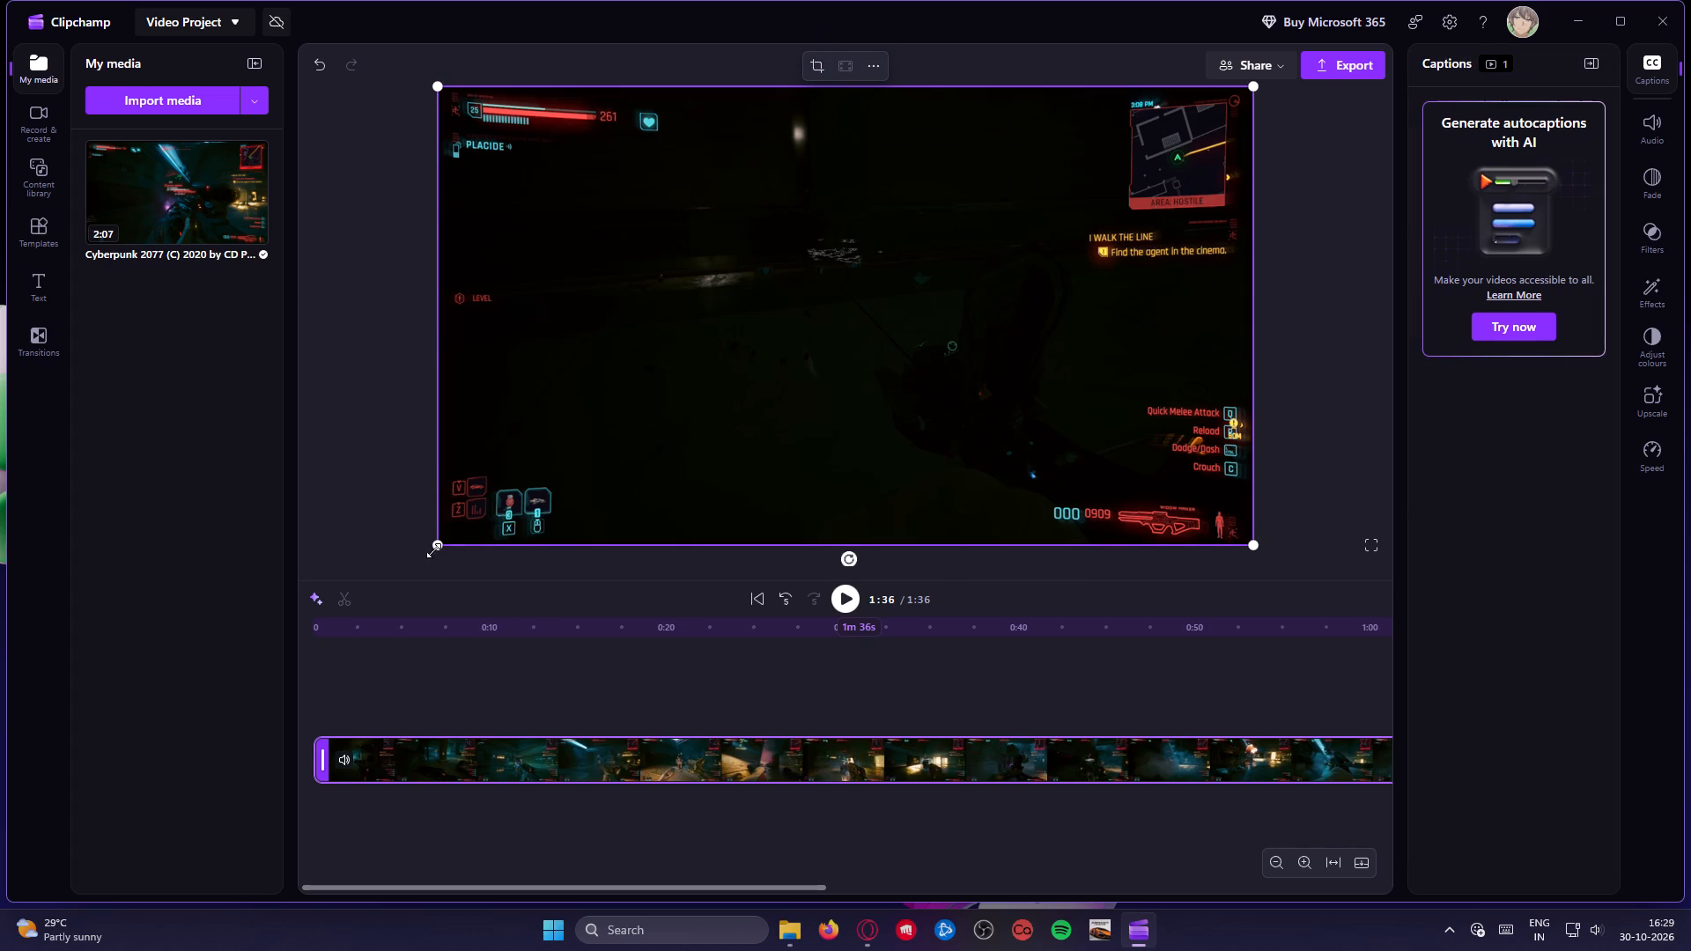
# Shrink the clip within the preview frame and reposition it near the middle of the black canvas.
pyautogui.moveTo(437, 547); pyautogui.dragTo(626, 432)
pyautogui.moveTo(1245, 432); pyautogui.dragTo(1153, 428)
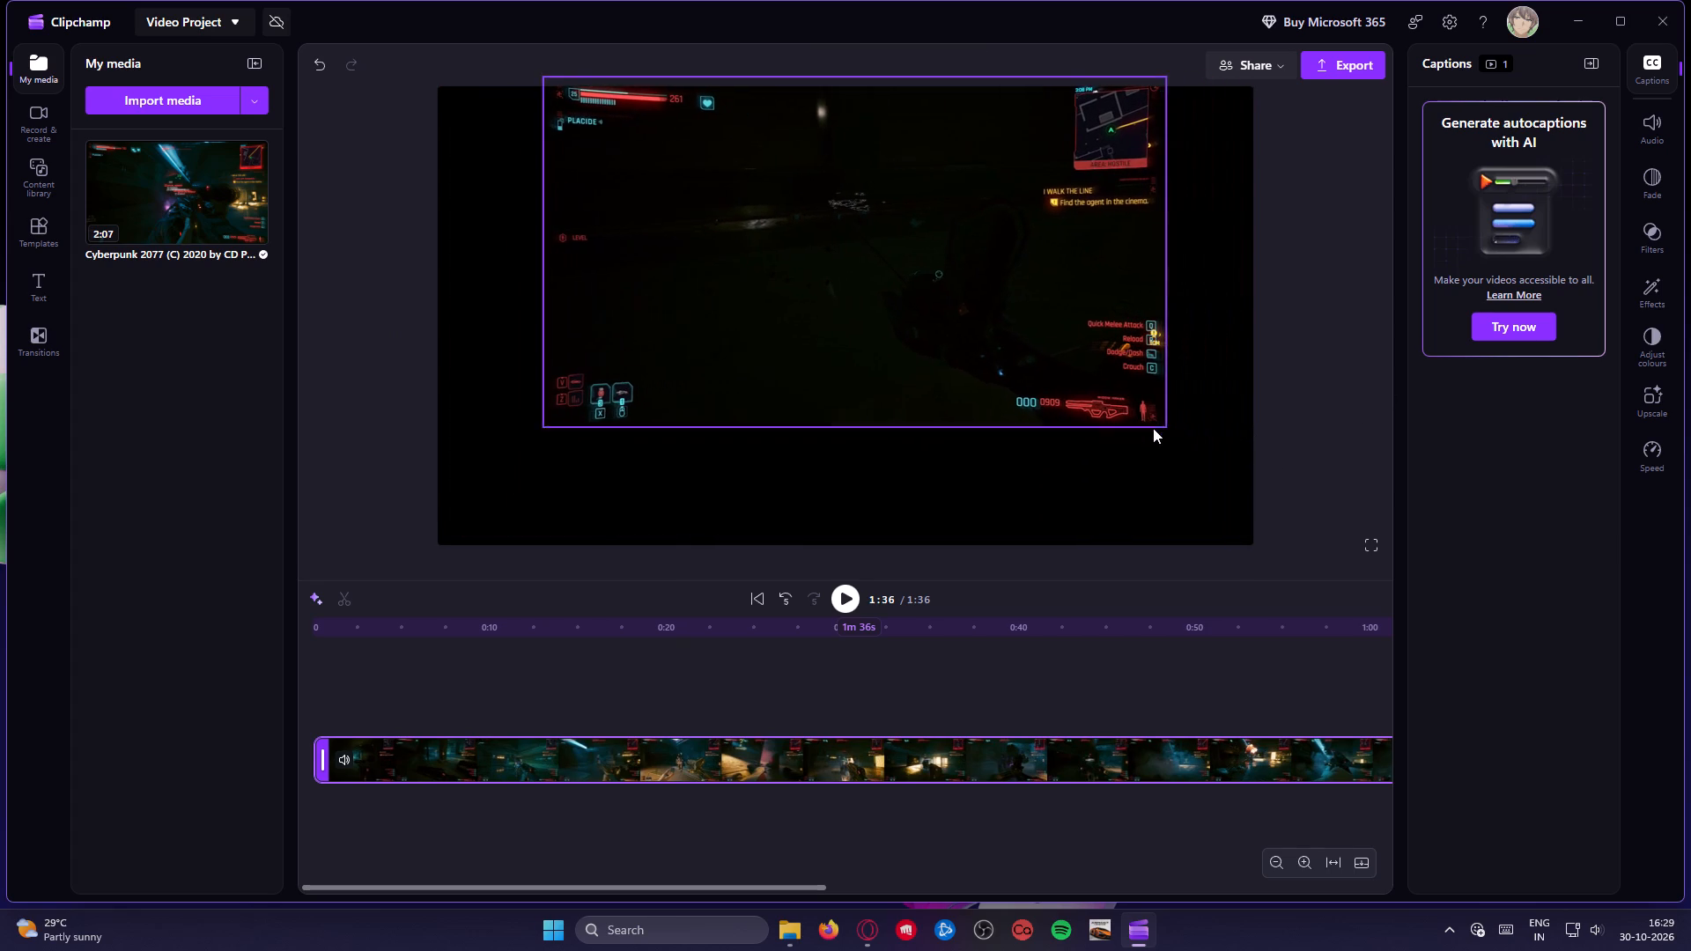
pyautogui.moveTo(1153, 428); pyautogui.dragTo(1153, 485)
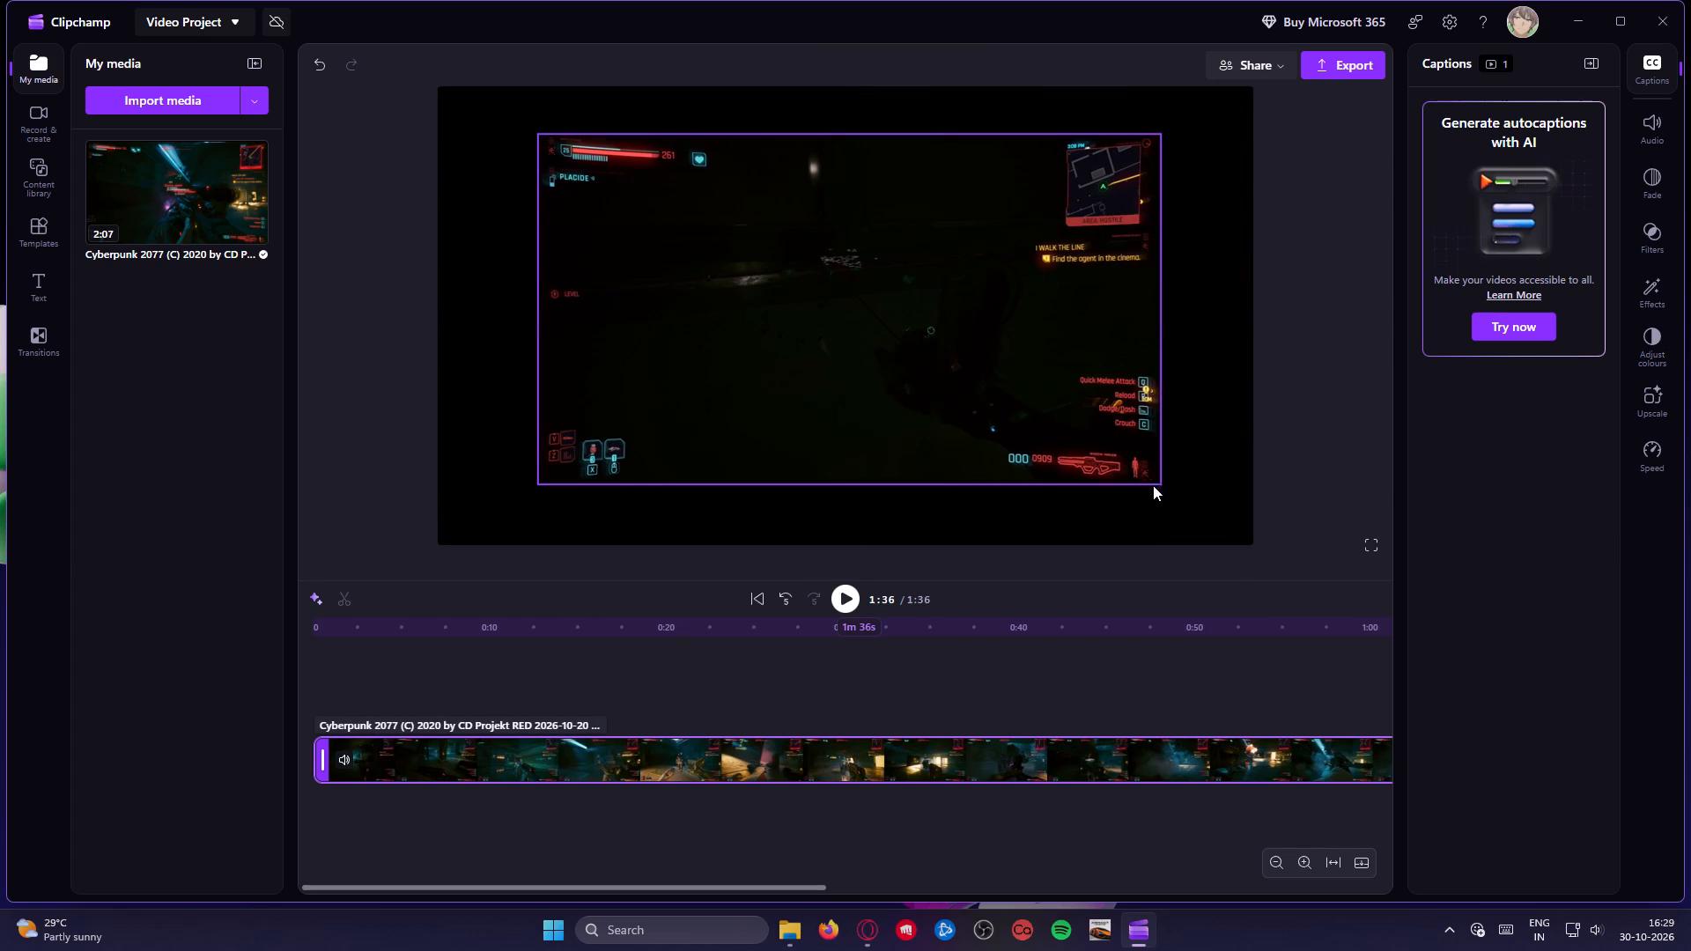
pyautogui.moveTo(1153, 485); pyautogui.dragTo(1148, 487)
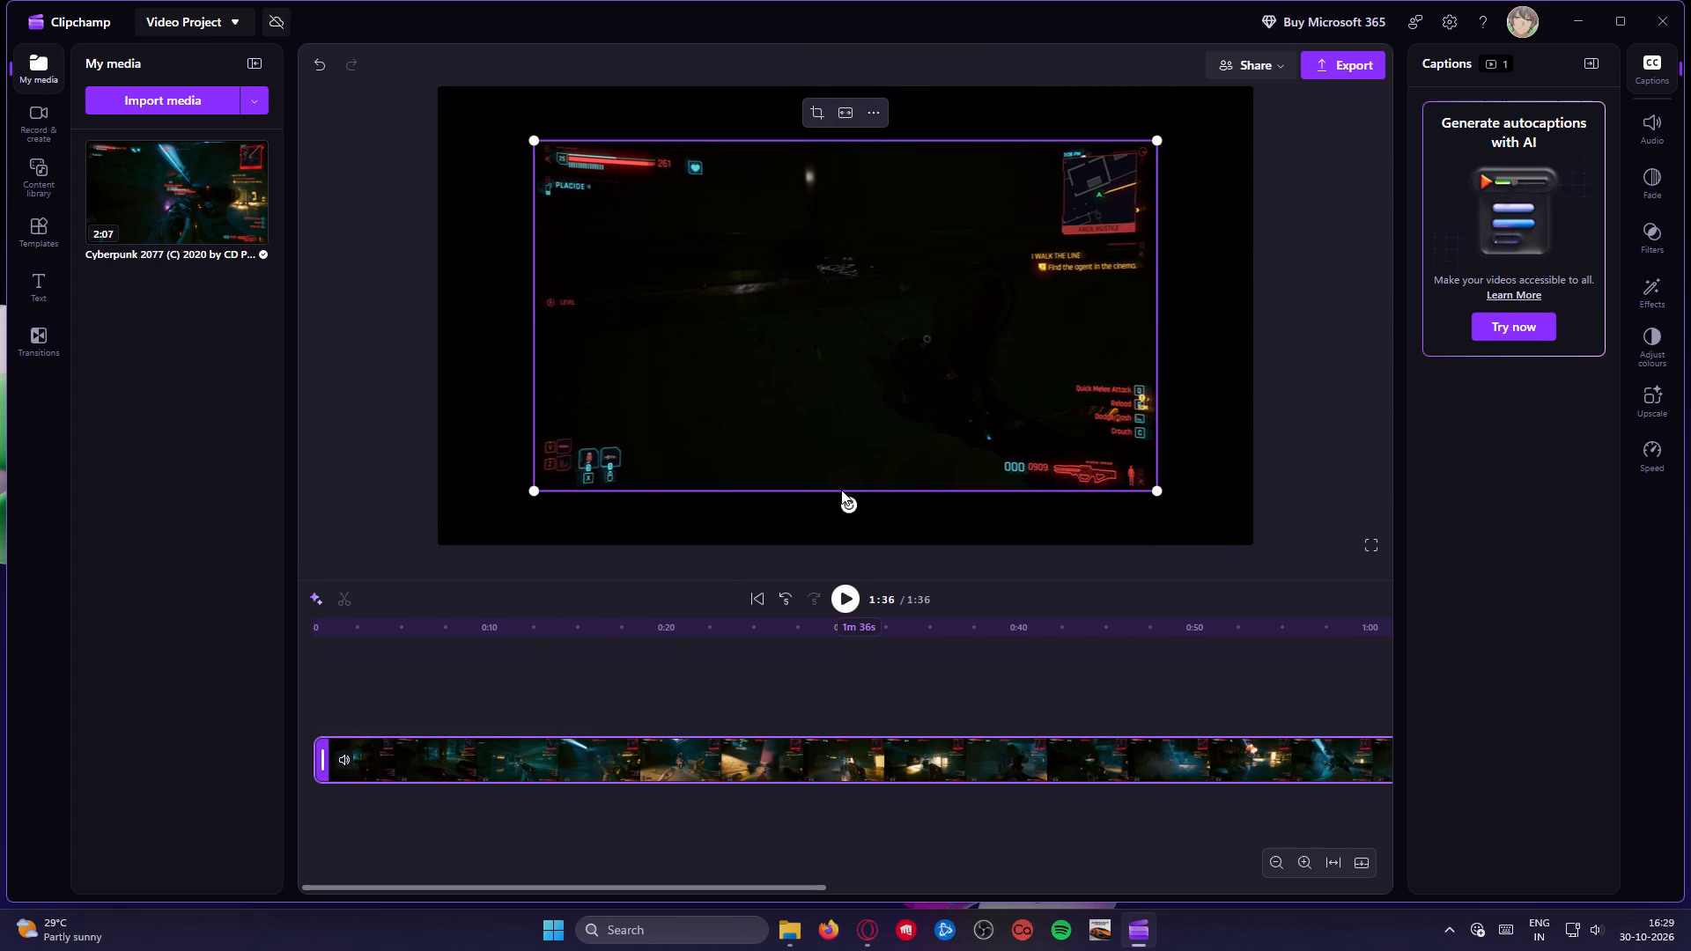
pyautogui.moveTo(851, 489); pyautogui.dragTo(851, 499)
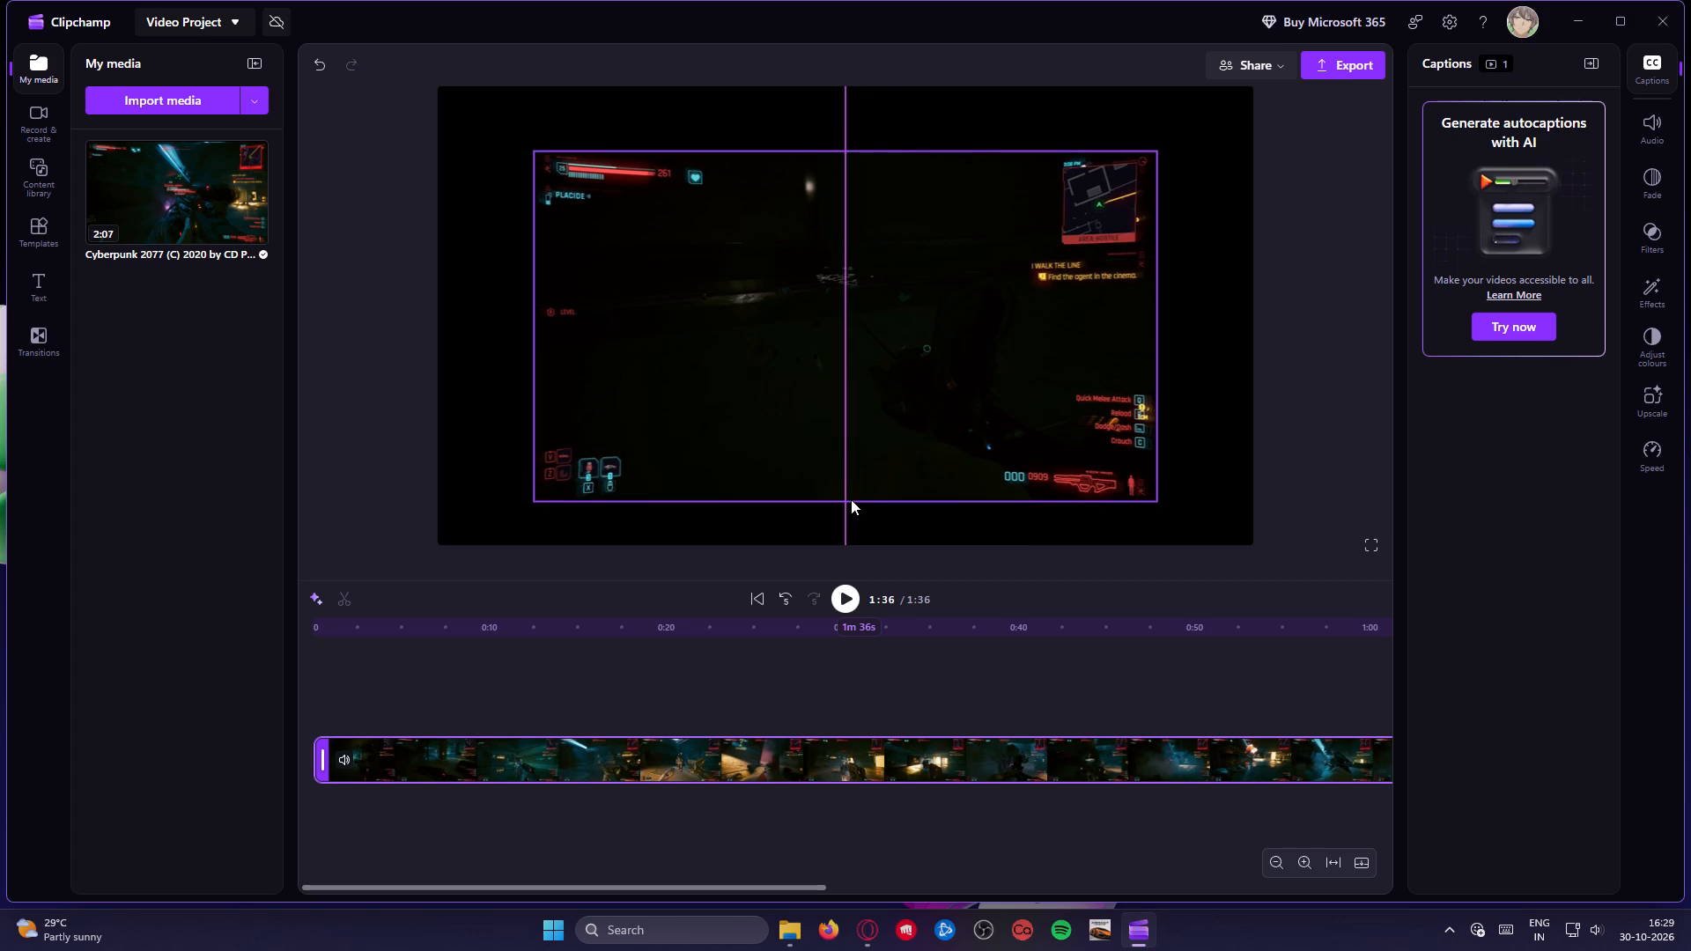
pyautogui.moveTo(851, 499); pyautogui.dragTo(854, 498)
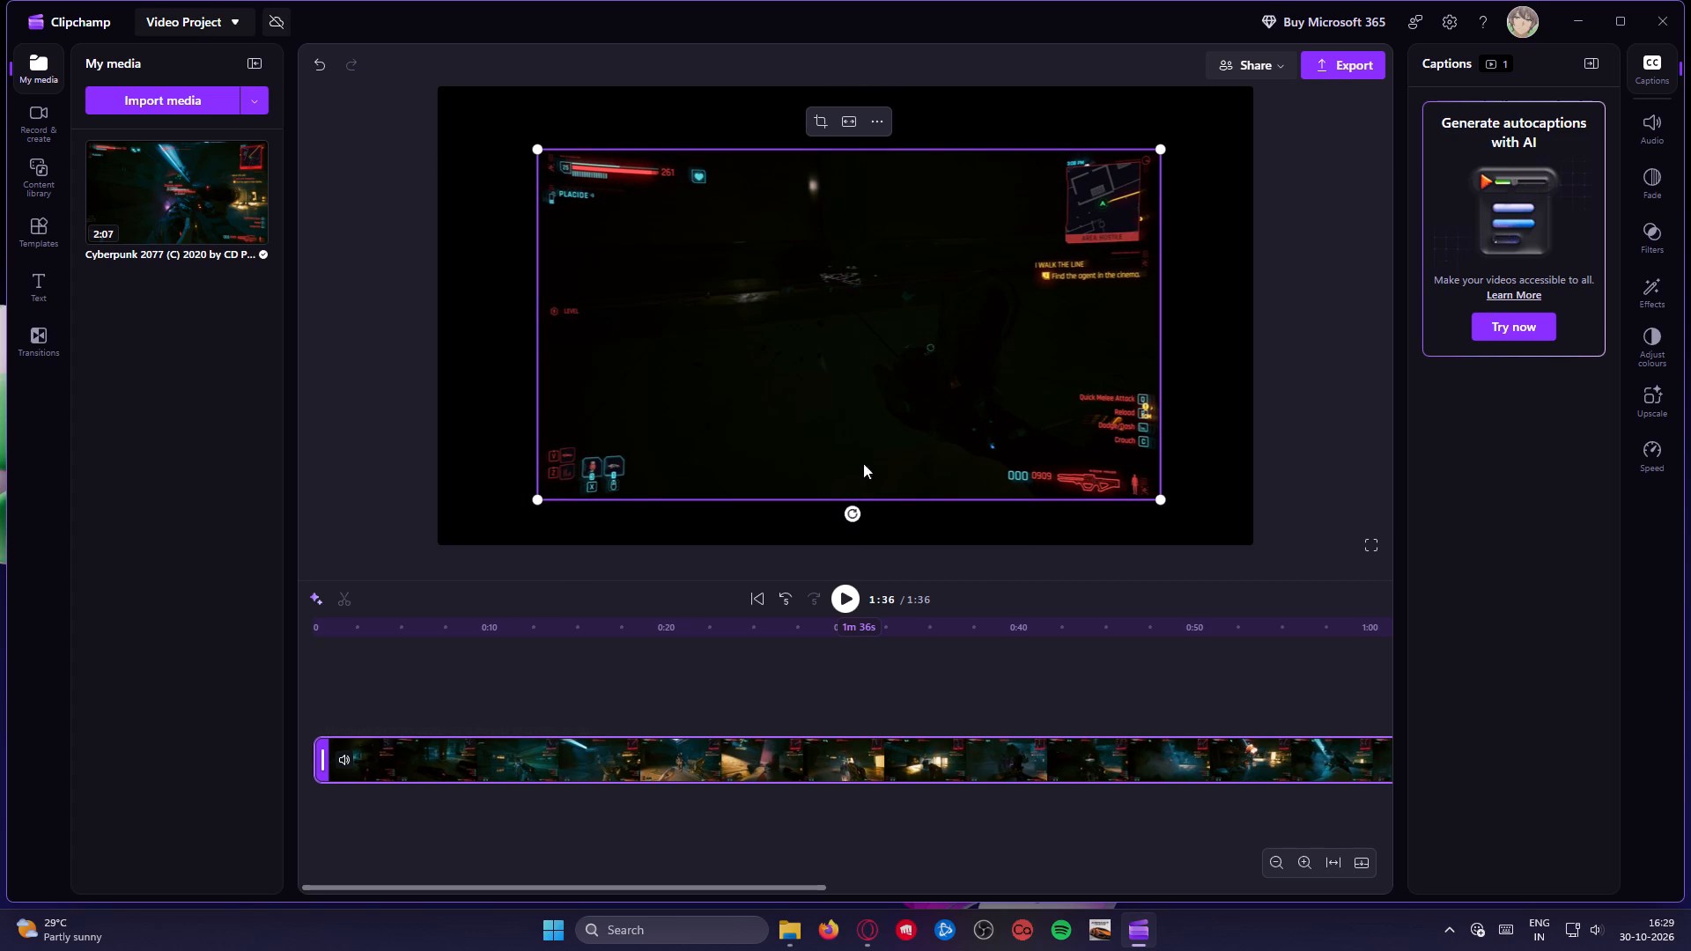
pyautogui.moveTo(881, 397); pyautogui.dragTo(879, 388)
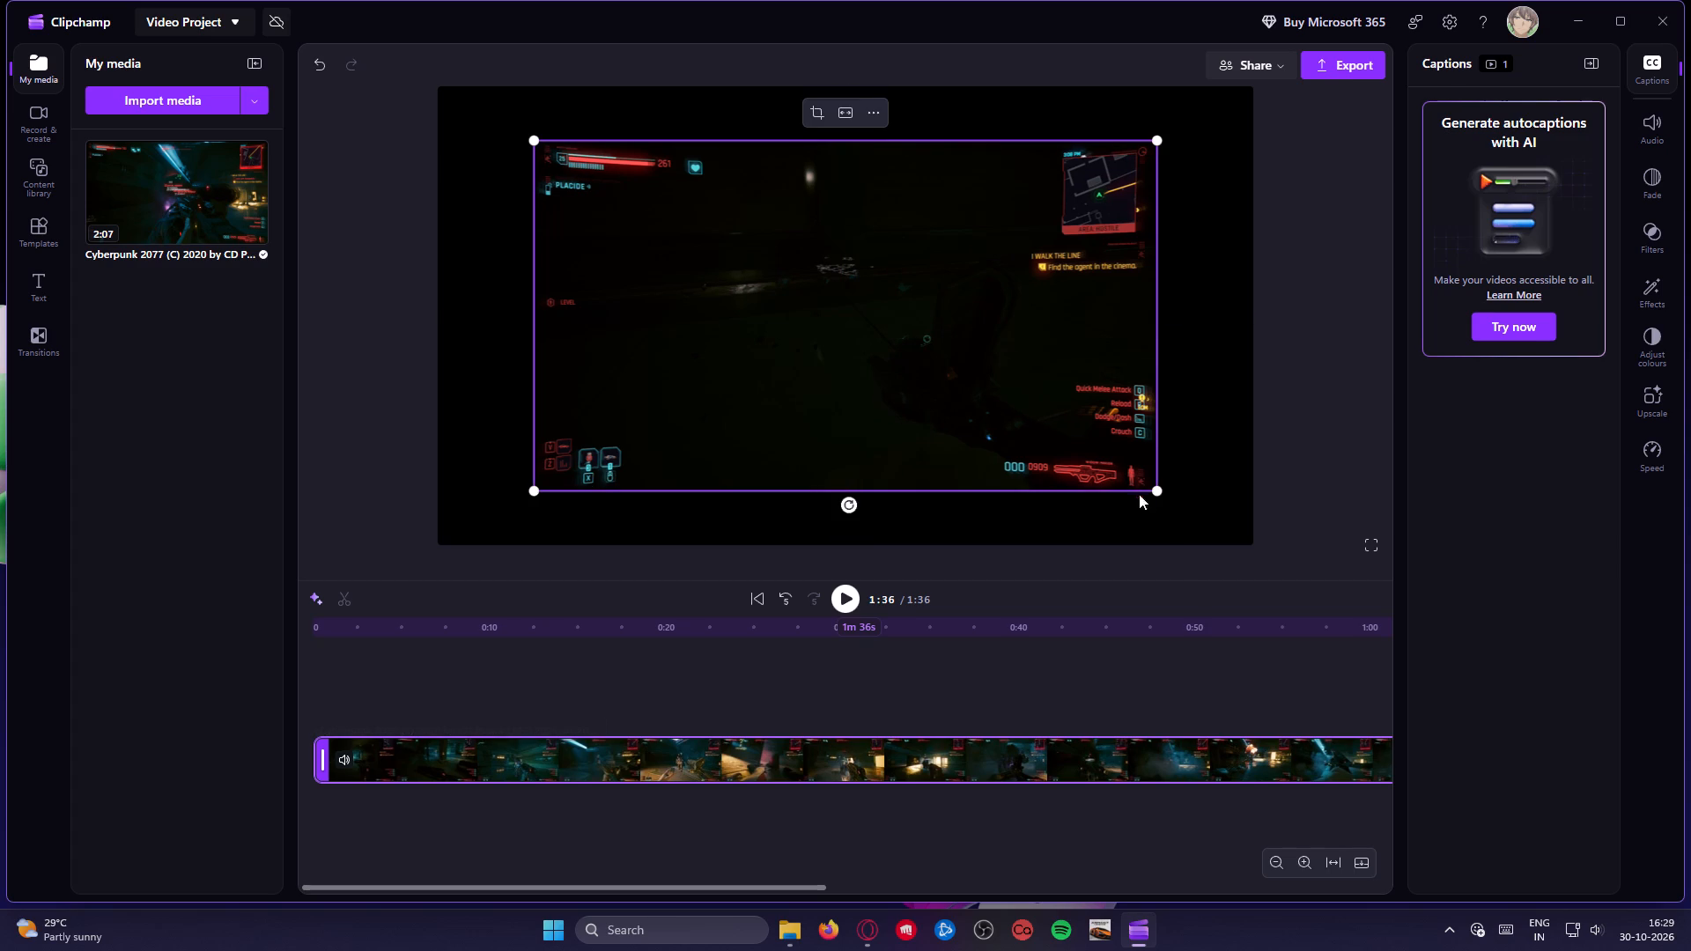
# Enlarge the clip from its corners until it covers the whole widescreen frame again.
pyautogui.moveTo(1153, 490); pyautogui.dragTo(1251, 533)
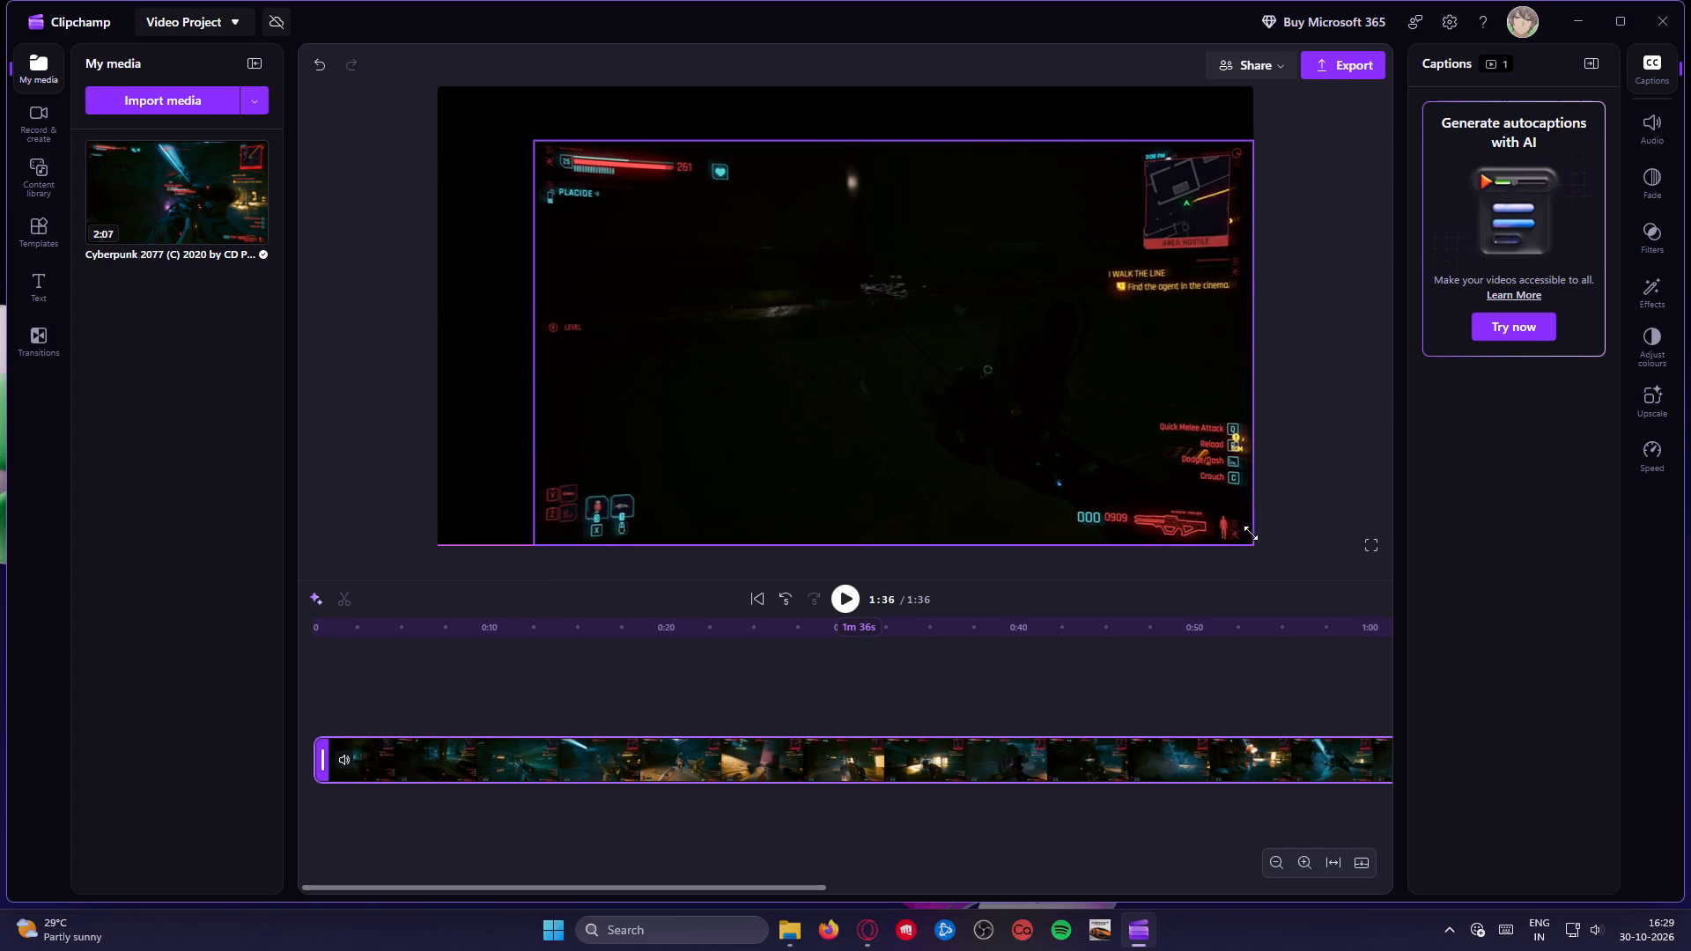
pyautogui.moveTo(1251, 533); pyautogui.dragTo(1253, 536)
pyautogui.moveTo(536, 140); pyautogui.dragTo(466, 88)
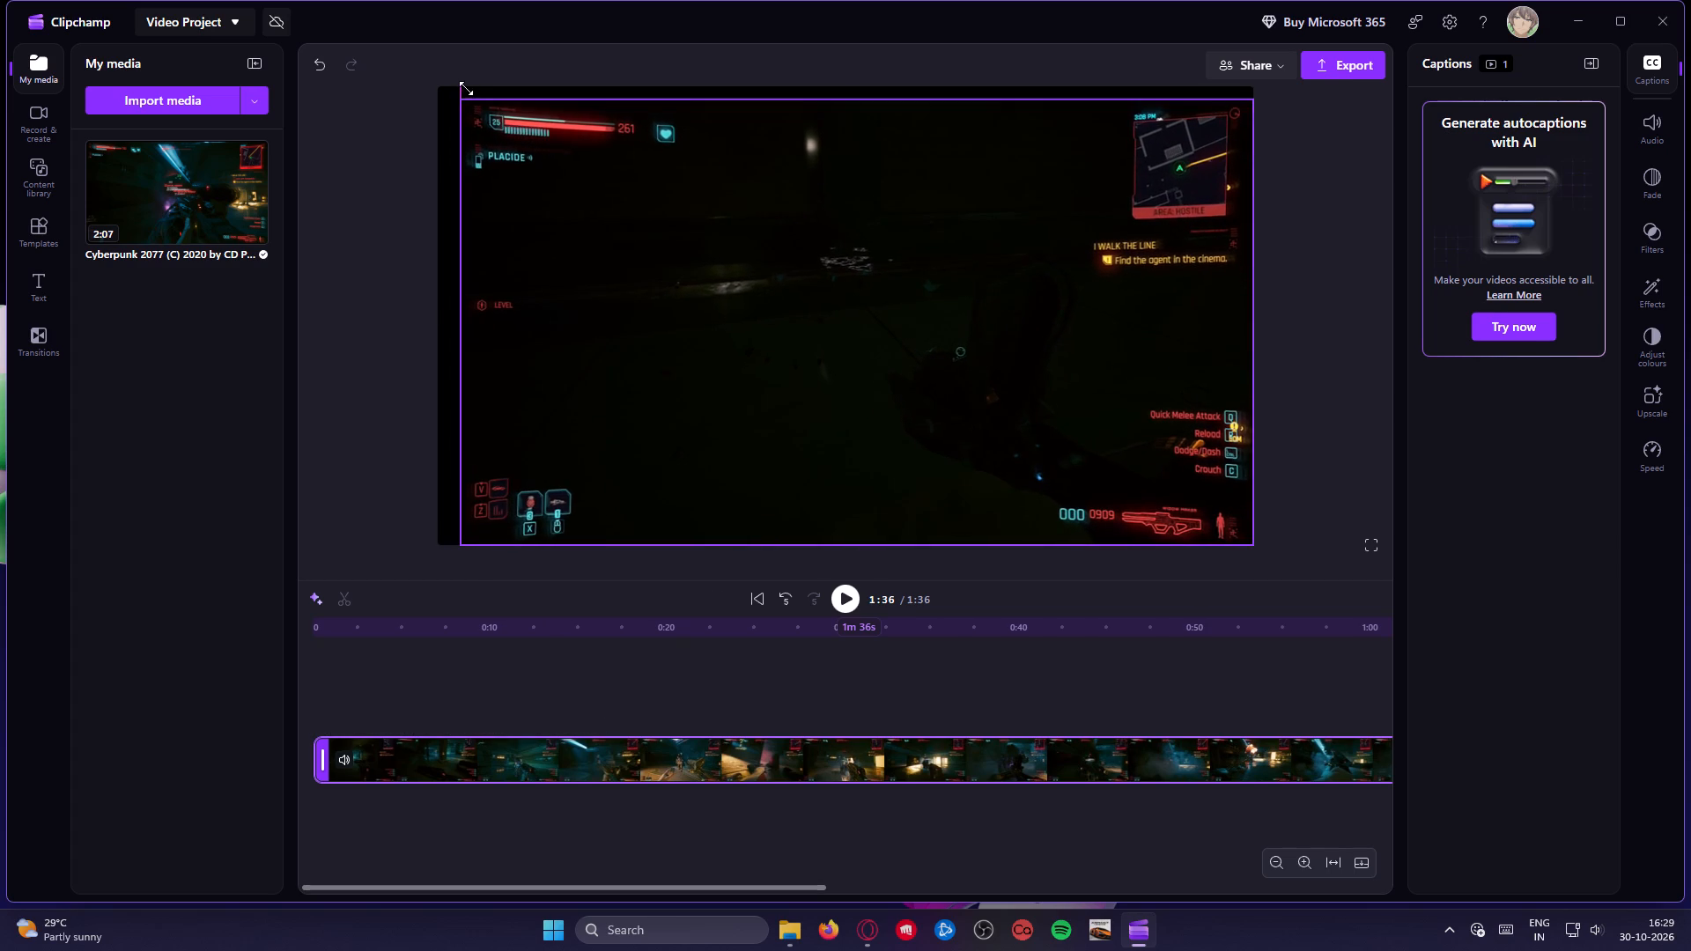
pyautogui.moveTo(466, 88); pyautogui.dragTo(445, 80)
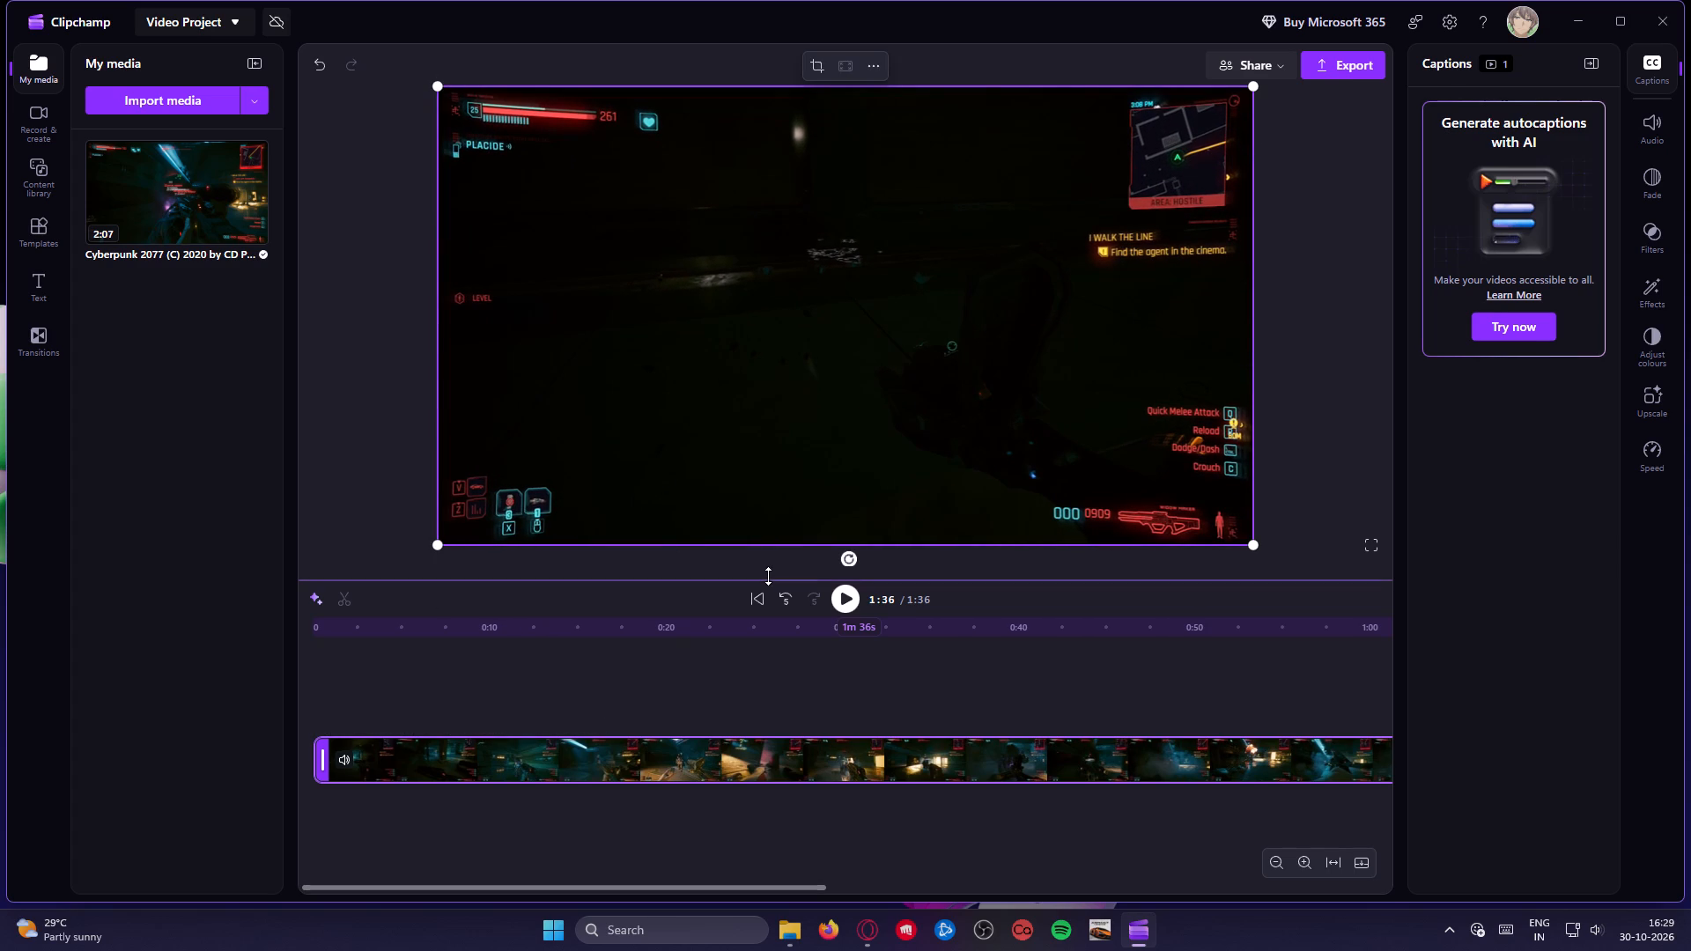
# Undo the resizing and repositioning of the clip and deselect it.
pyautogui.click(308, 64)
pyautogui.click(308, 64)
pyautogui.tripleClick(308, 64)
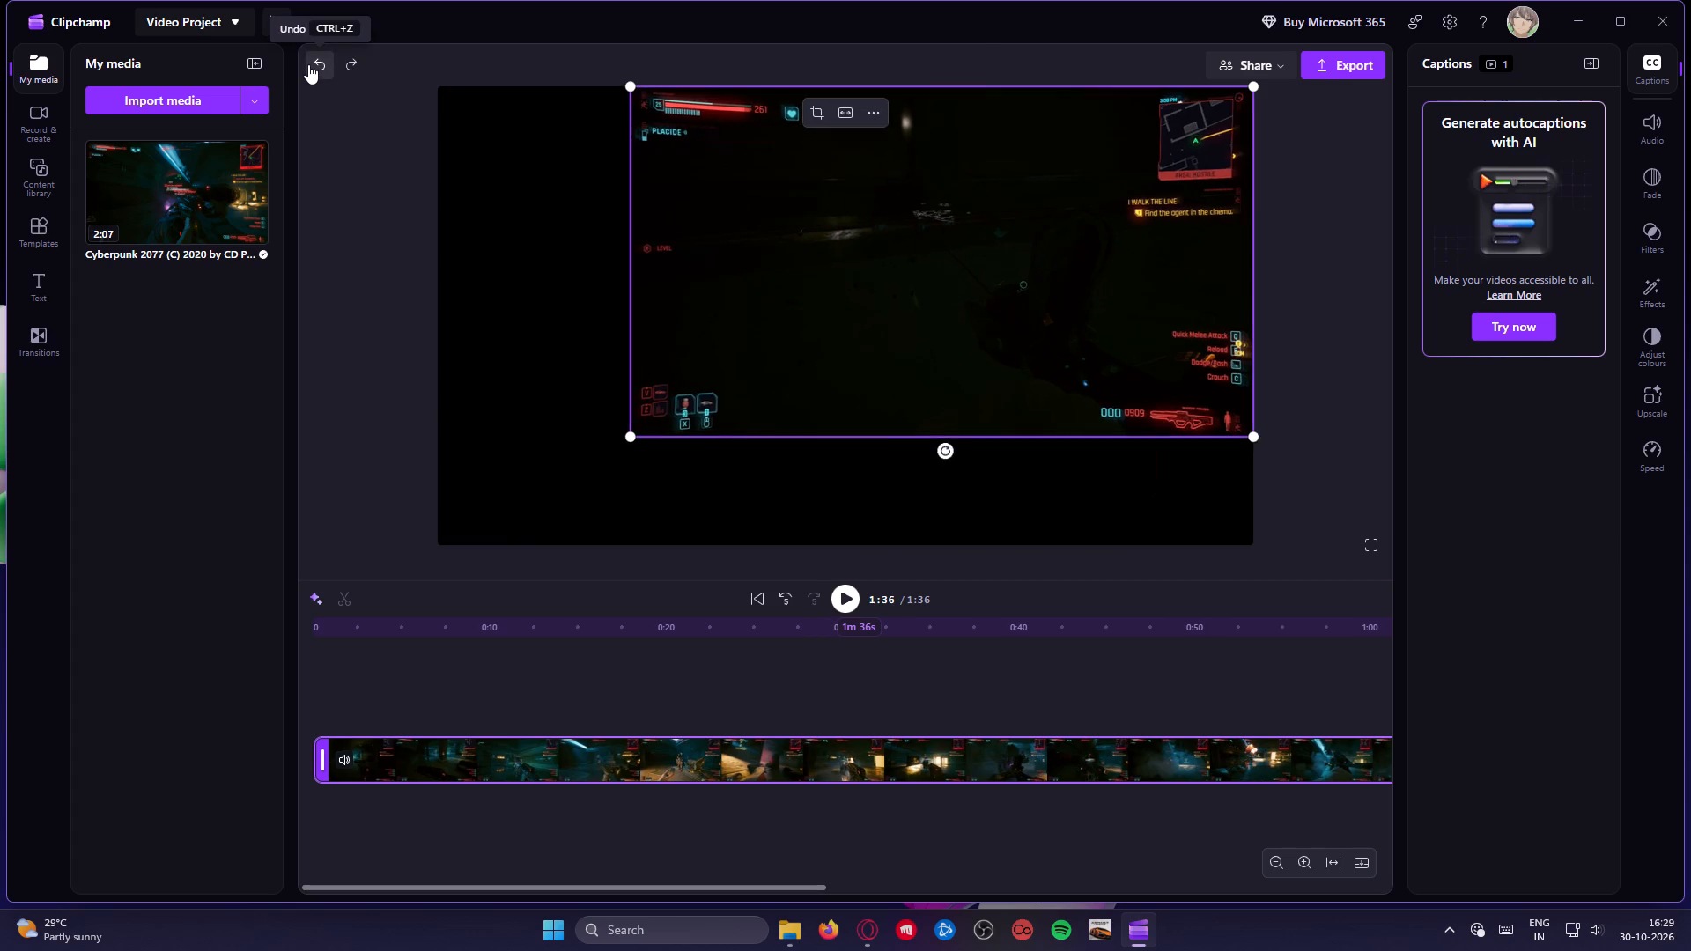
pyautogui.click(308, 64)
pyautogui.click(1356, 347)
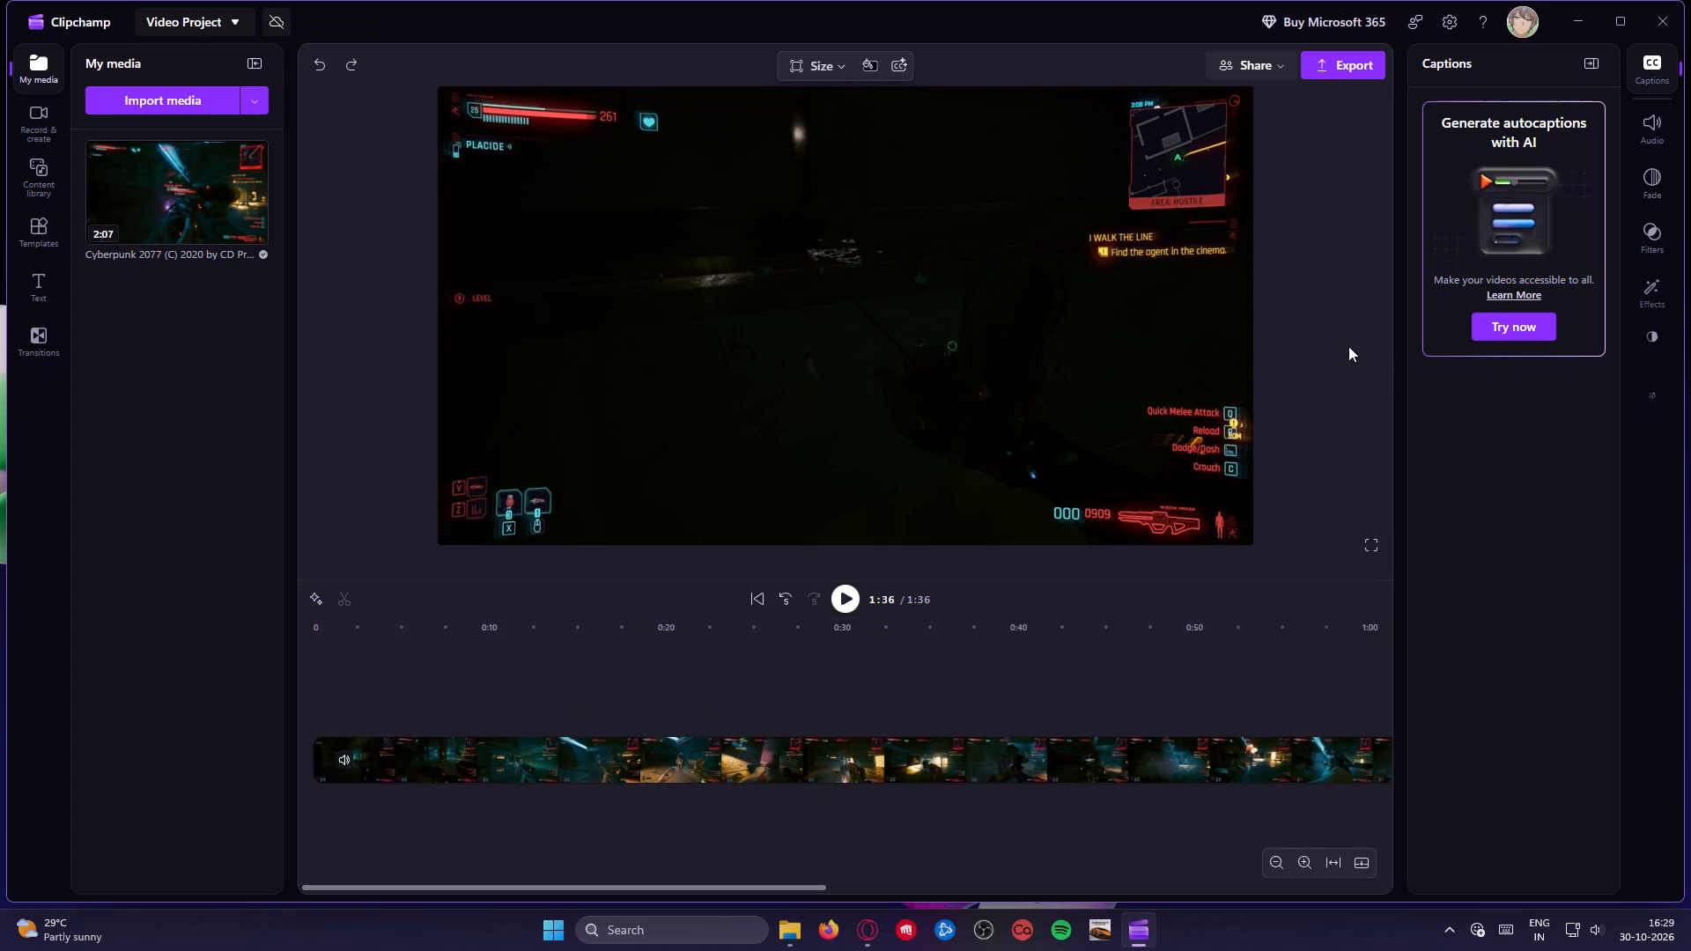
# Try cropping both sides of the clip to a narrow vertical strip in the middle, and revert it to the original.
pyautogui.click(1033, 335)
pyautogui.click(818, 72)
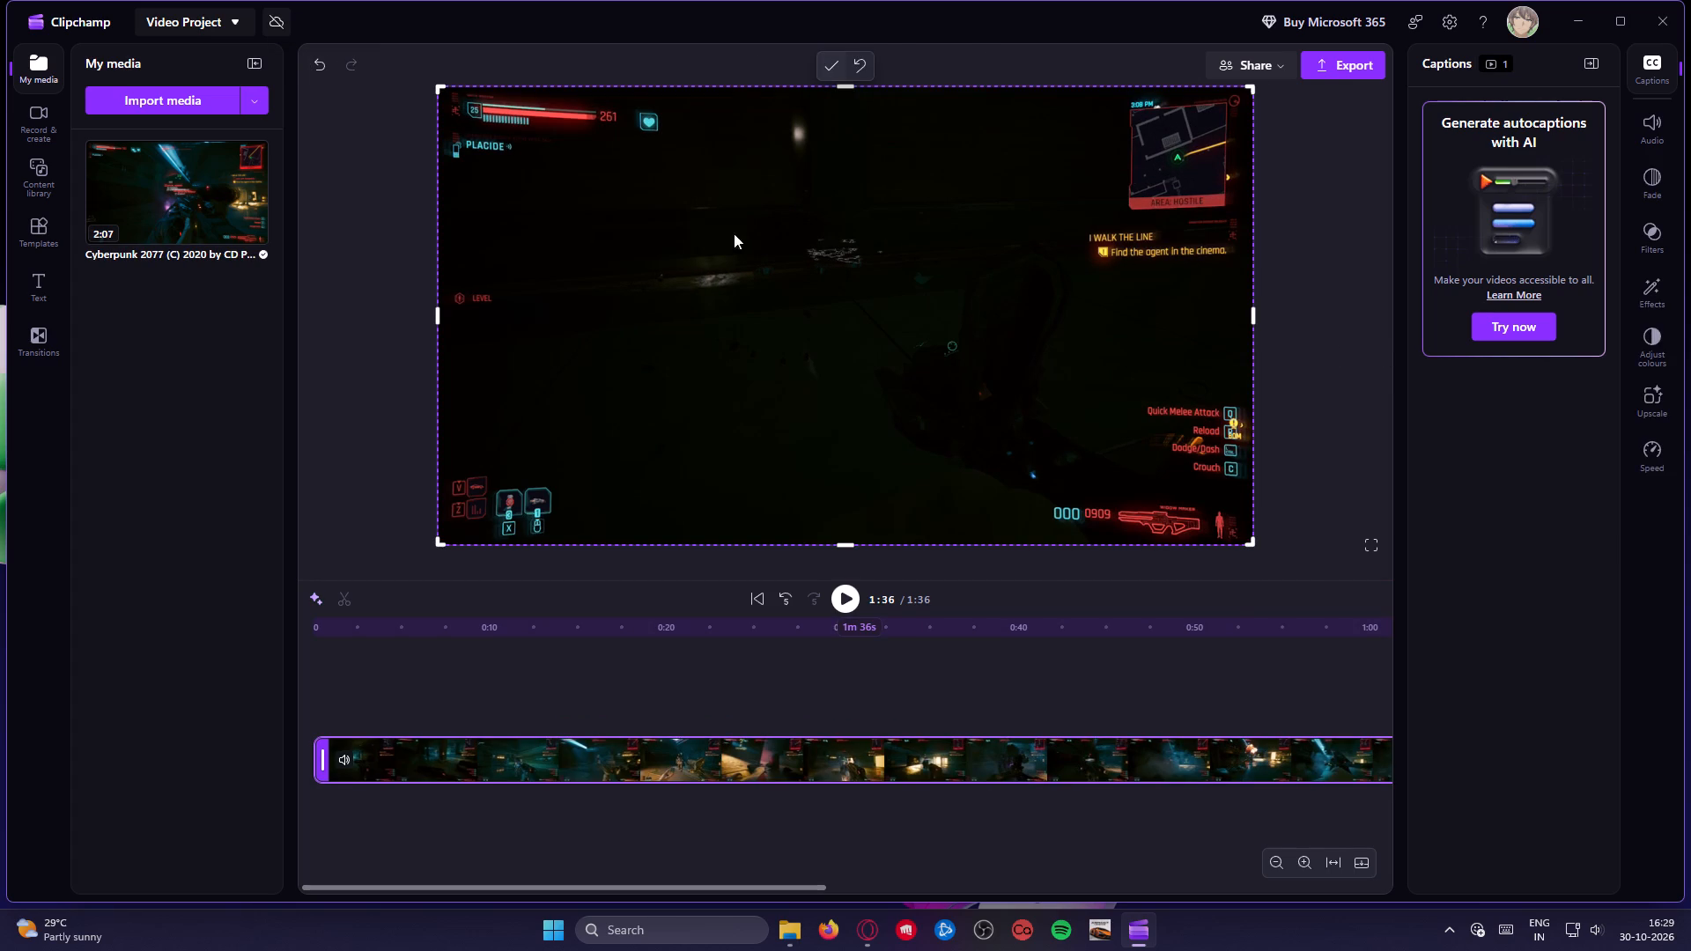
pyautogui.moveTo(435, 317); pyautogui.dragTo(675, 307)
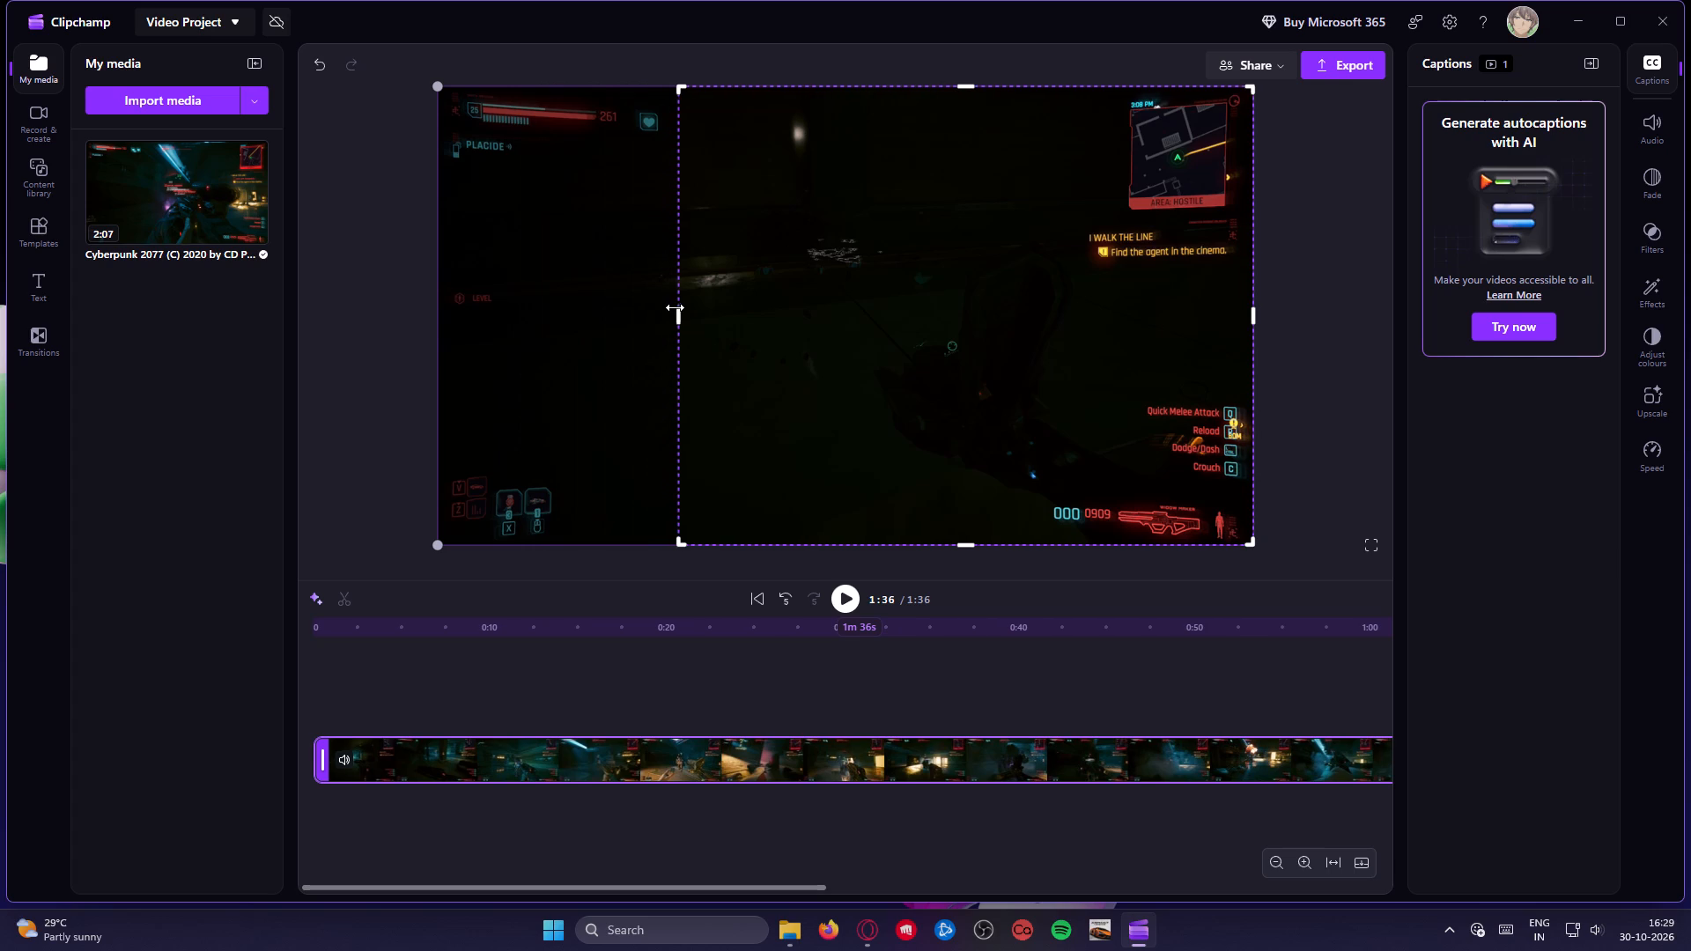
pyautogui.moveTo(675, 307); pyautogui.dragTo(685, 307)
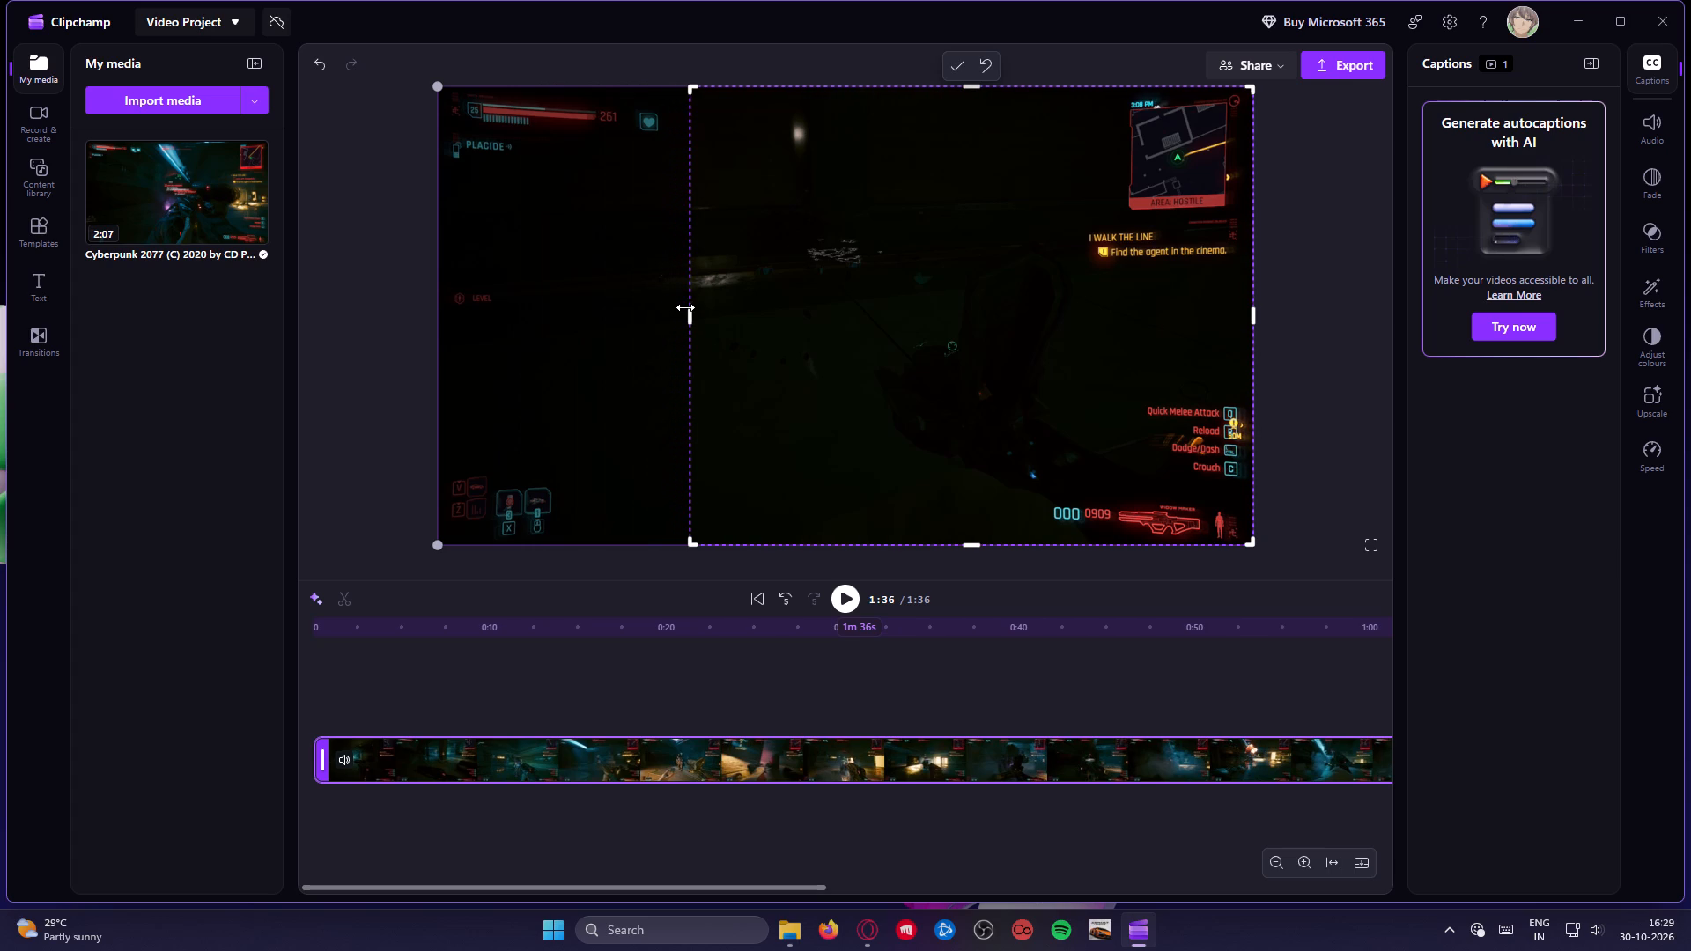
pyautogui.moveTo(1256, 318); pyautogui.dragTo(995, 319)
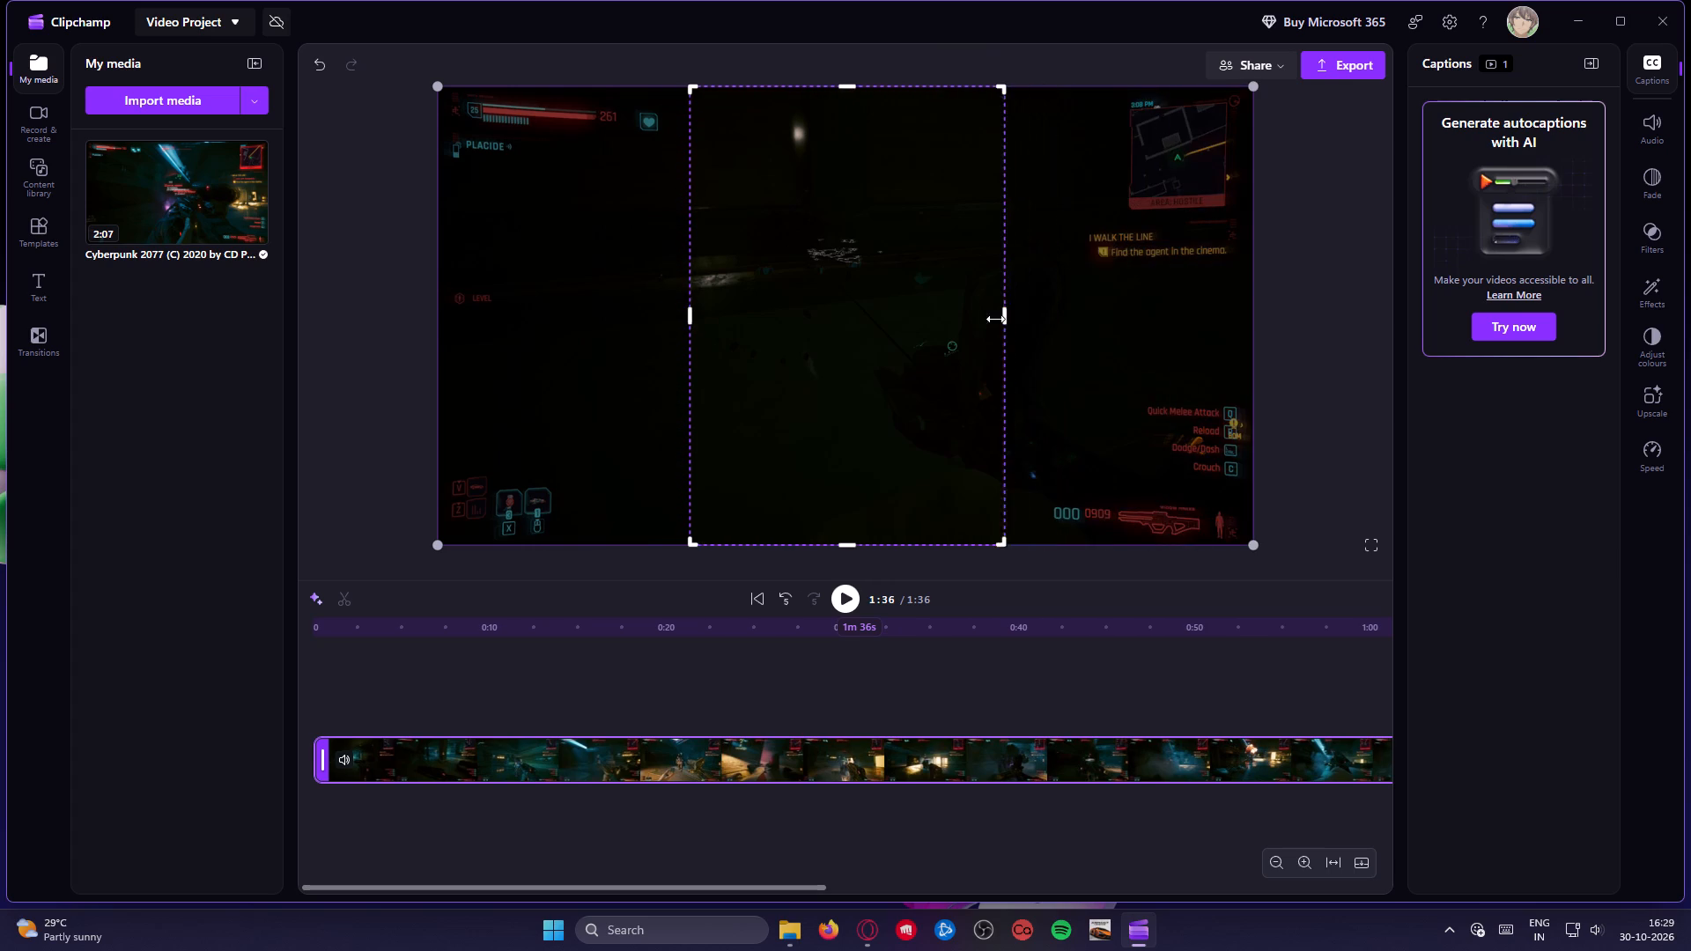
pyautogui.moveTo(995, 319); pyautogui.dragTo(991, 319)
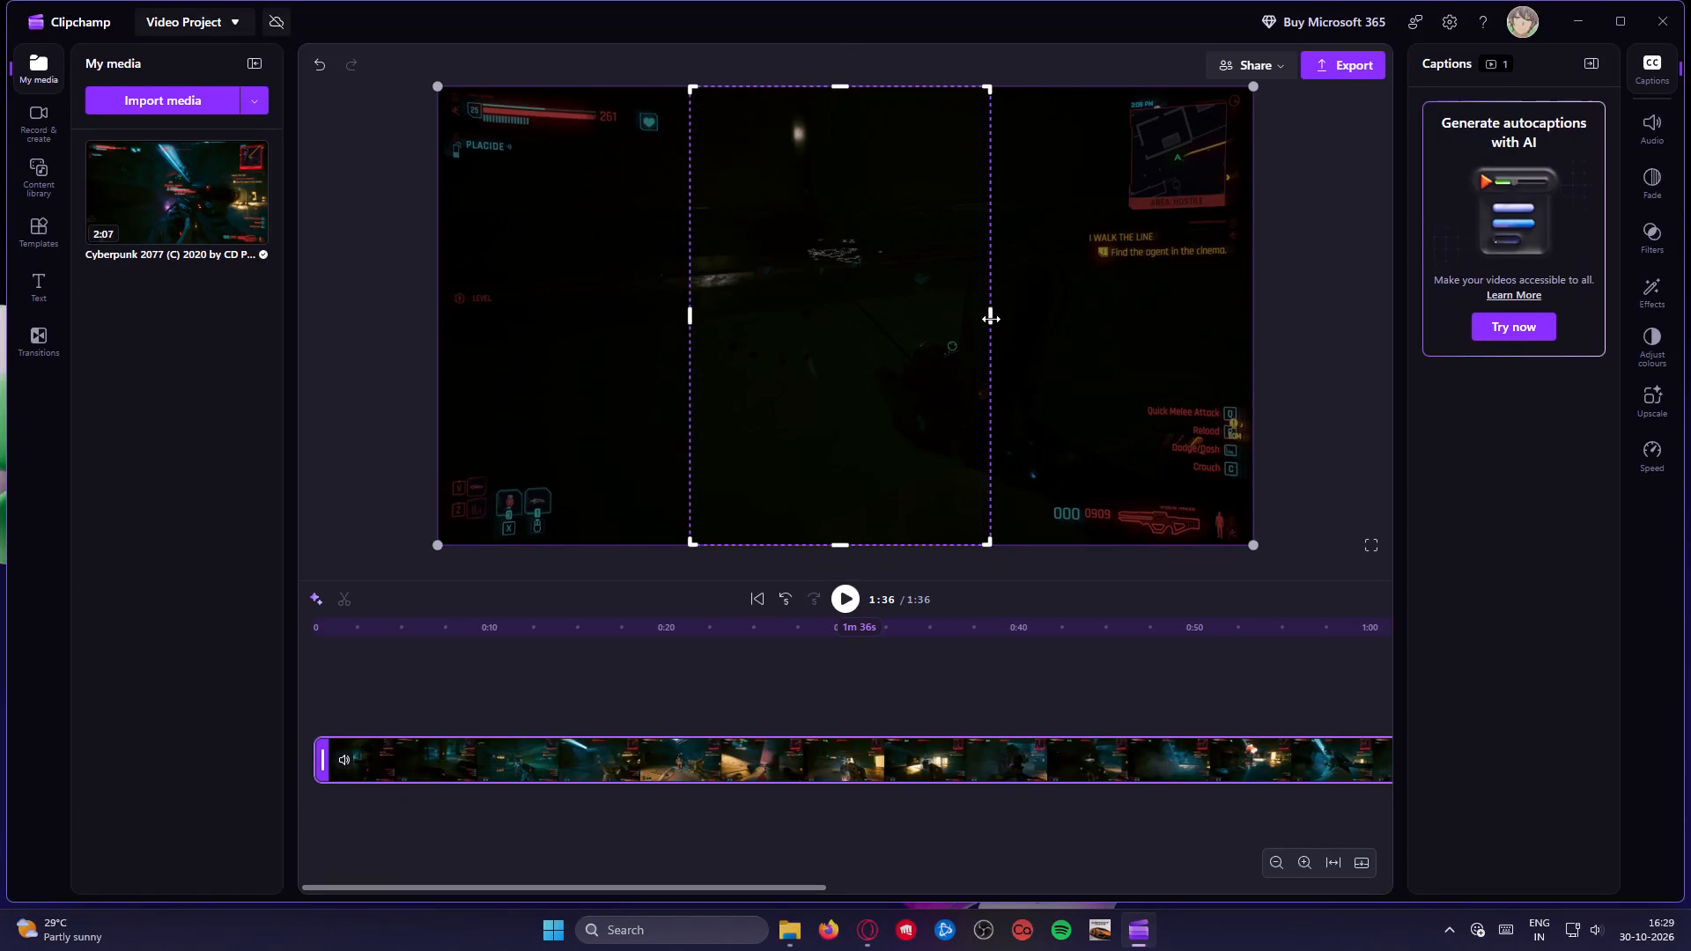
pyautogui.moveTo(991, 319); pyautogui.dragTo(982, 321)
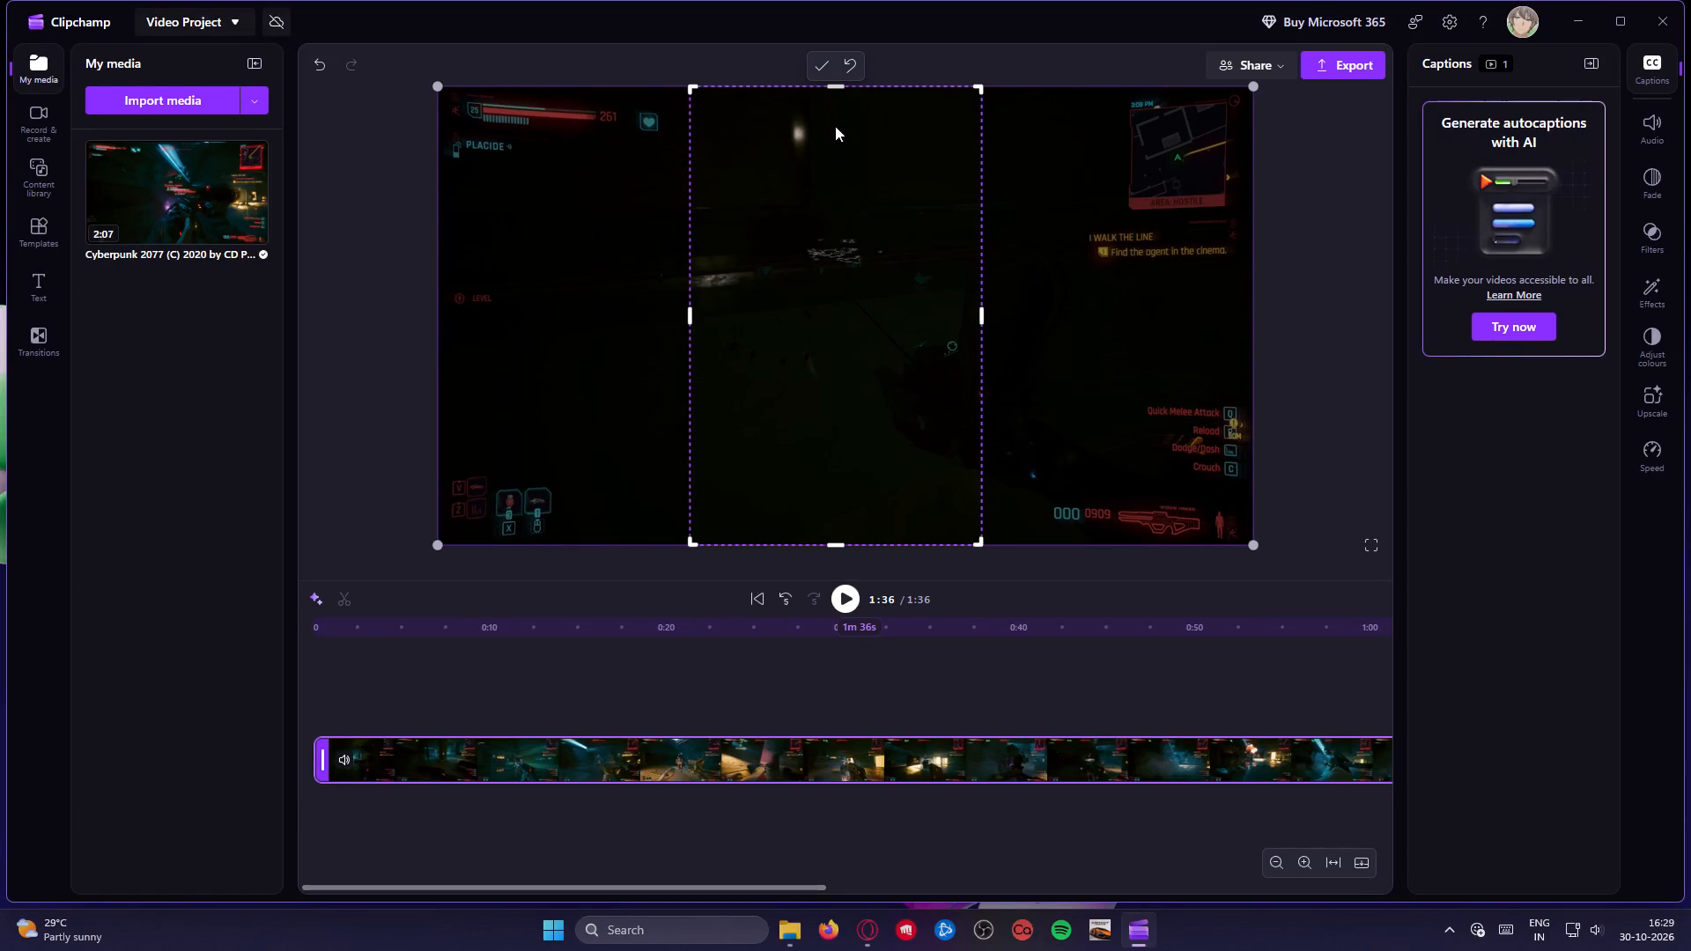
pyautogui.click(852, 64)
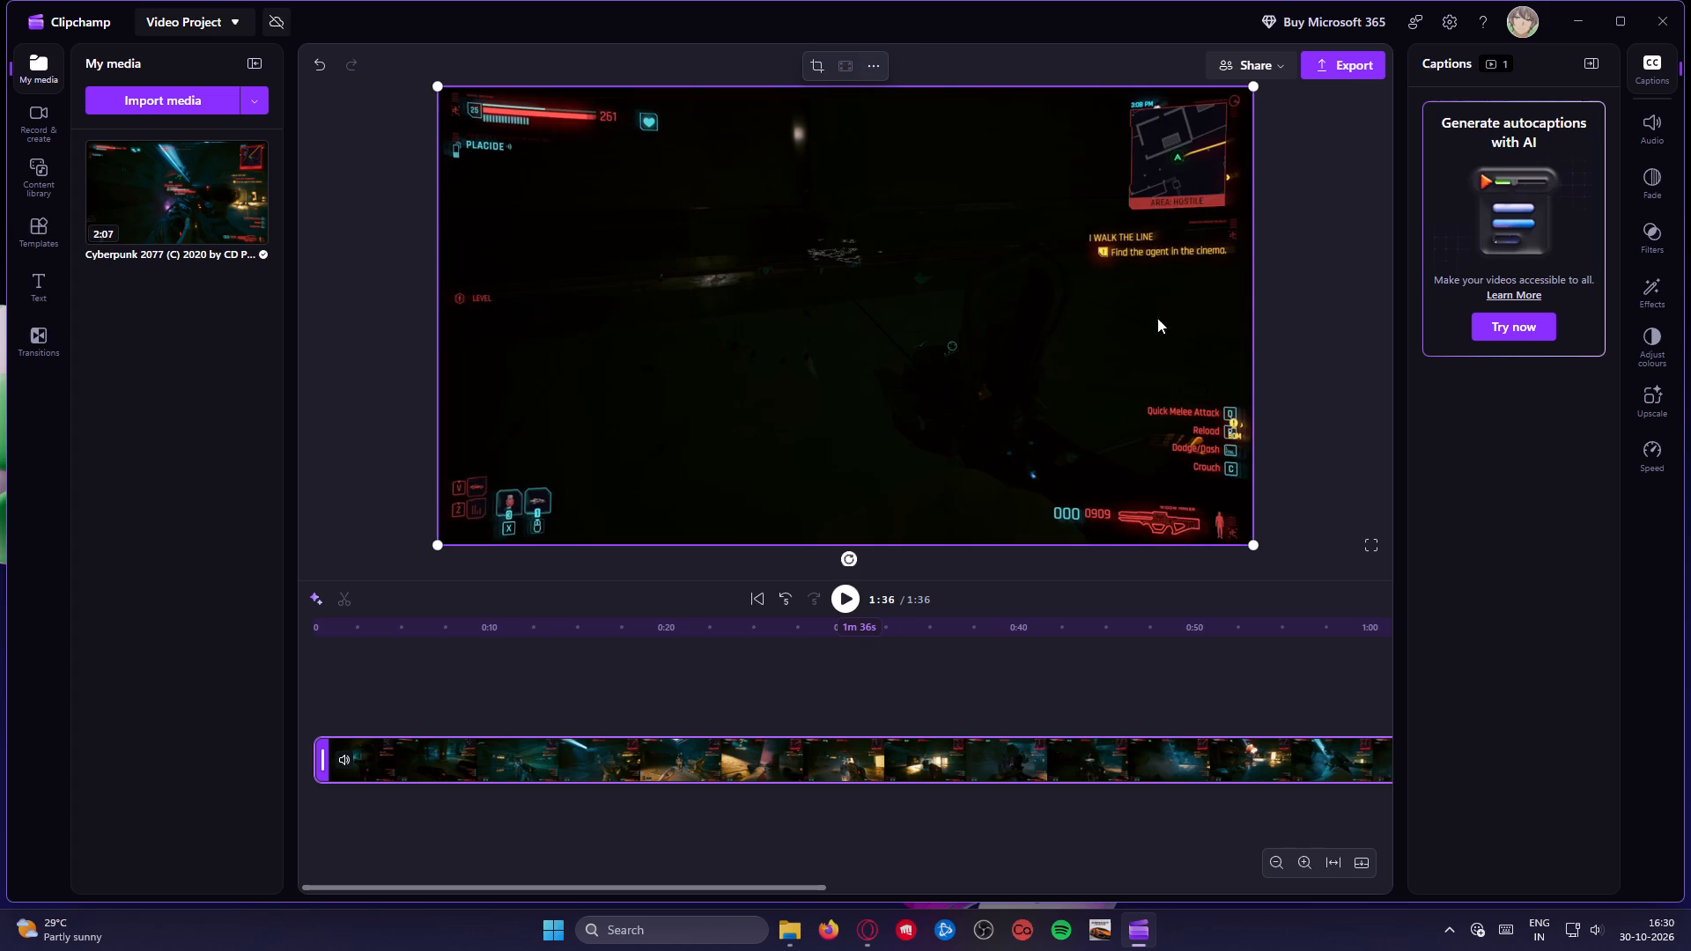
# Set the project's aspect ratio to Vertical 9:16.
pyautogui.click(1333, 297)
pyautogui.click(820, 73)
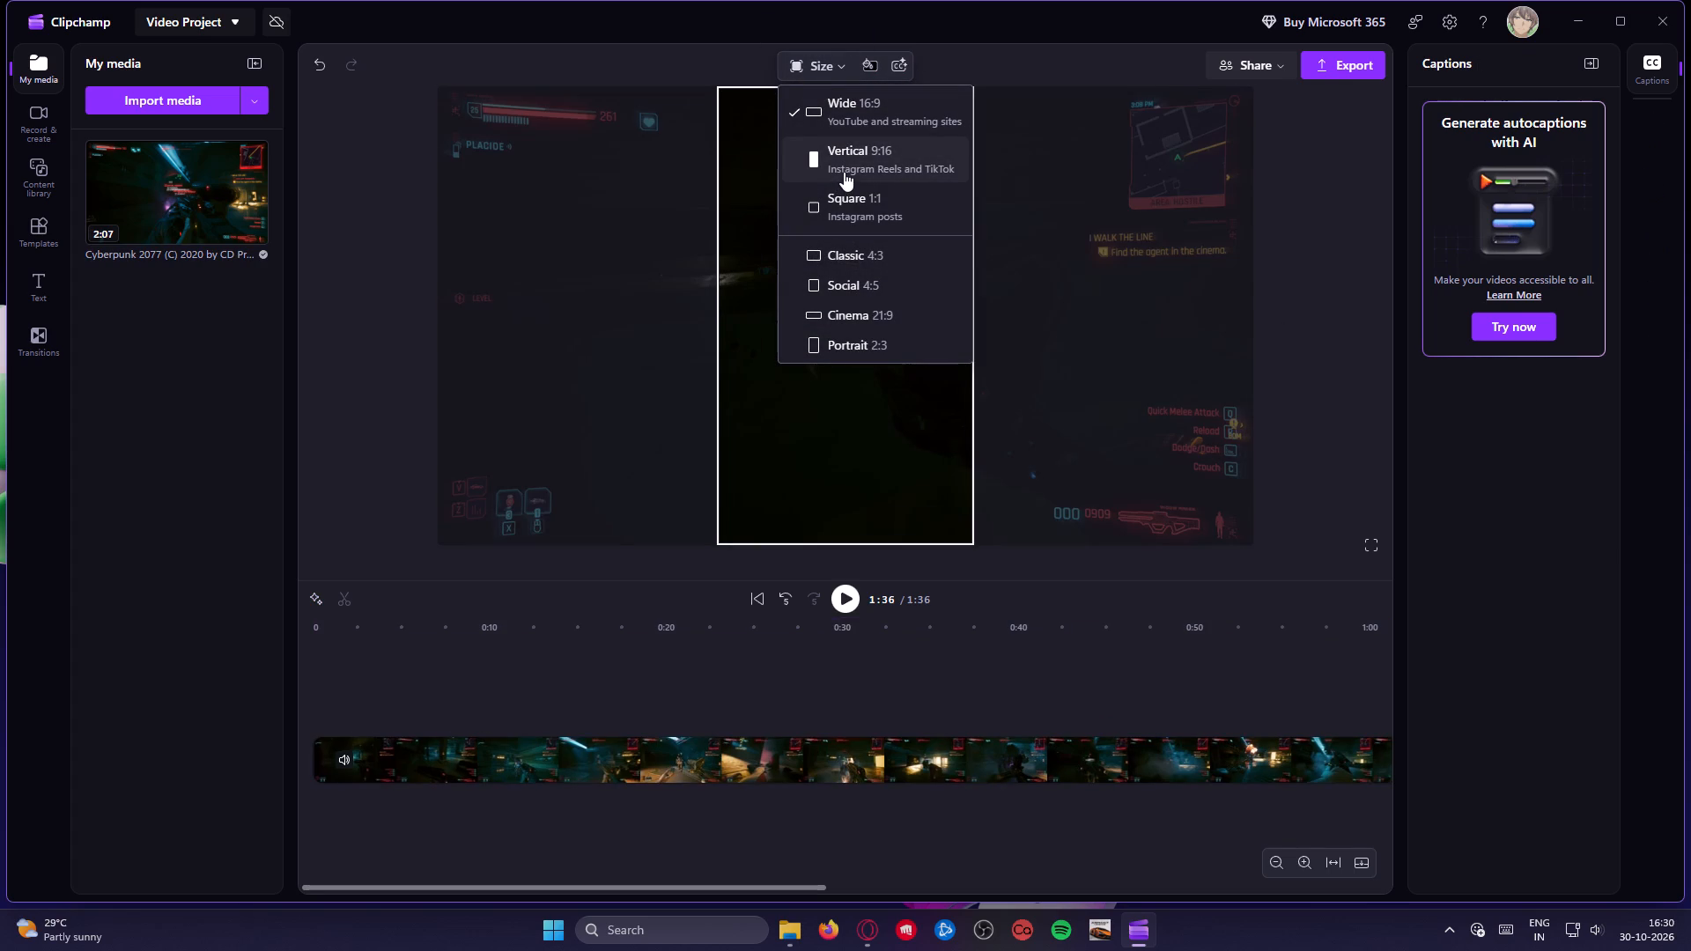
pyautogui.click(1269, 273)
pyautogui.click(835, 68)
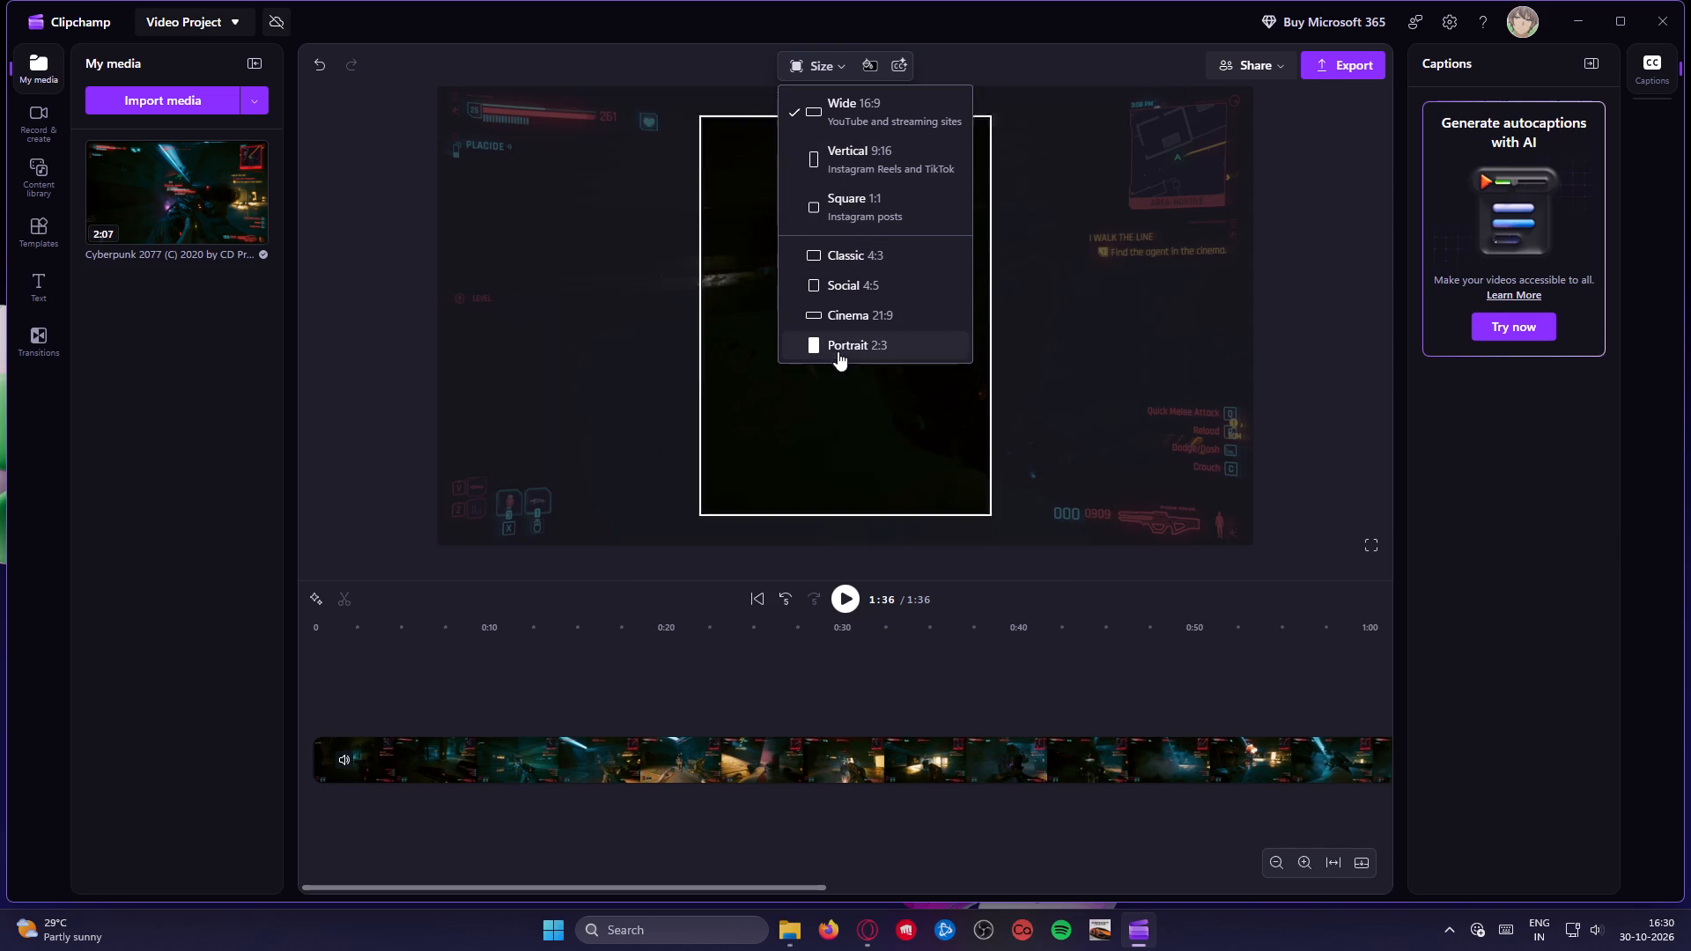
pyautogui.click(845, 164)
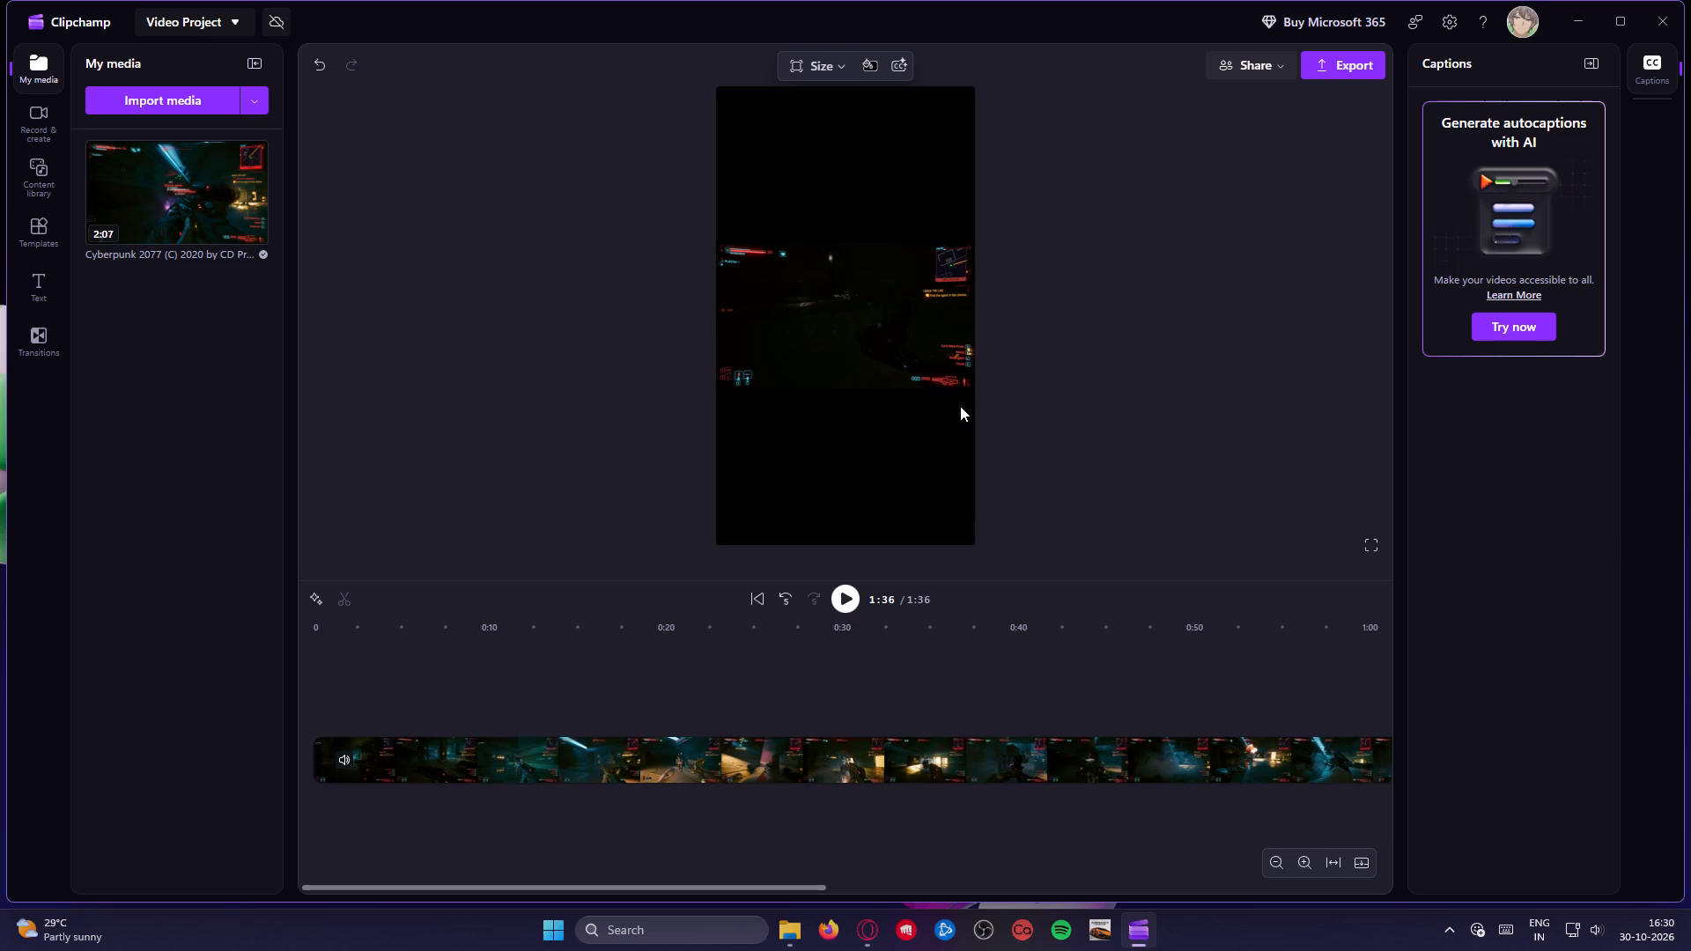
# Compare the Fit and Fill options for the clip and leave it set to fill the vertical frame.
pyautogui.click(809, 324)
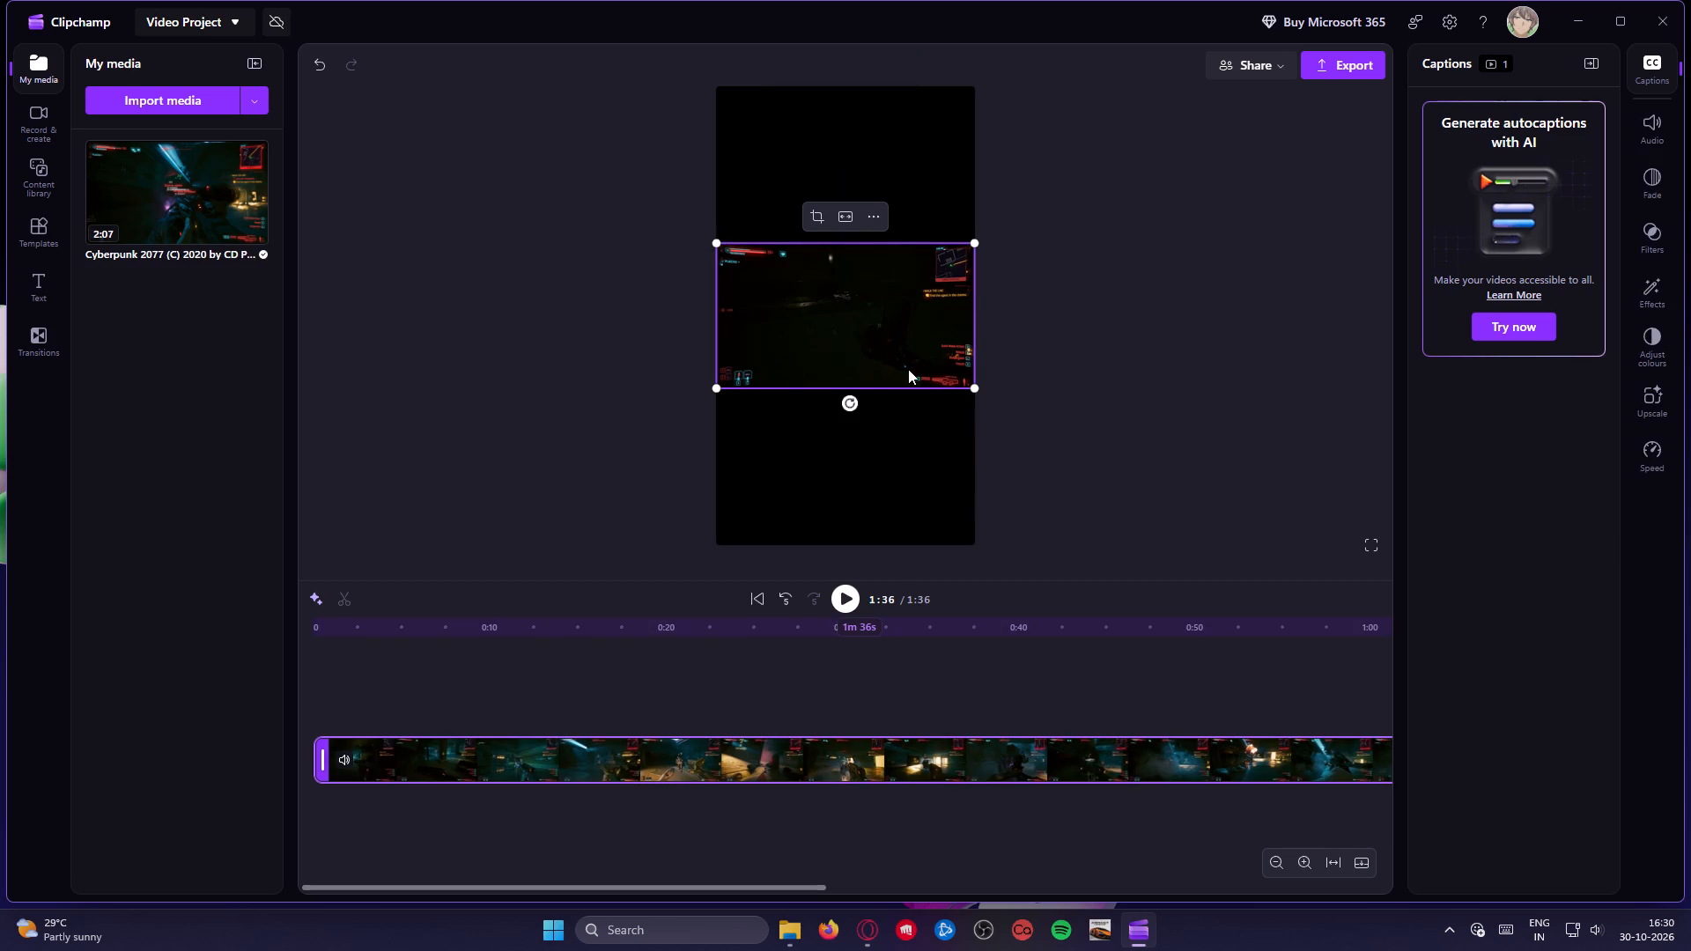
pyautogui.click(839, 219)
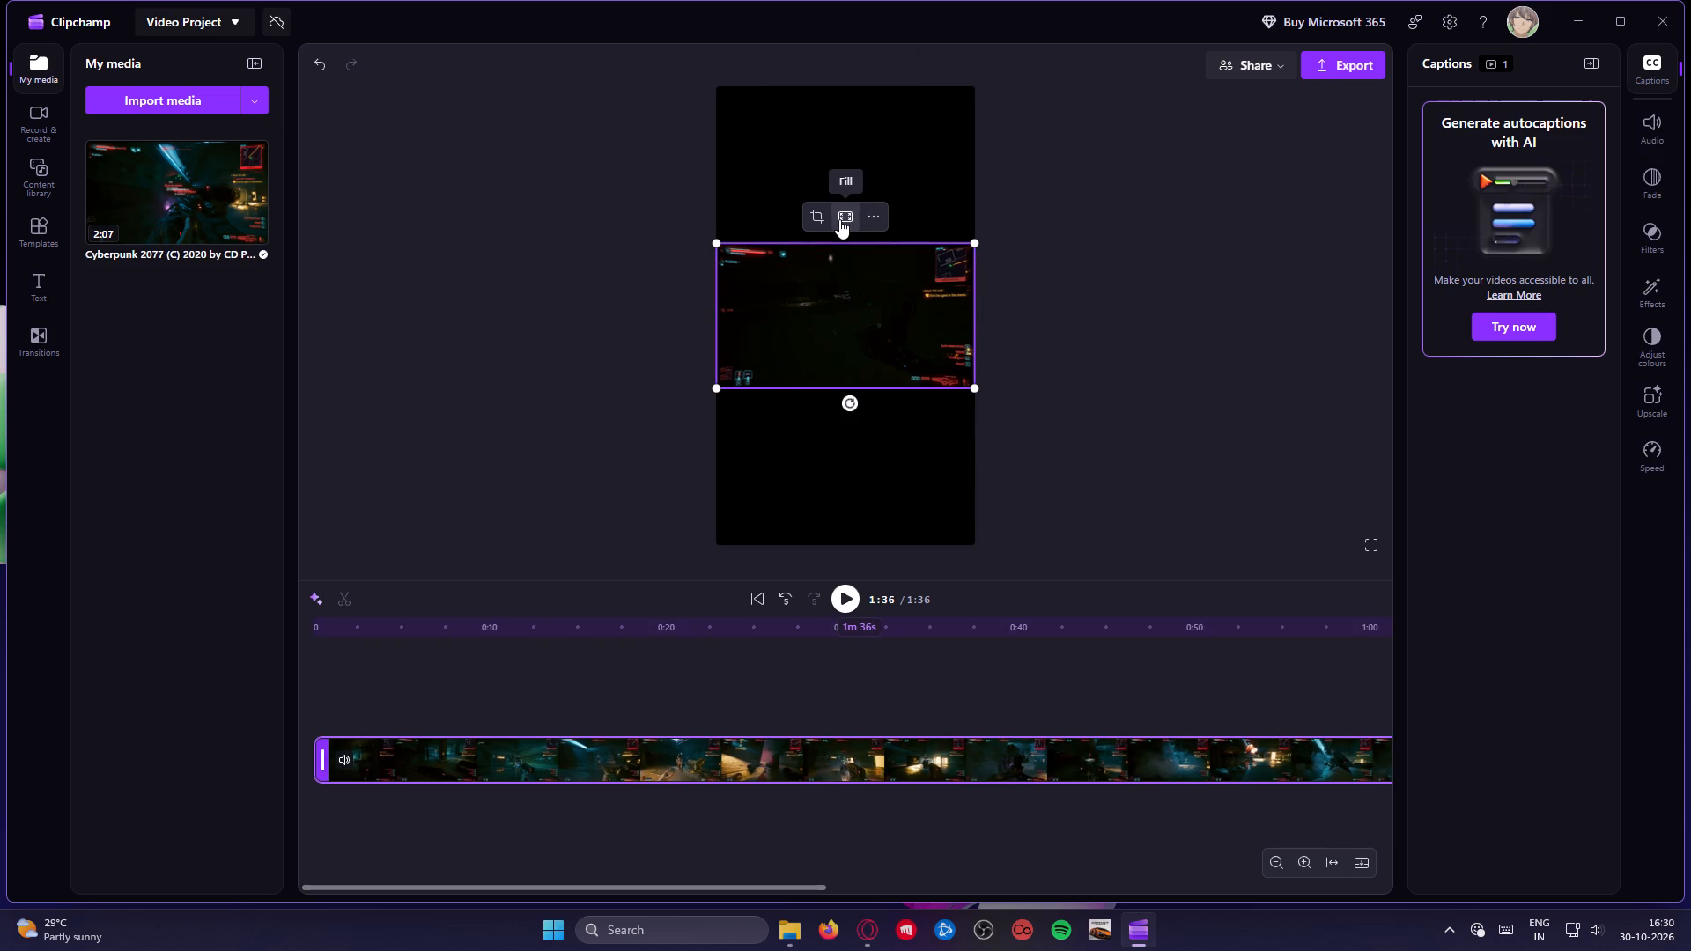
pyautogui.click(839, 218)
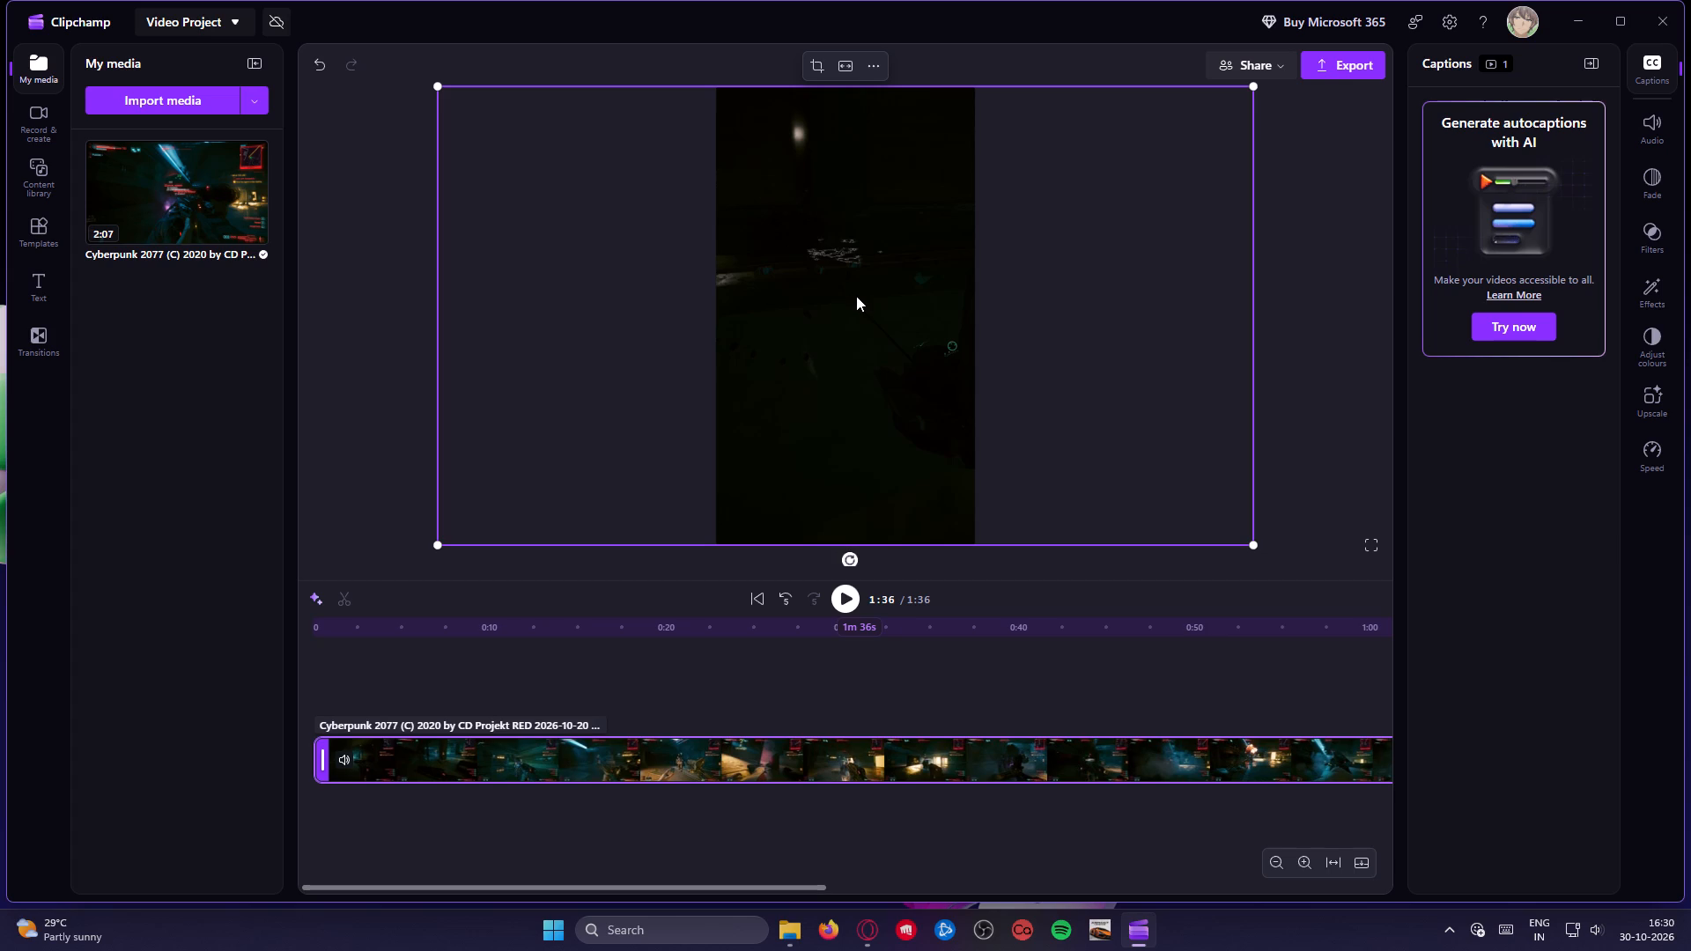
pyautogui.click(842, 70)
pyautogui.click(852, 218)
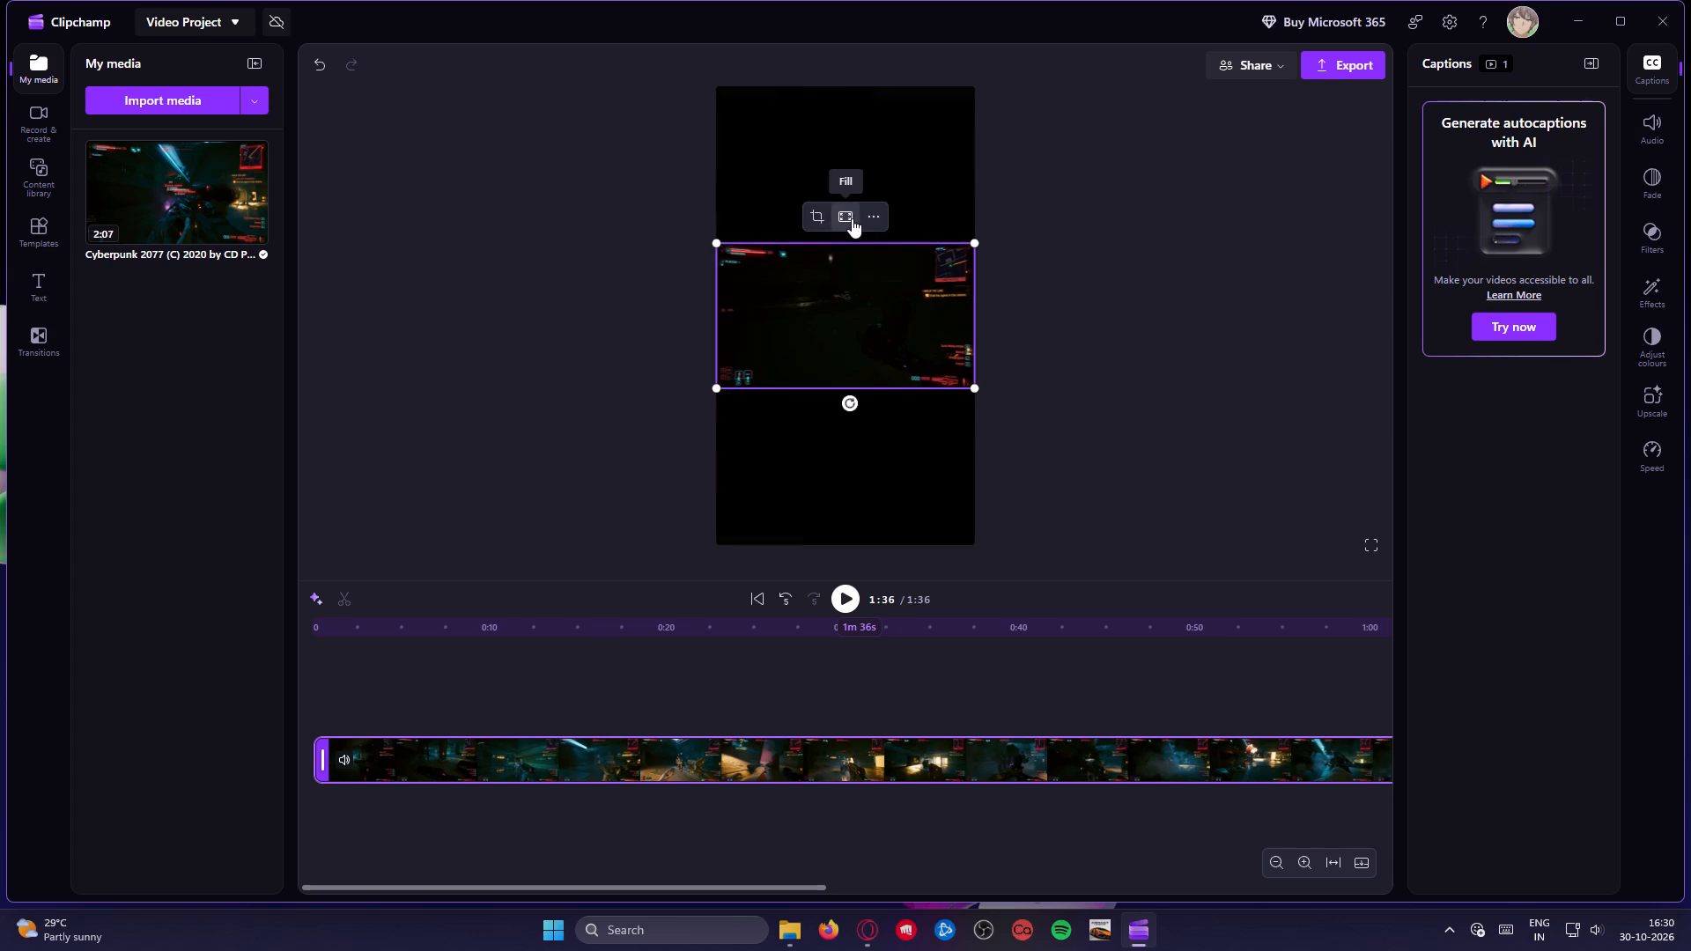
pyautogui.click(846, 58)
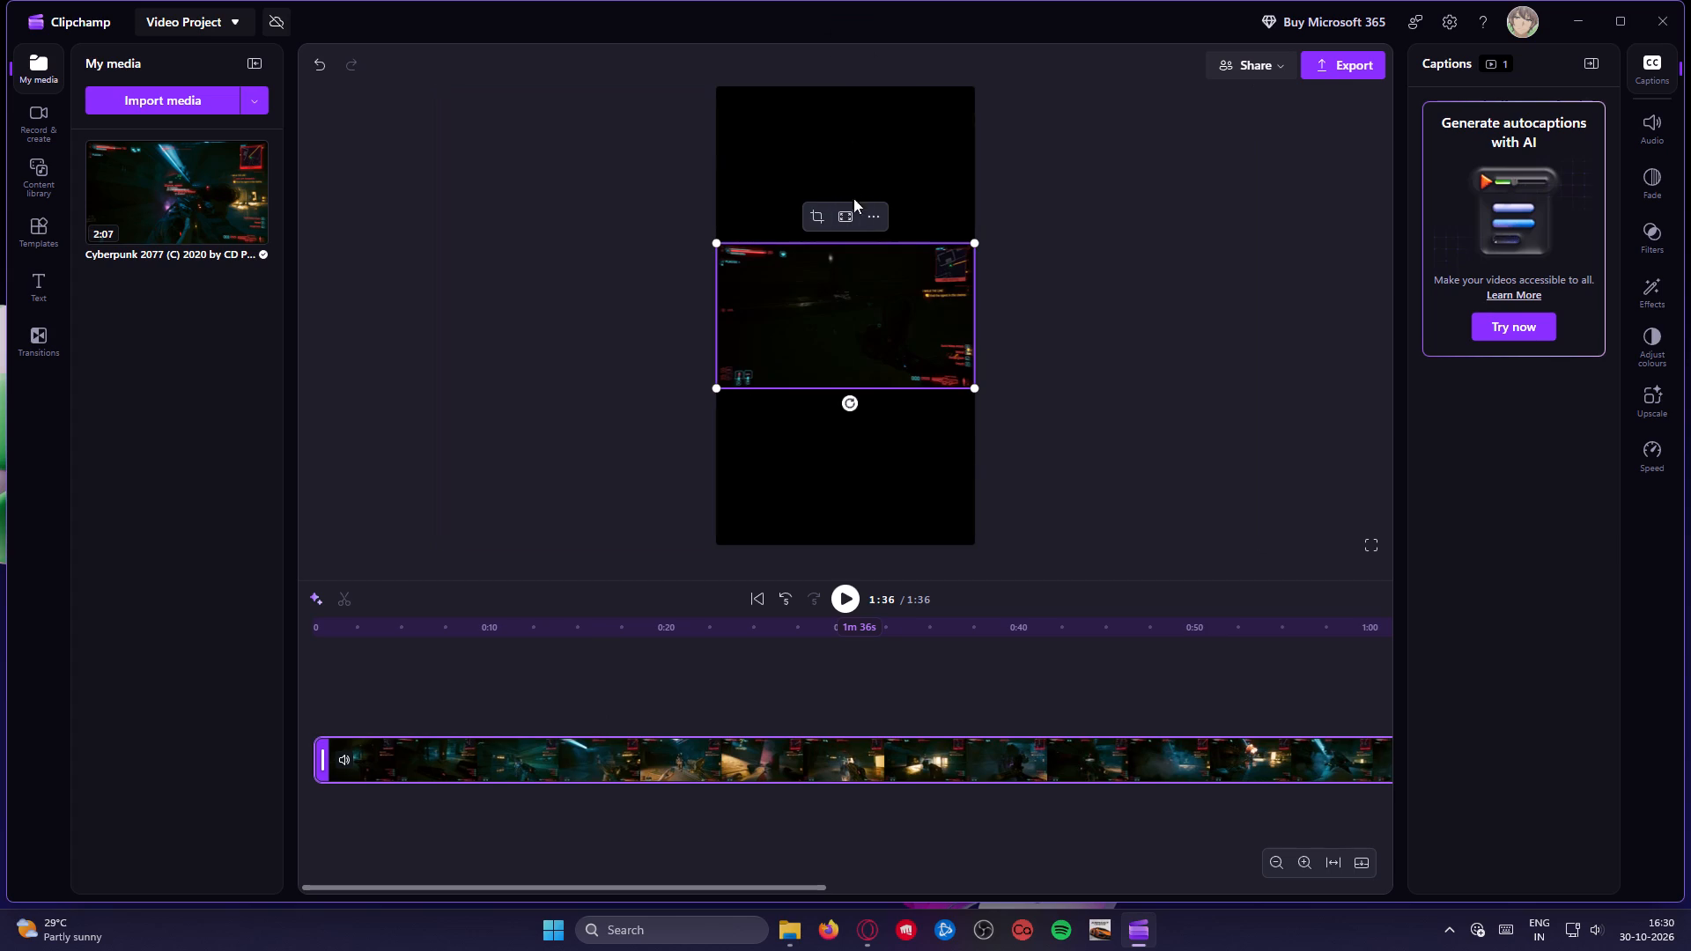
pyautogui.click(848, 219)
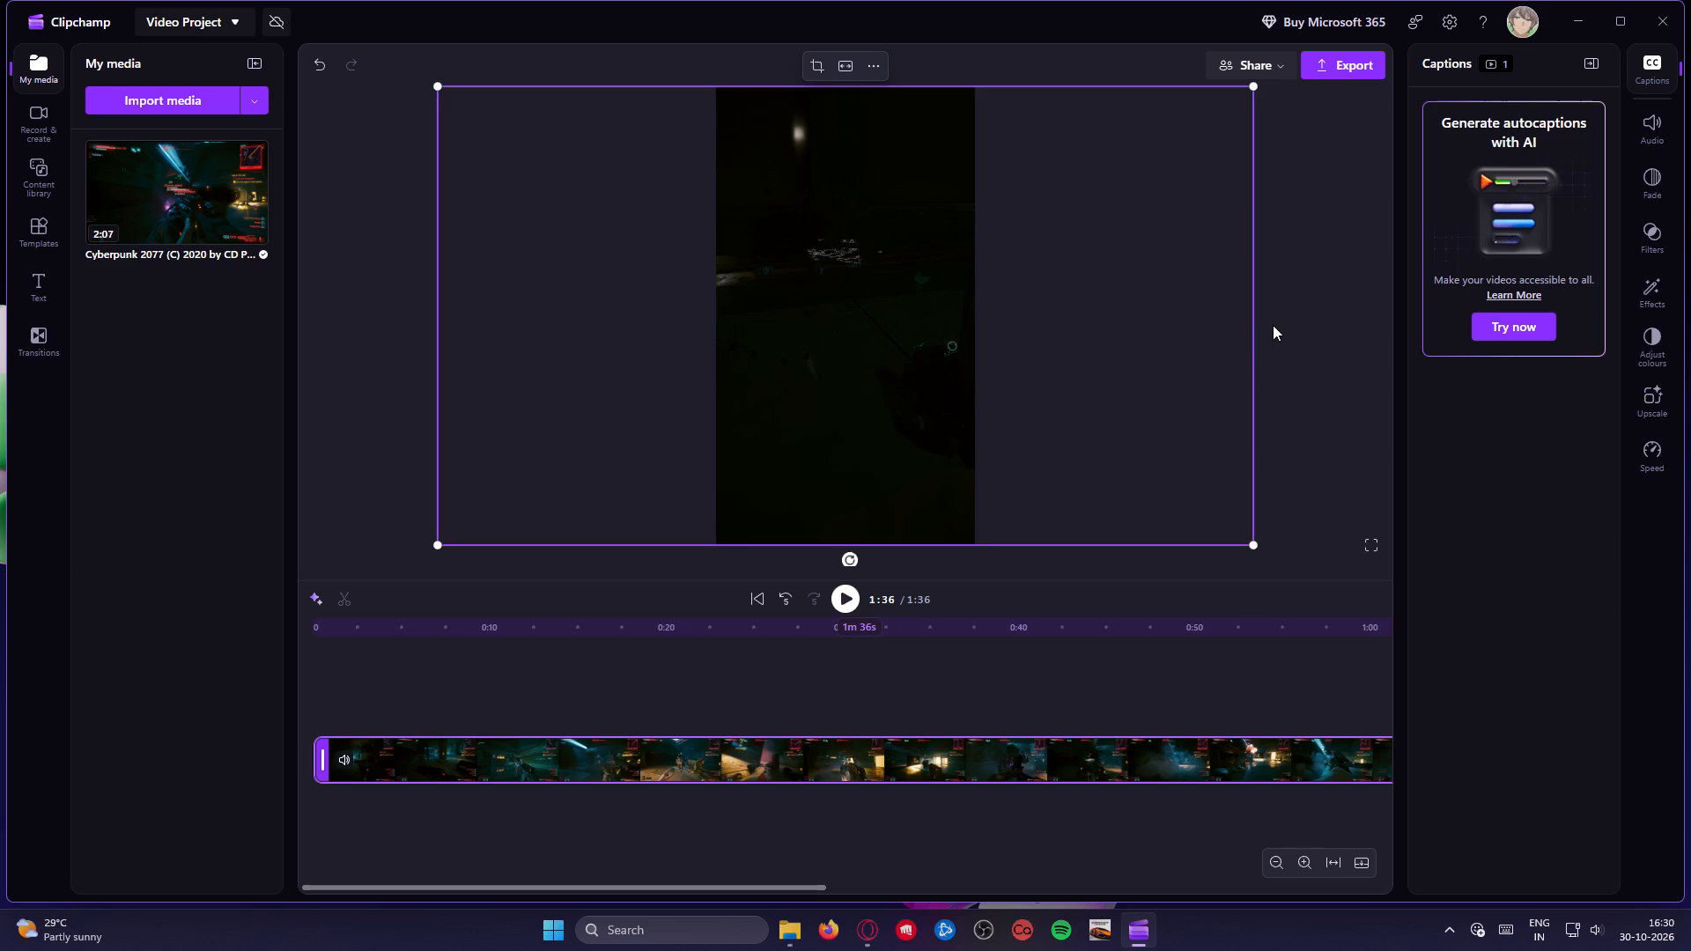
pyautogui.click(1275, 322)
# Play the vertical video from the beginning for about five seconds to check the framing, and pause it.
pyautogui.click(847, 599)
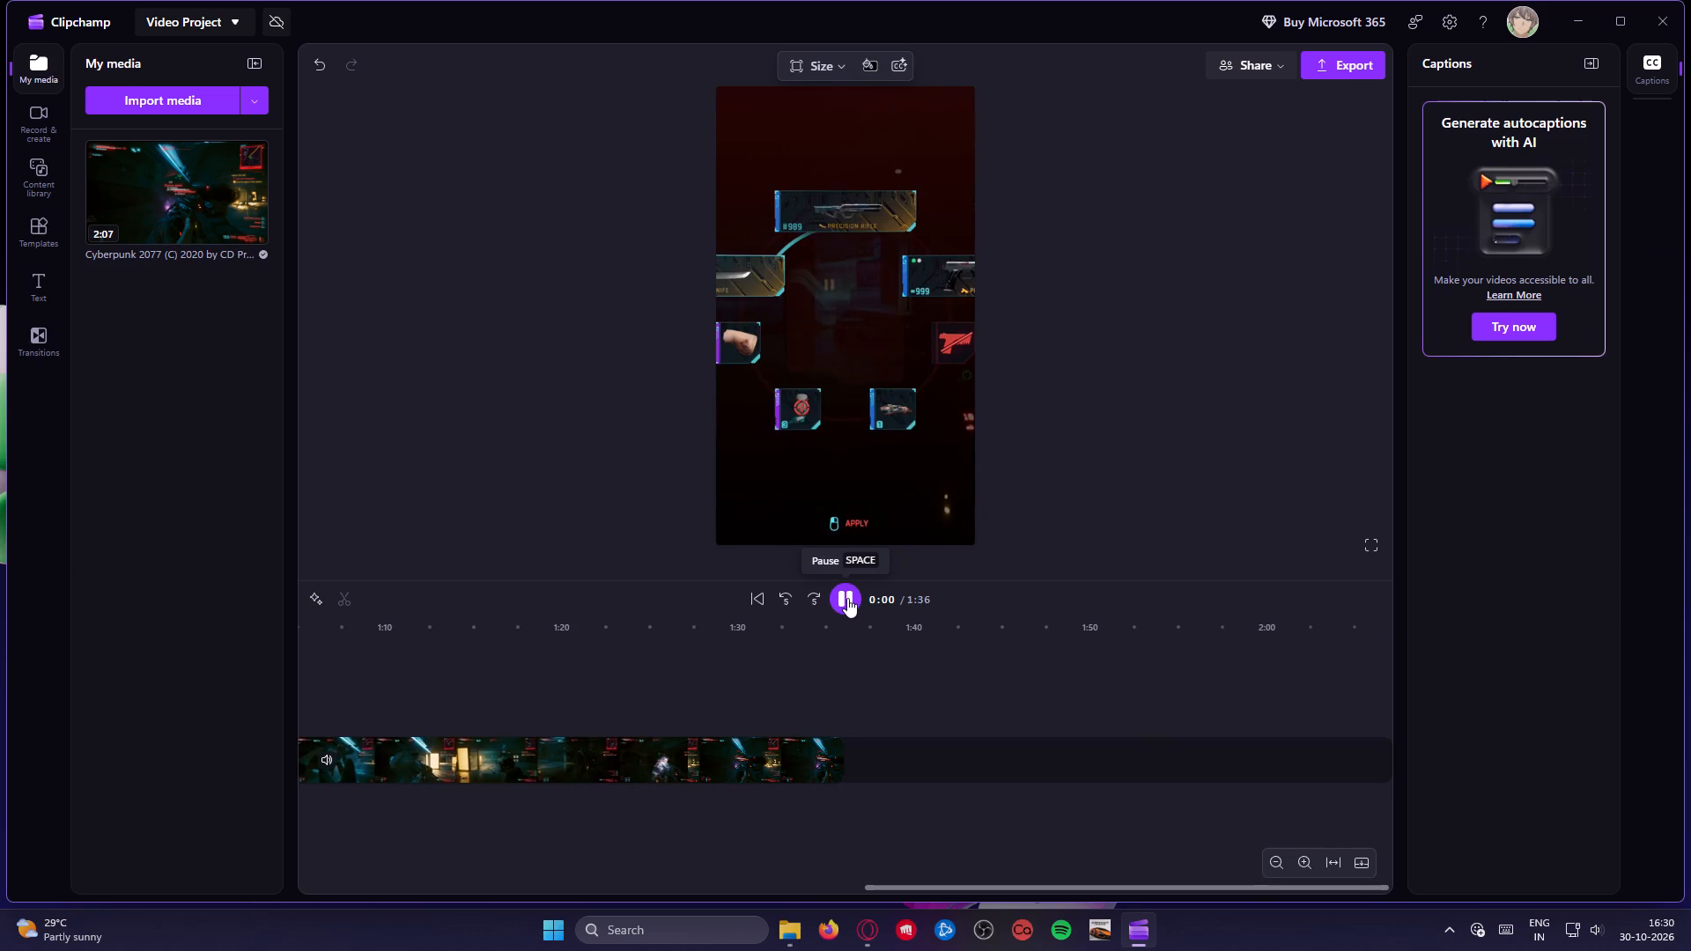
pyautogui.moveTo(928, 886); pyautogui.dragTo(631, 883)
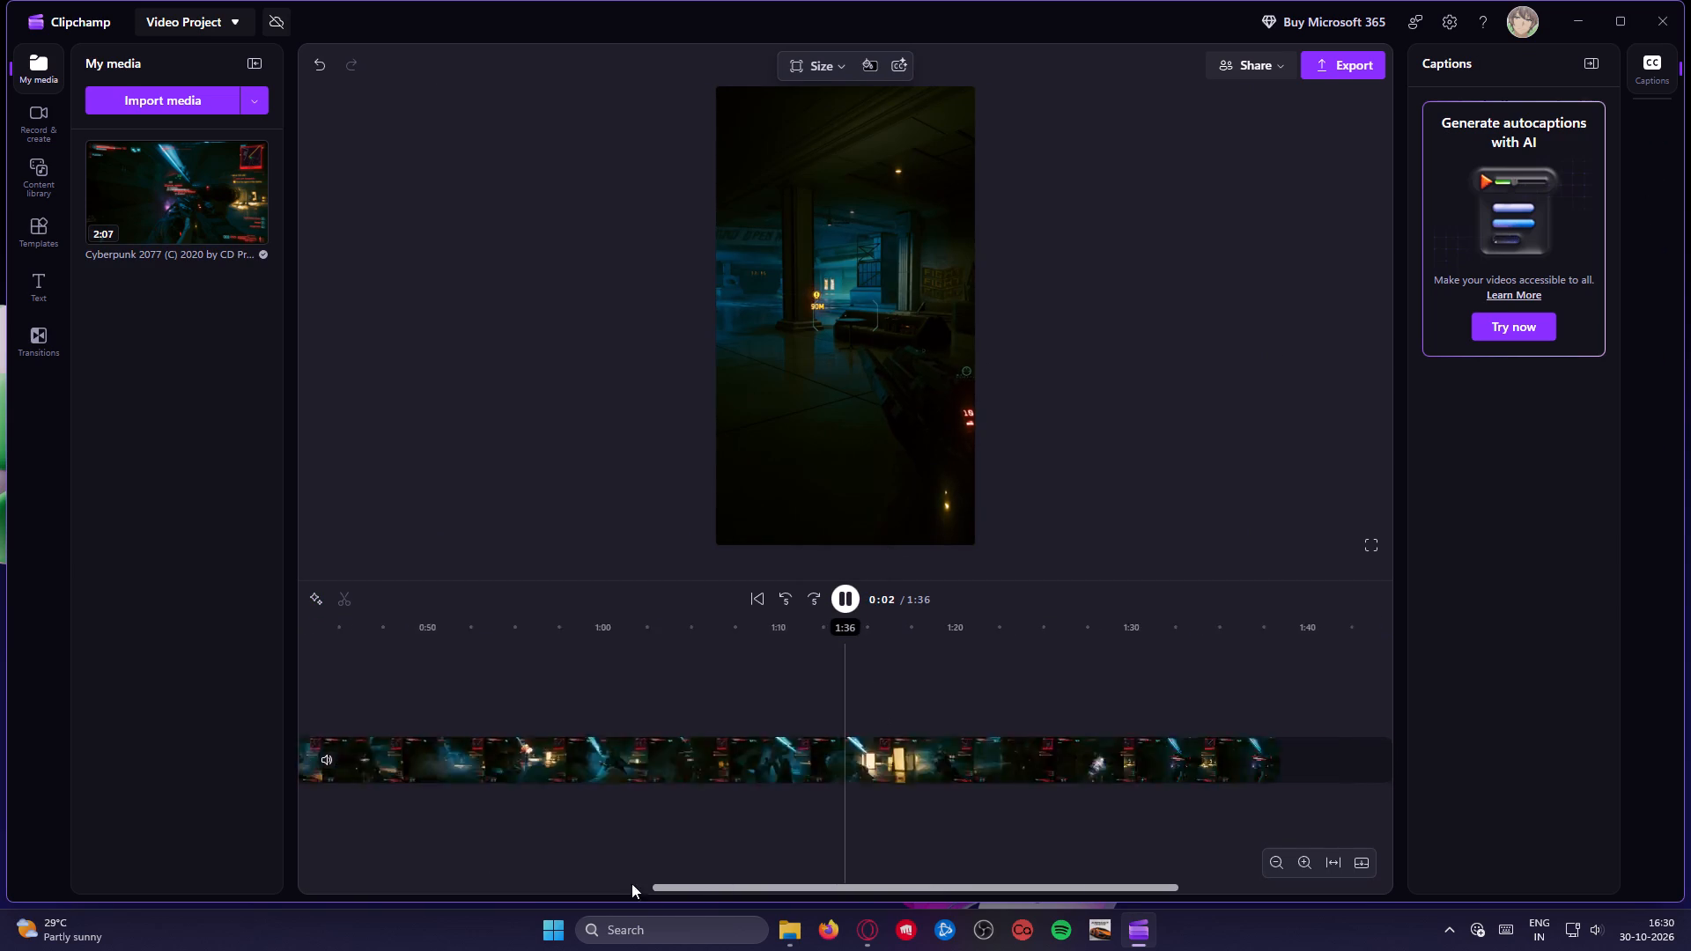
pyautogui.moveTo(631, 883); pyautogui.dragTo(302, 871)
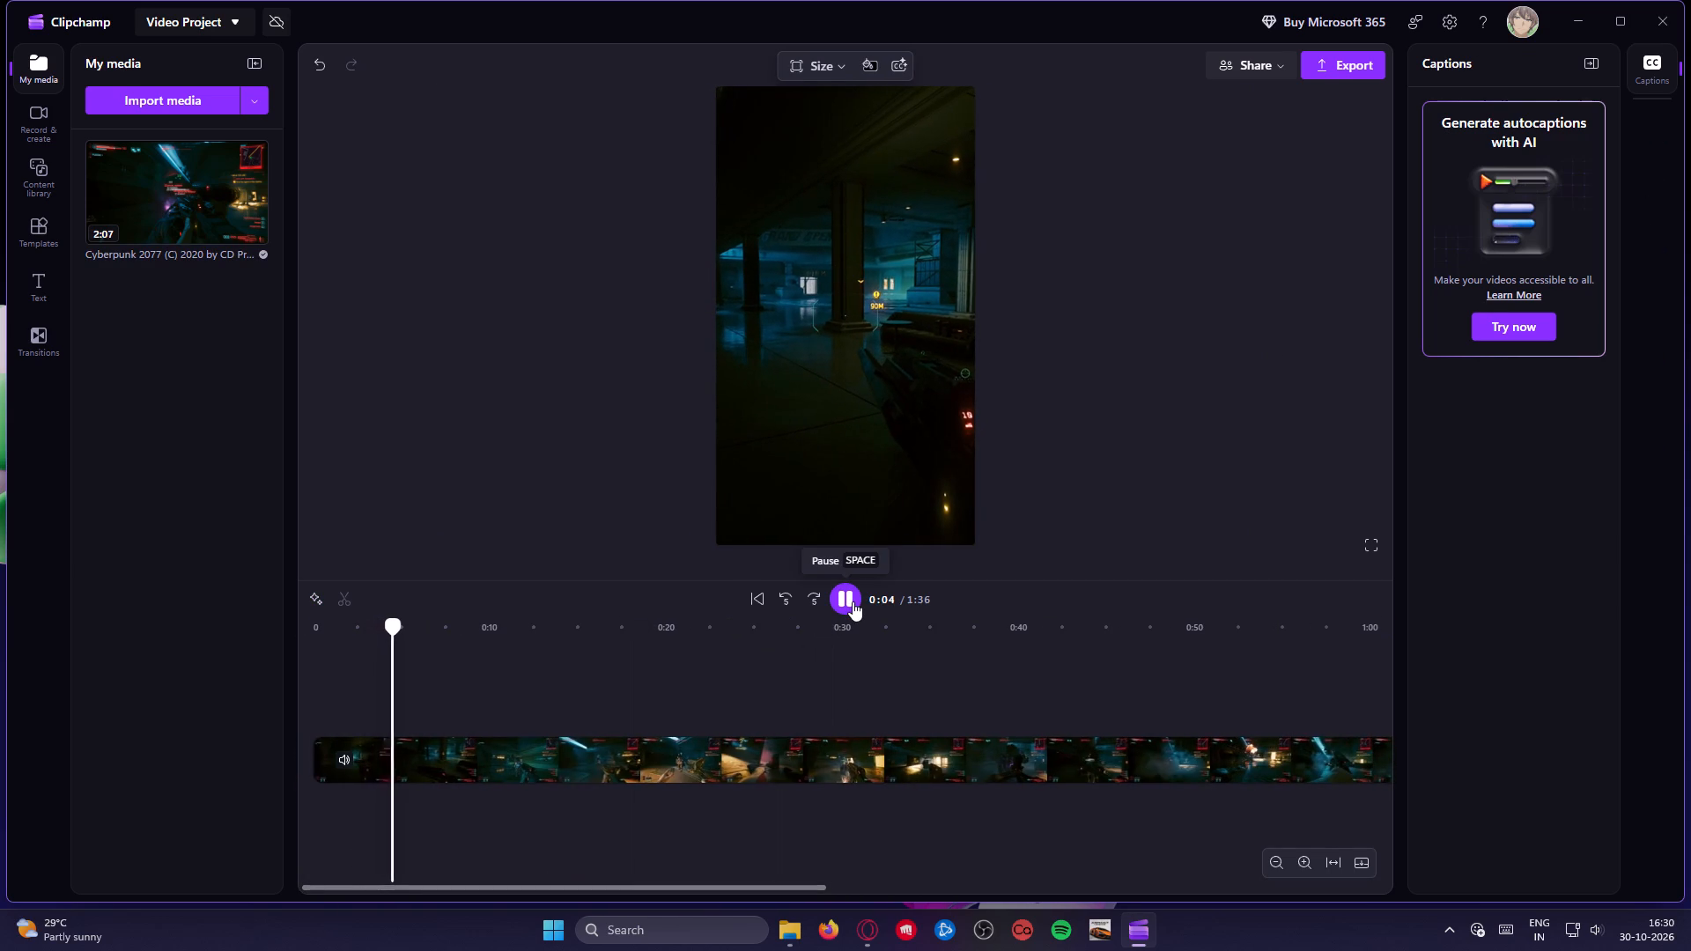
pyautogui.click(853, 601)
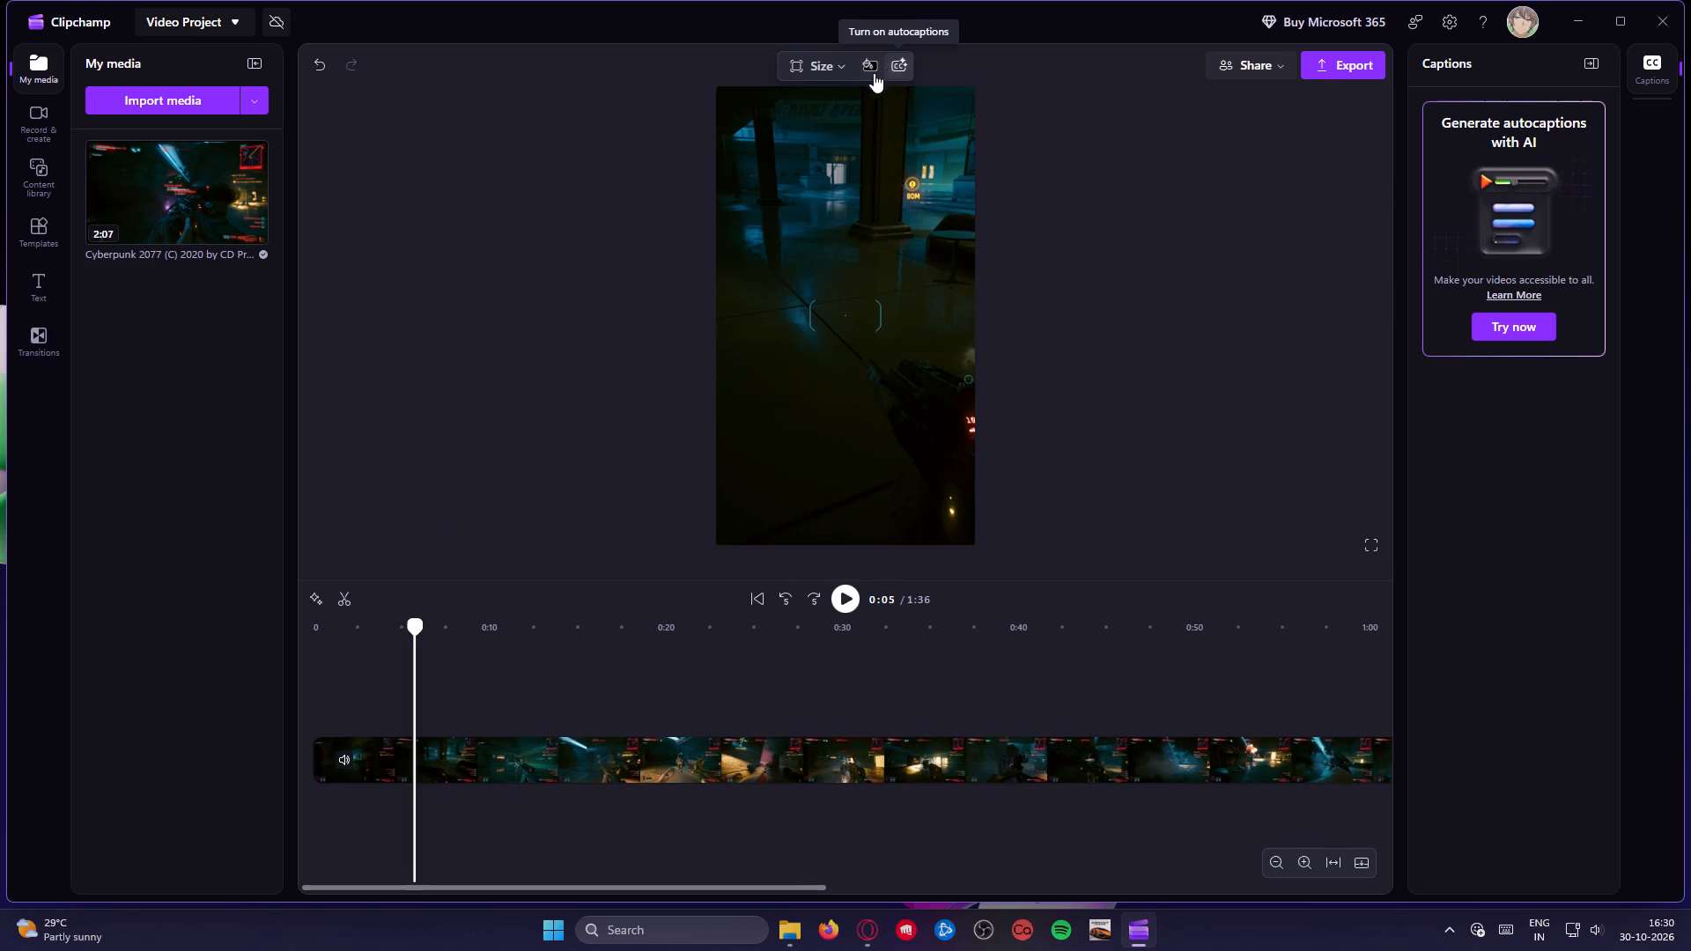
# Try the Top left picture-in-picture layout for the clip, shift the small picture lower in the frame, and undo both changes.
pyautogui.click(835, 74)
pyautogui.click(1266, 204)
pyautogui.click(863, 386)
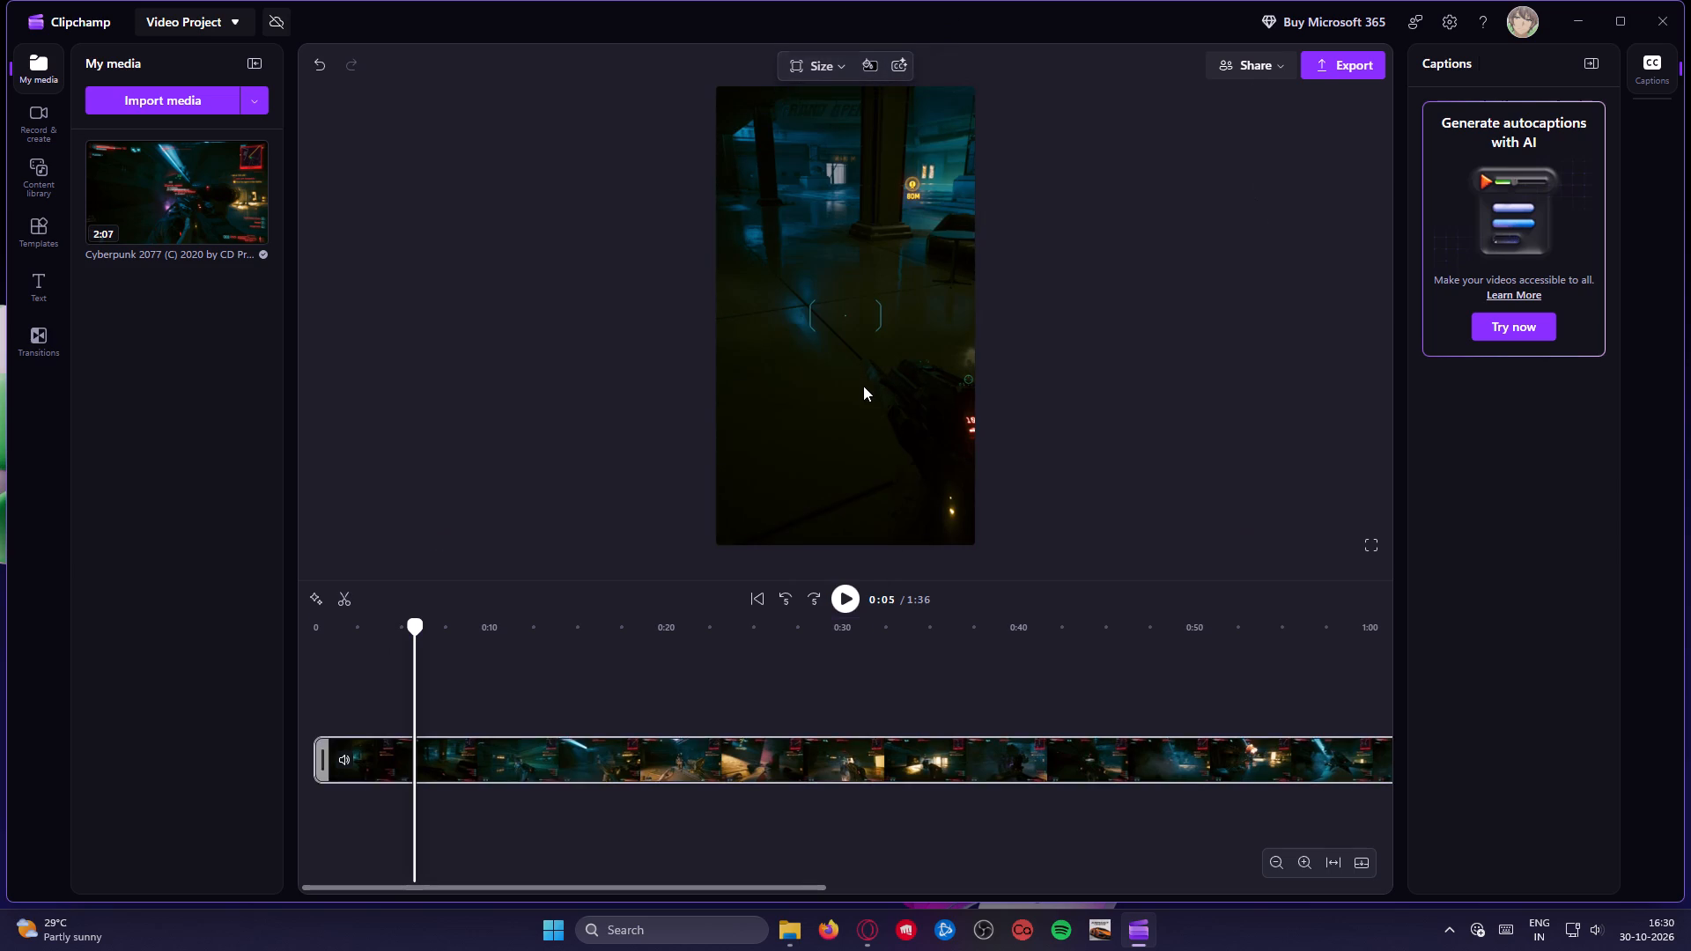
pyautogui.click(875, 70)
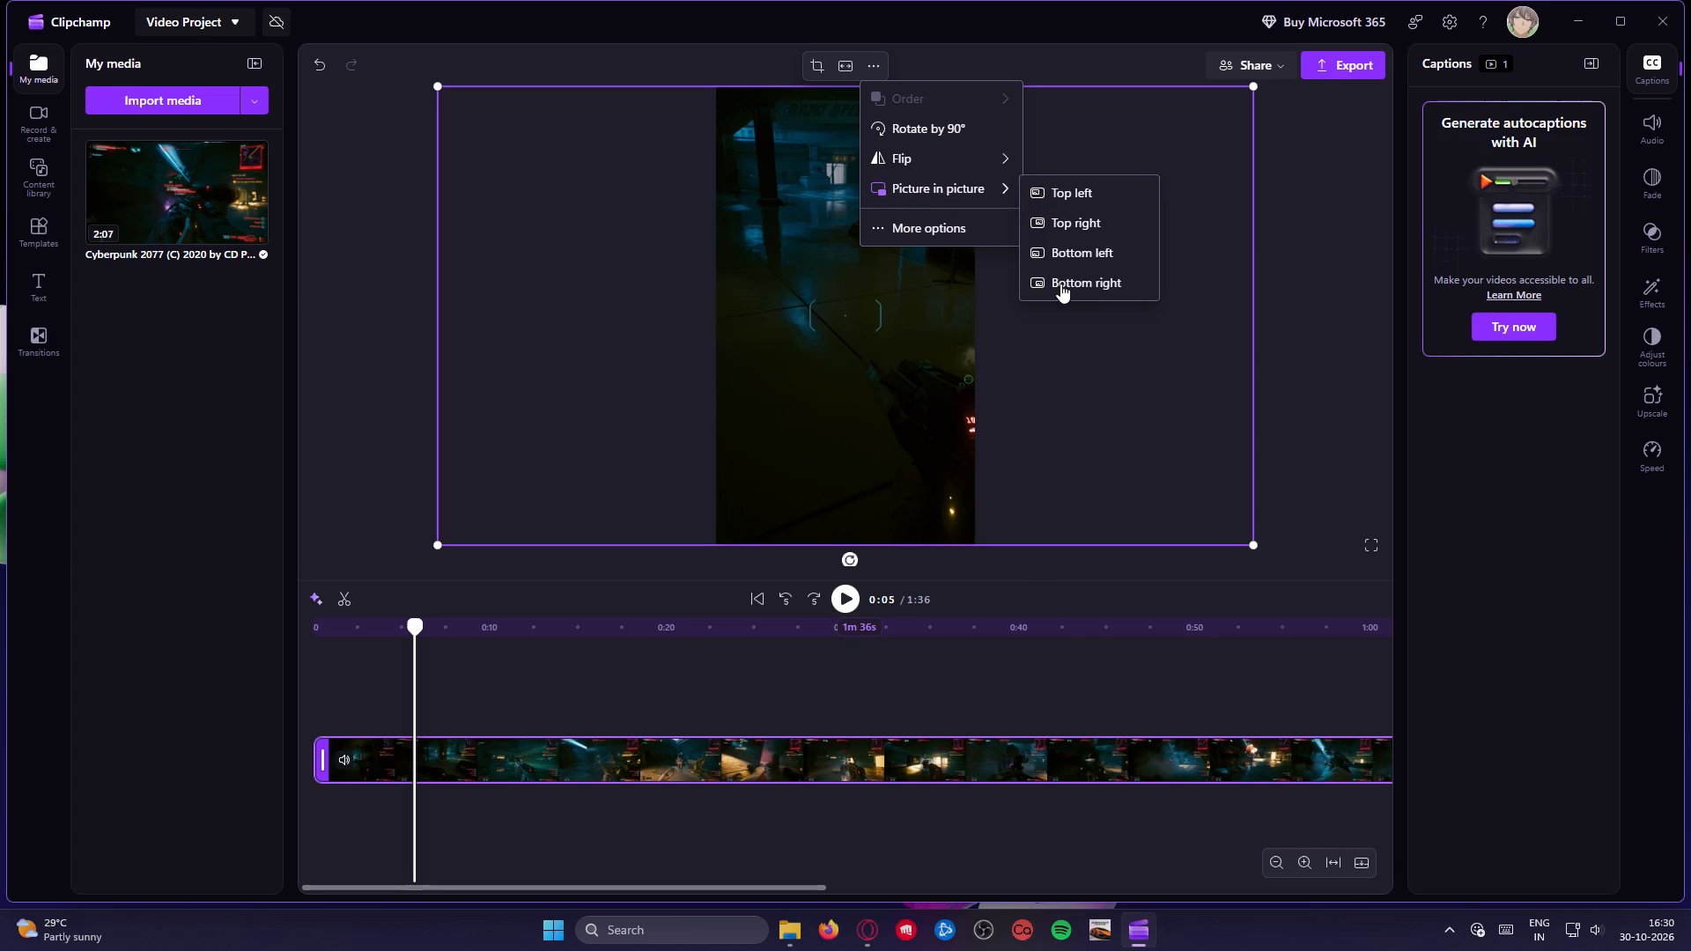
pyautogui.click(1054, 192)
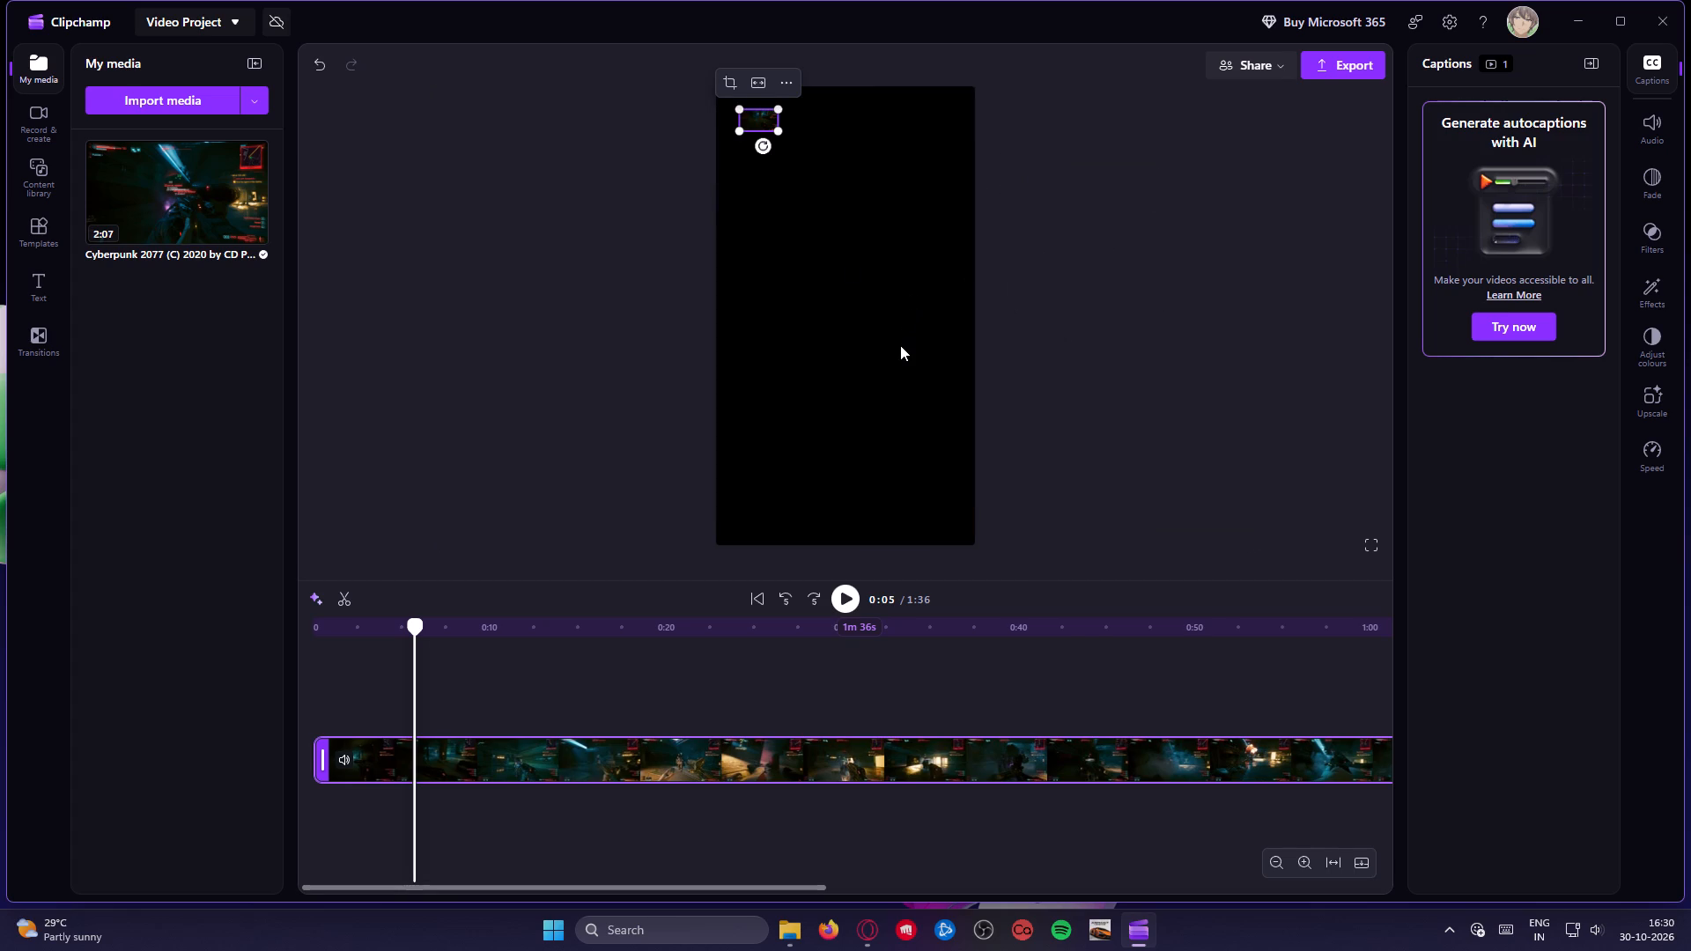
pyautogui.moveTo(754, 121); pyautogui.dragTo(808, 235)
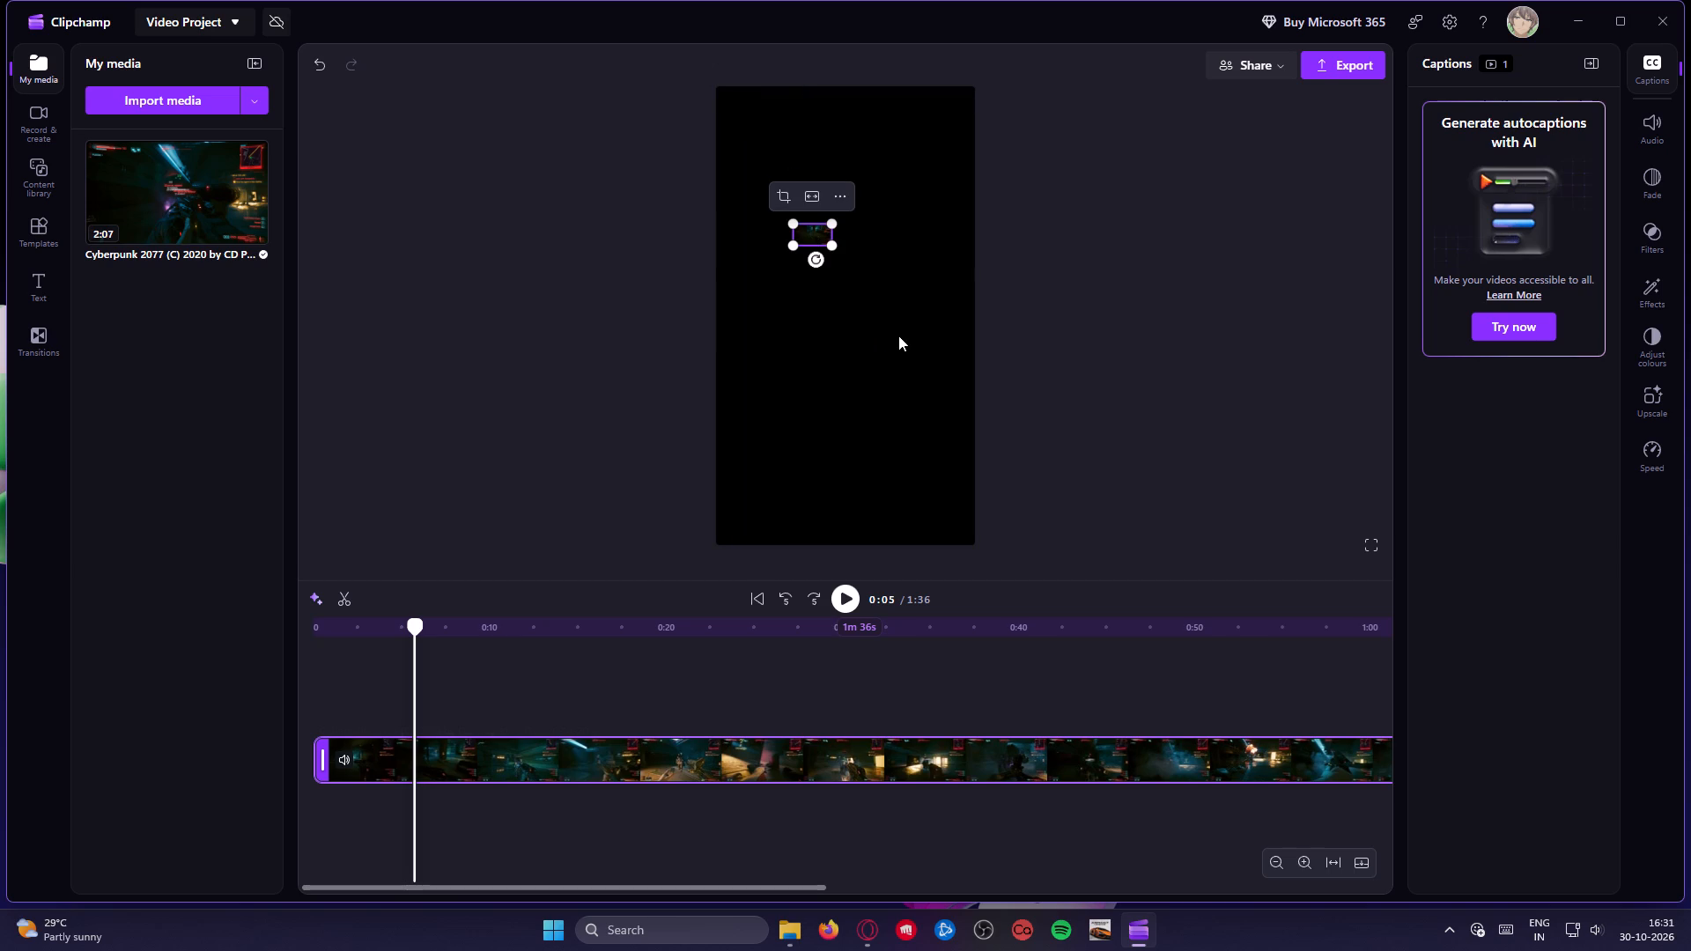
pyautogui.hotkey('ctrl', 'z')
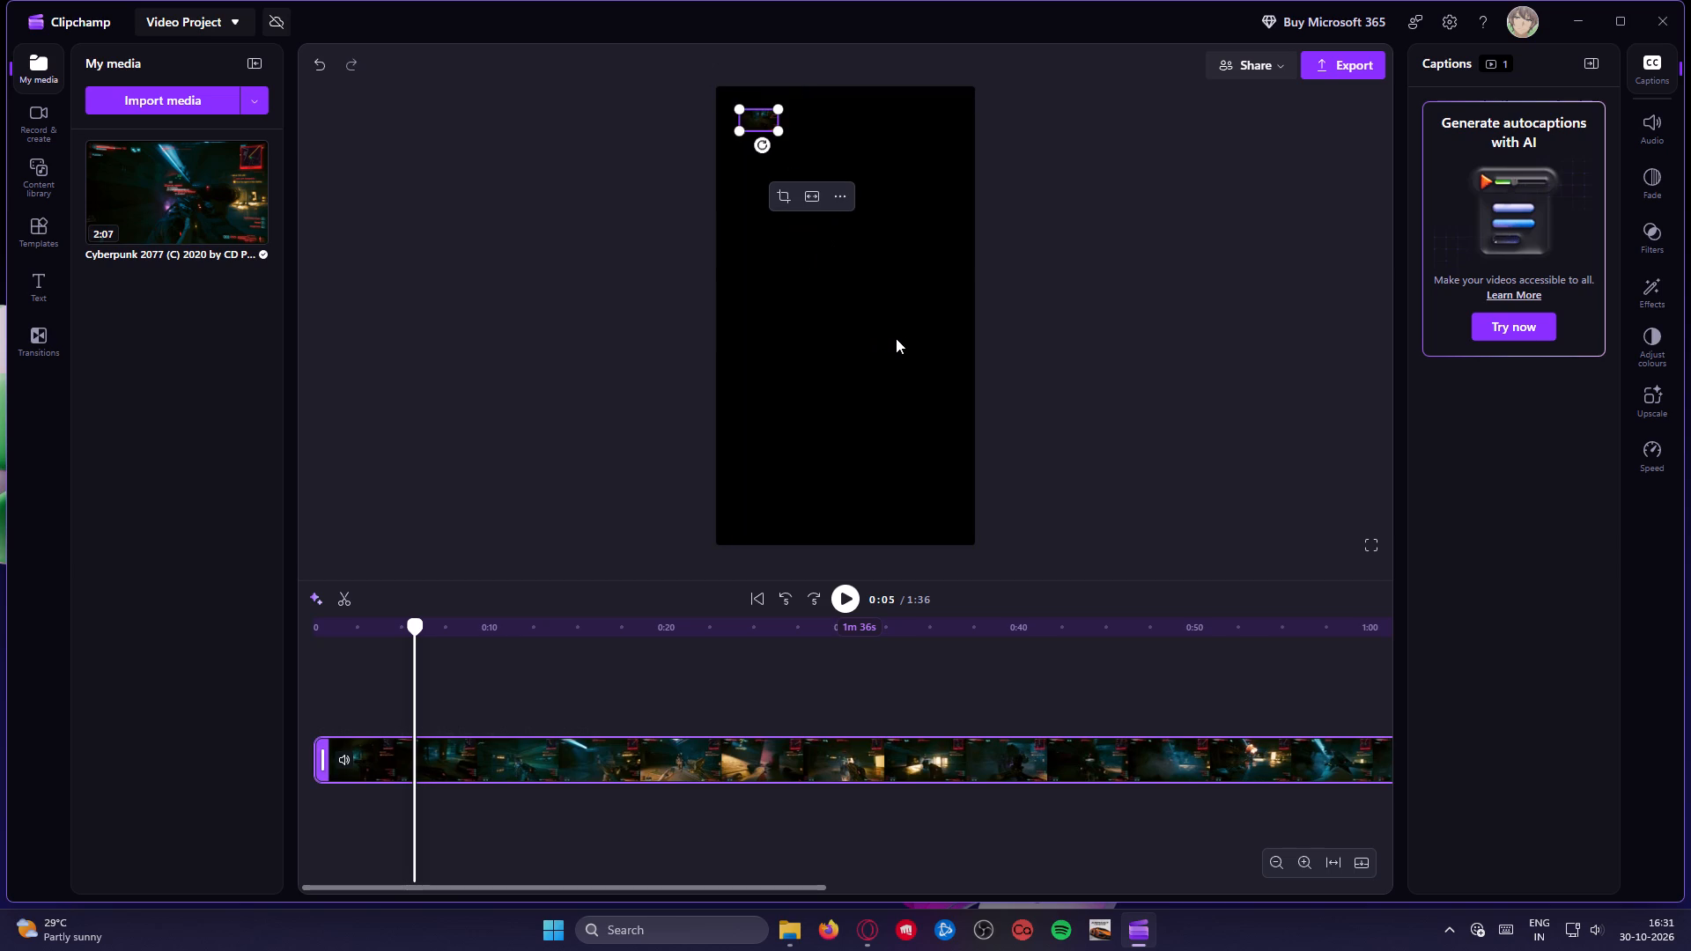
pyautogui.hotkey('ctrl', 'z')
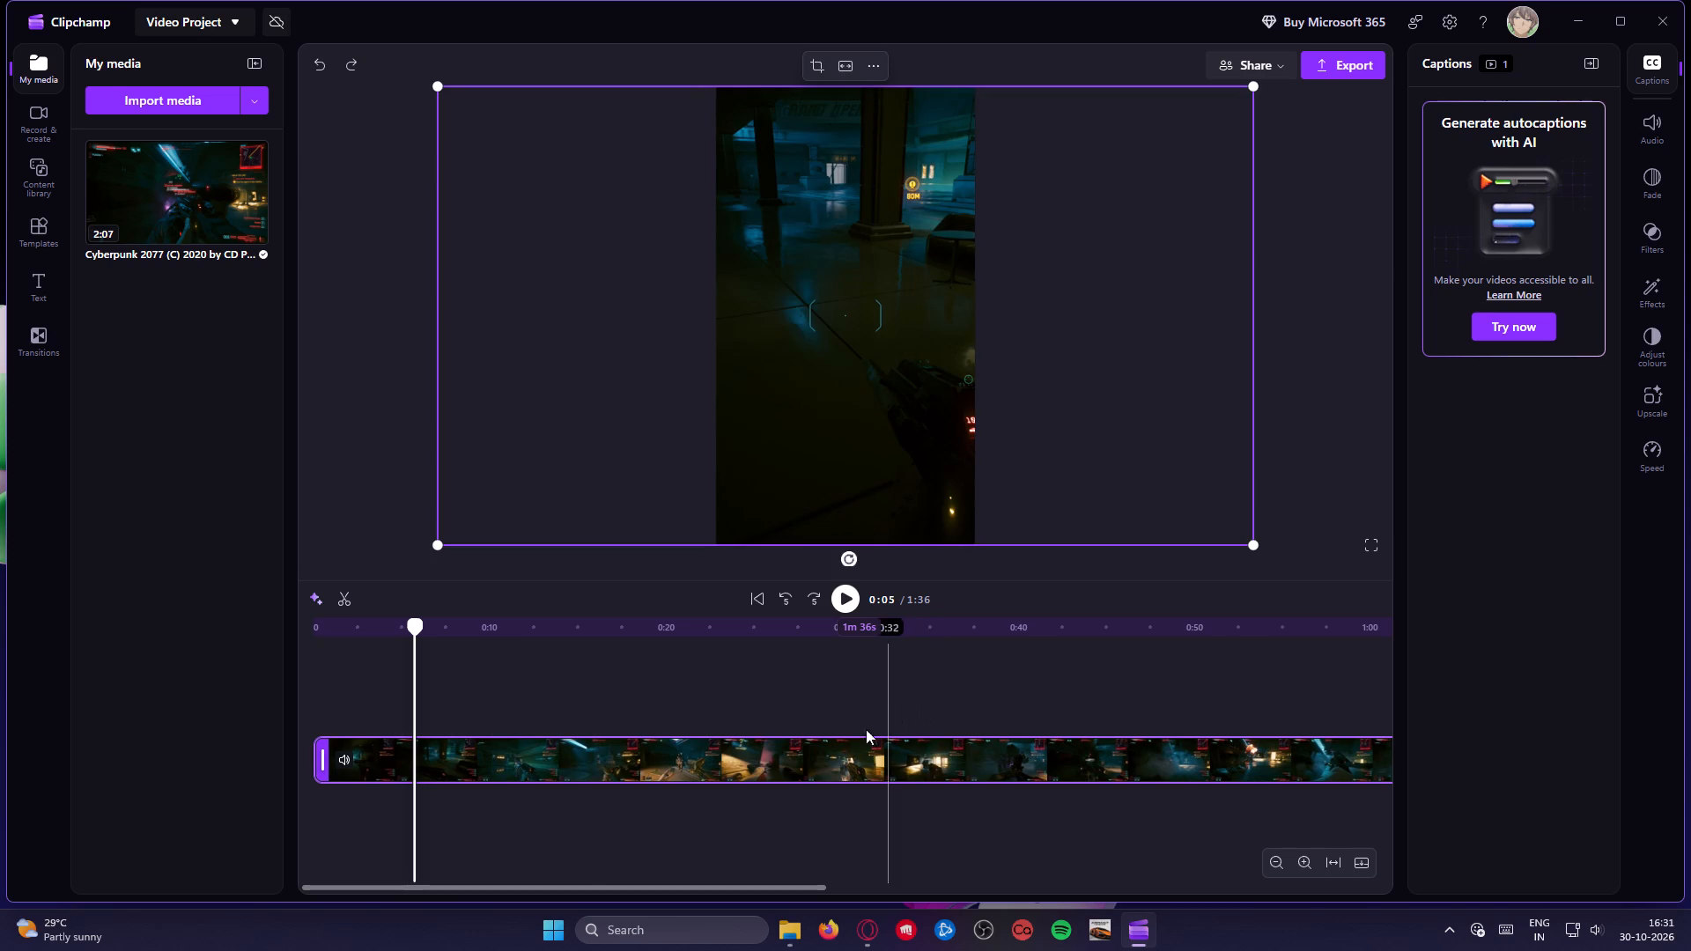
# Import the Cyberpunk 2077 capture from the Captures folder in Videos.
pyautogui.click(591, 682)
pyautogui.click(409, 770)
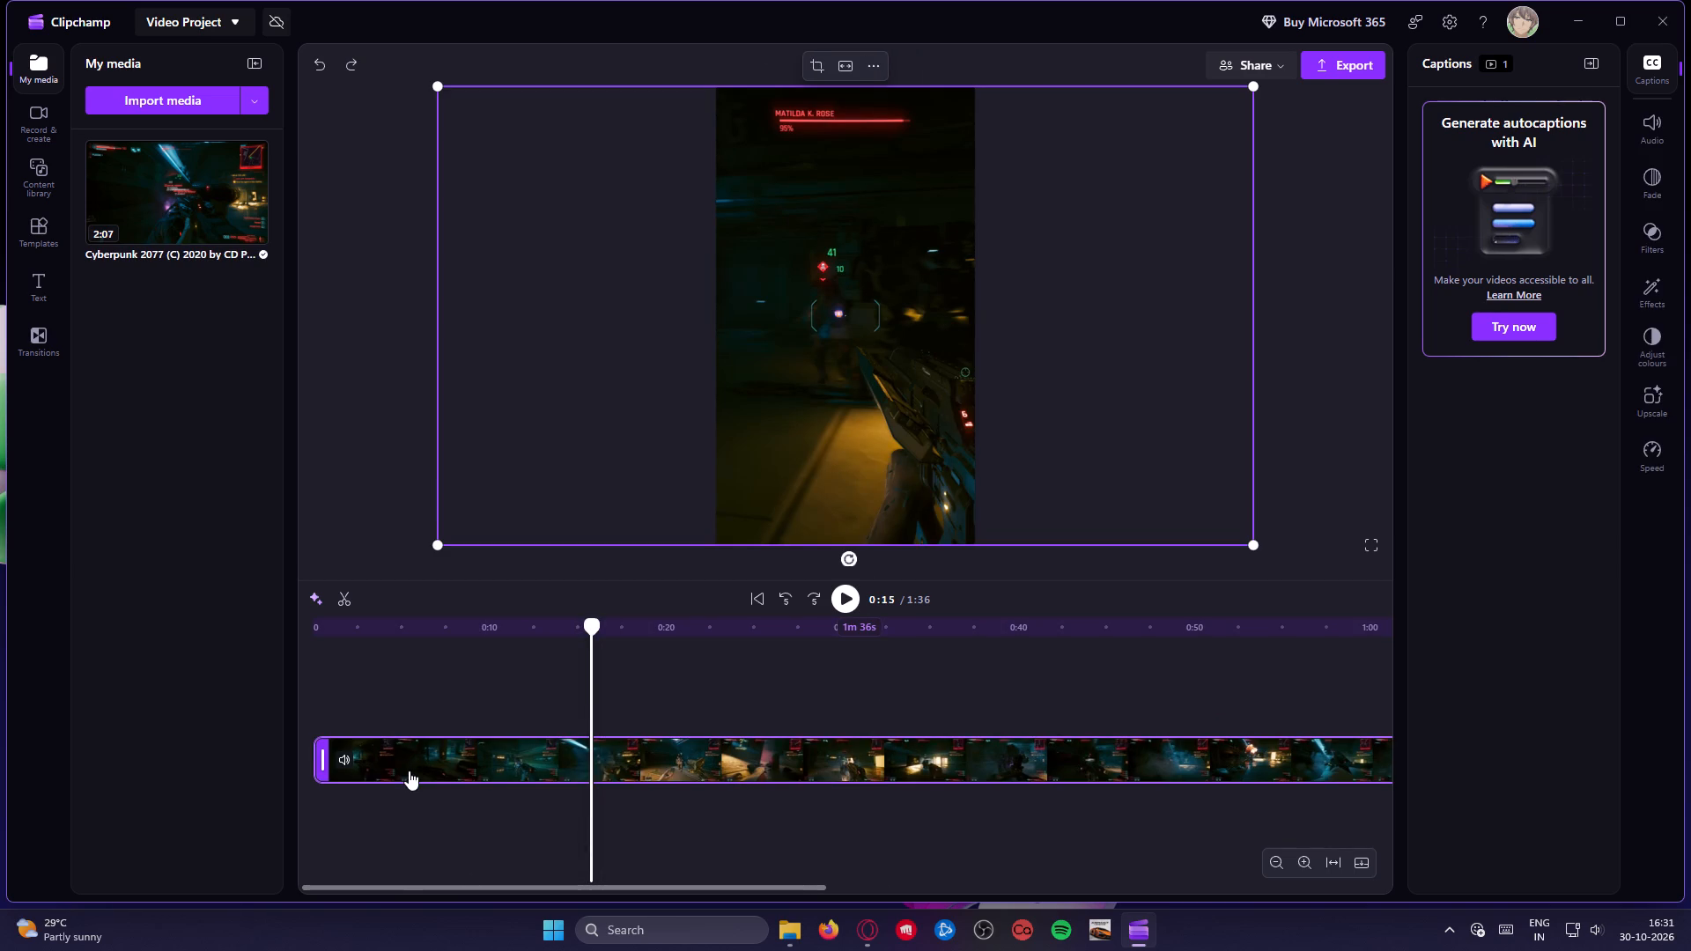
pyautogui.click(167, 101)
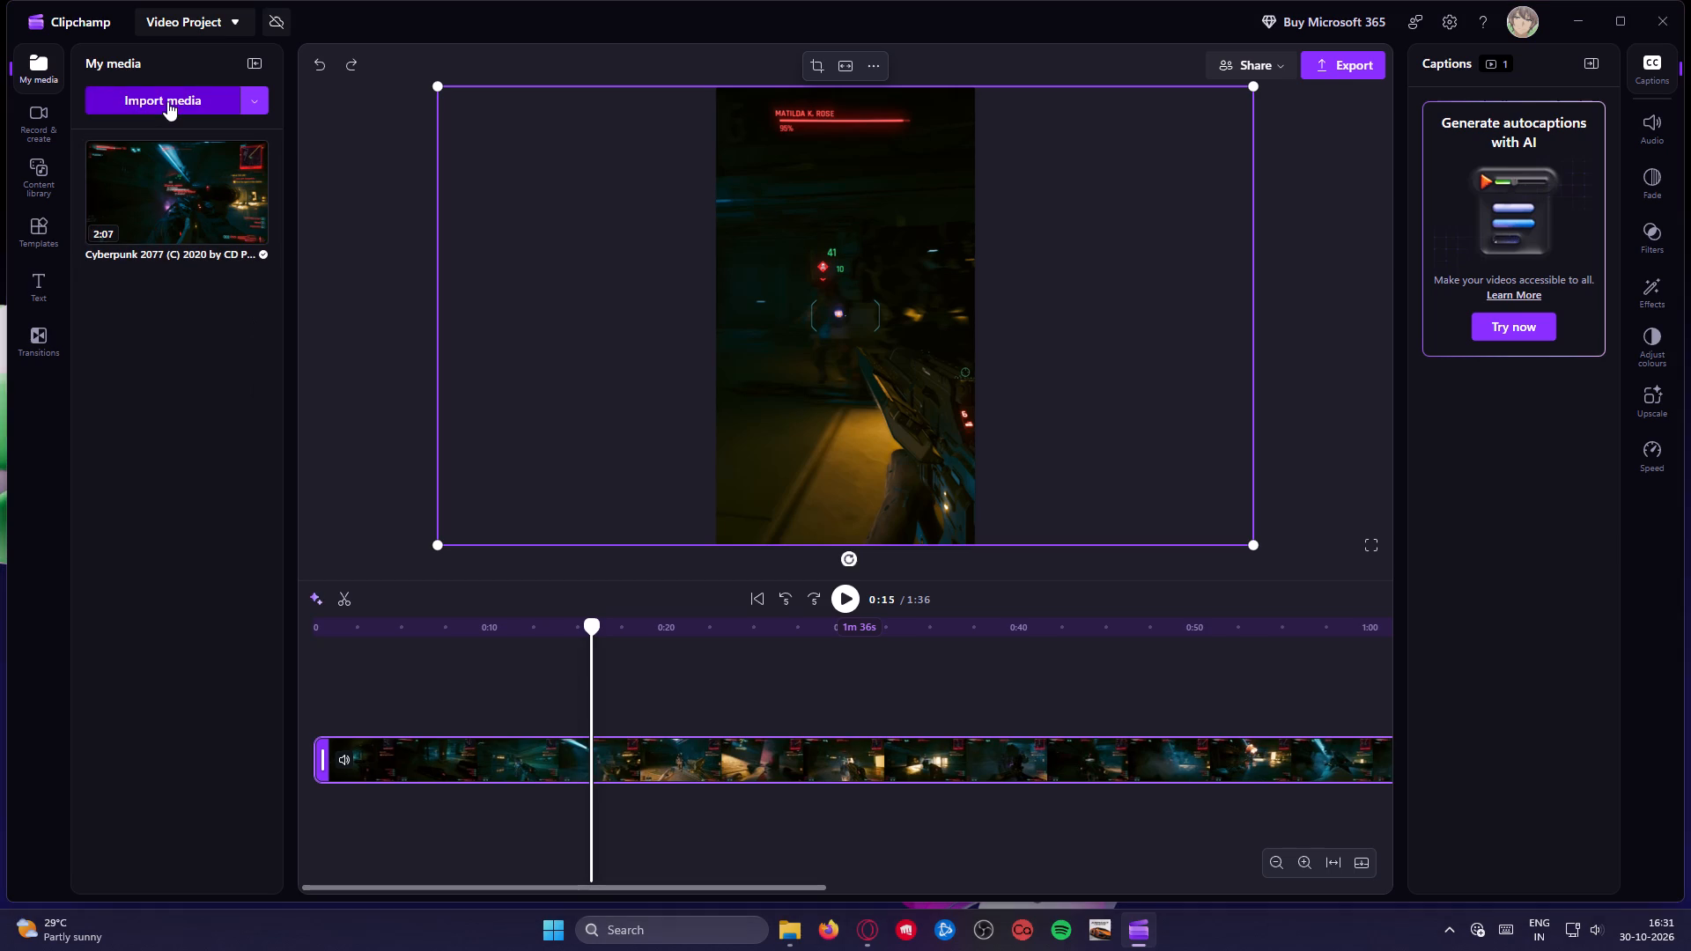
pyautogui.click(76, 269)
pyautogui.doubleClick(211, 139)
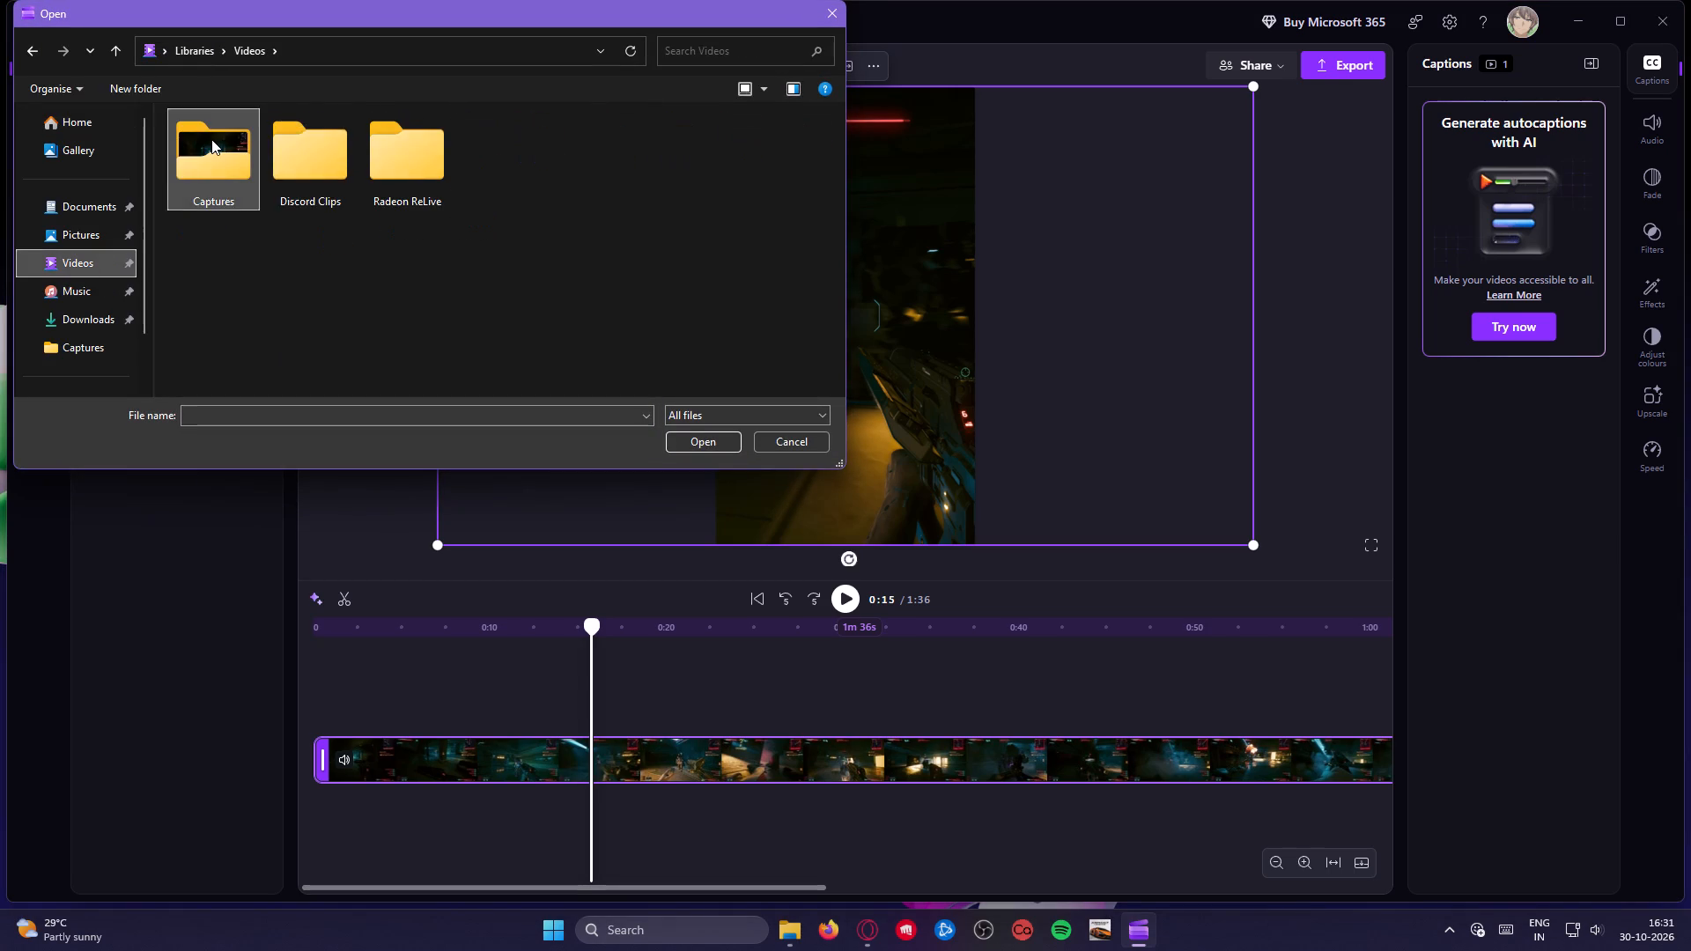
pyautogui.click(203, 199)
pyautogui.click(698, 445)
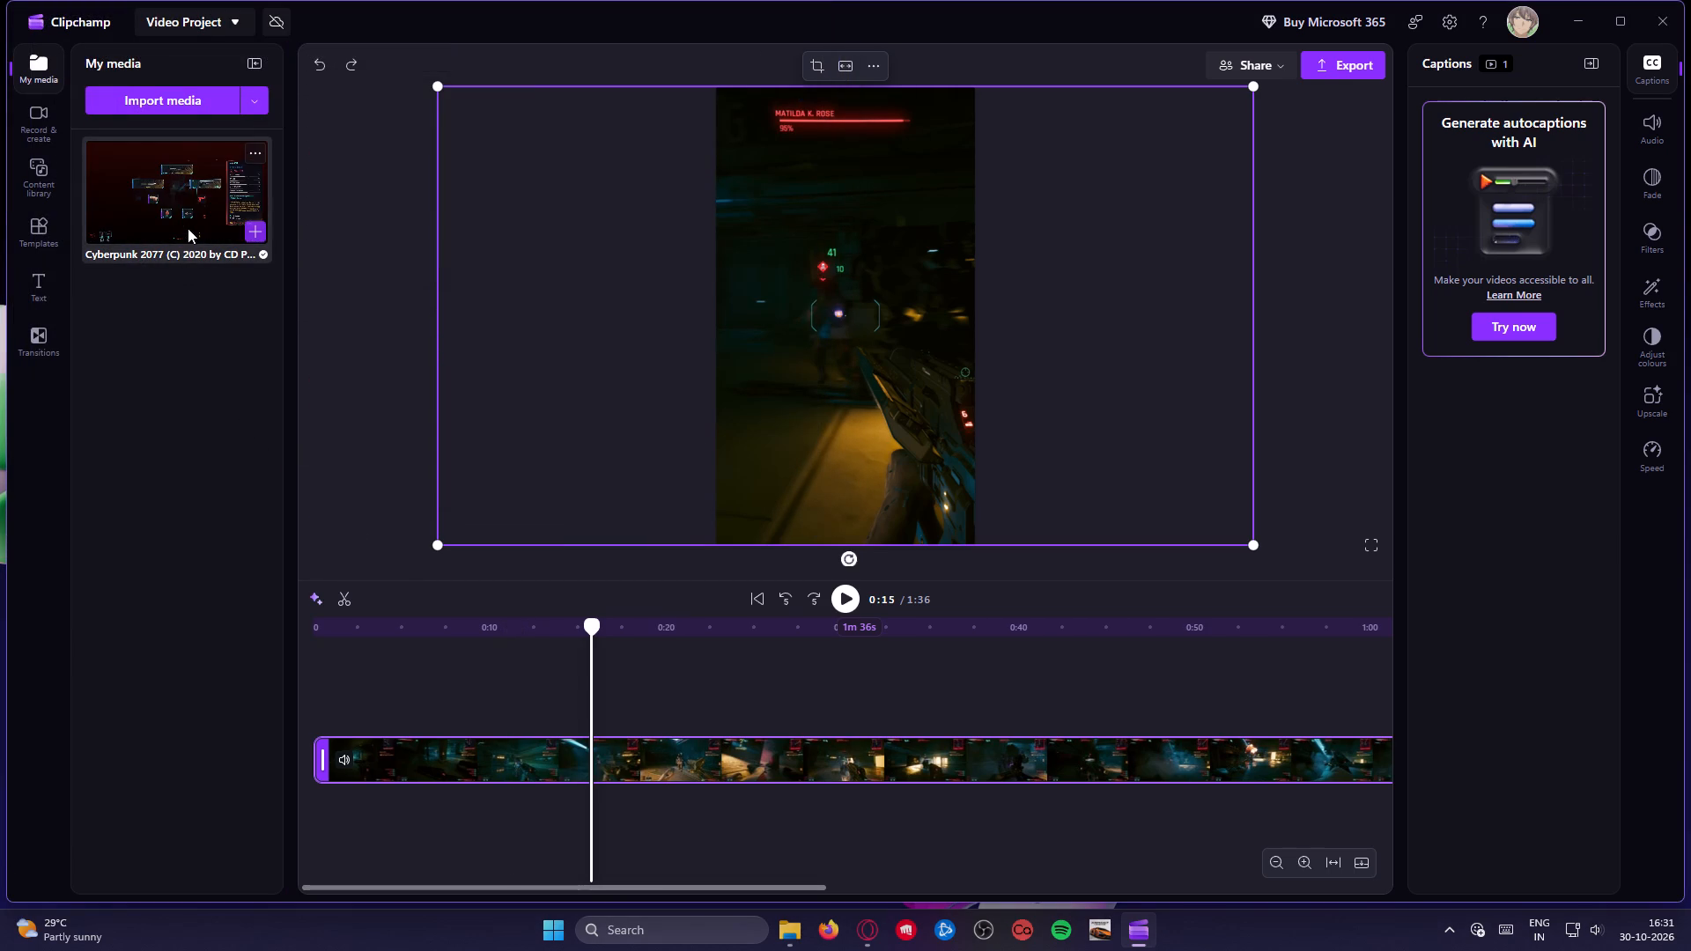
# Add a second copy of the Cyberpunk 2077 clip on a track above the original, starting at 0:00.
pyautogui.moveTo(159, 221); pyautogui.dragTo(375, 650)
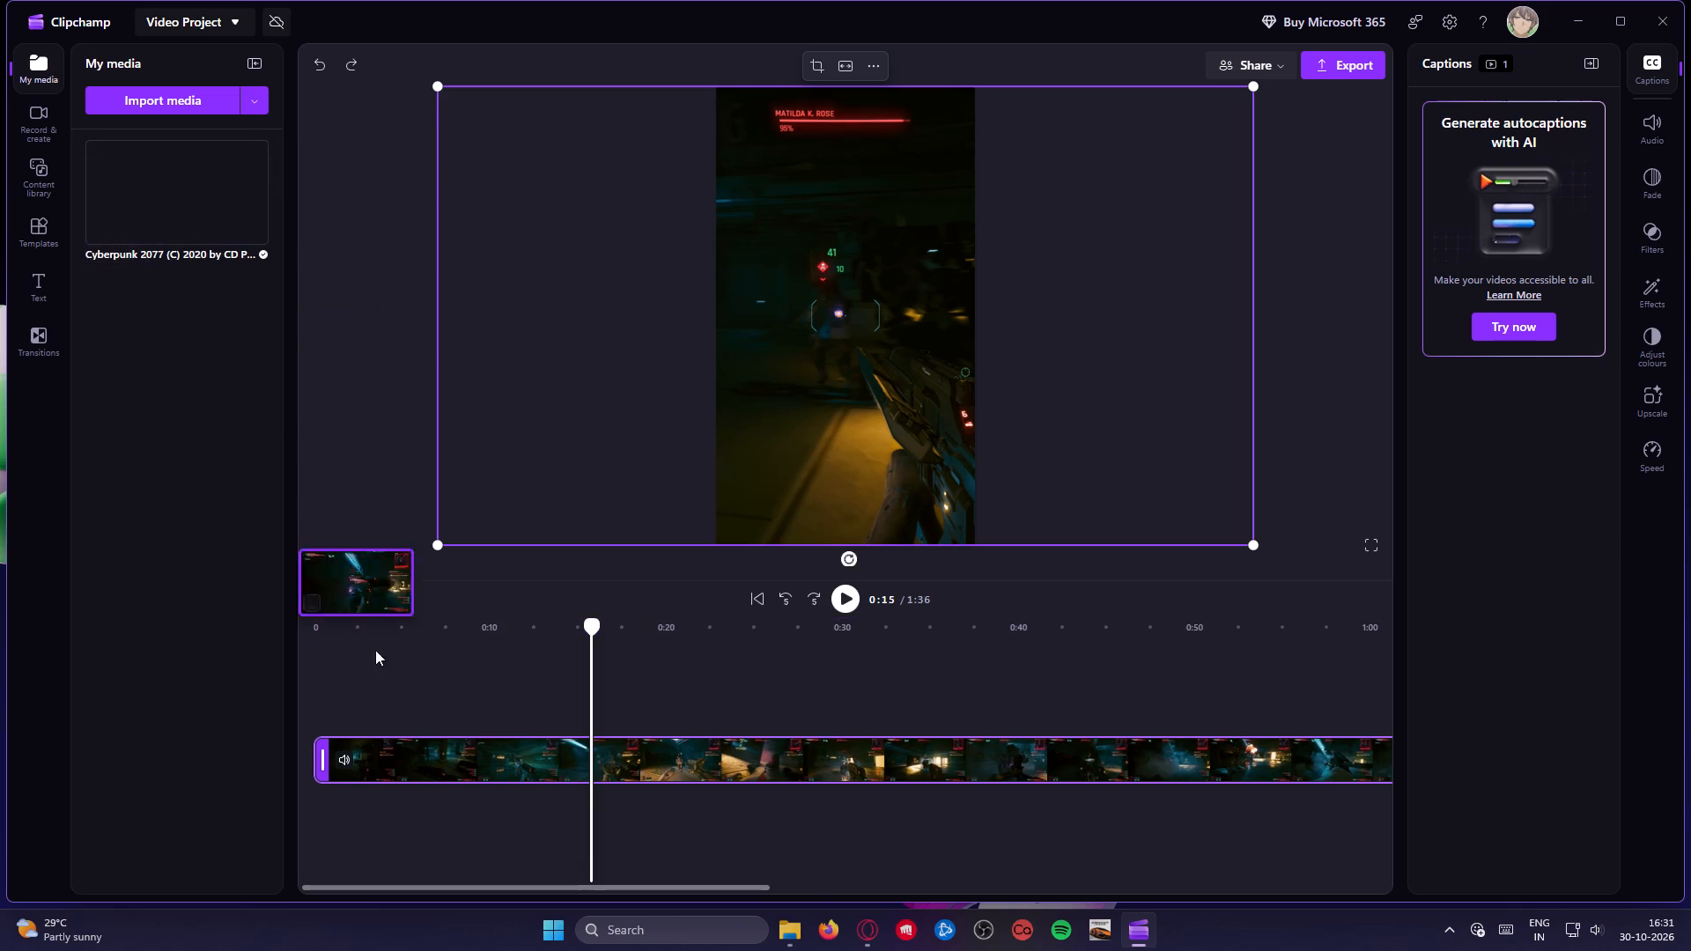
pyautogui.moveTo(375, 650); pyautogui.dragTo(417, 712)
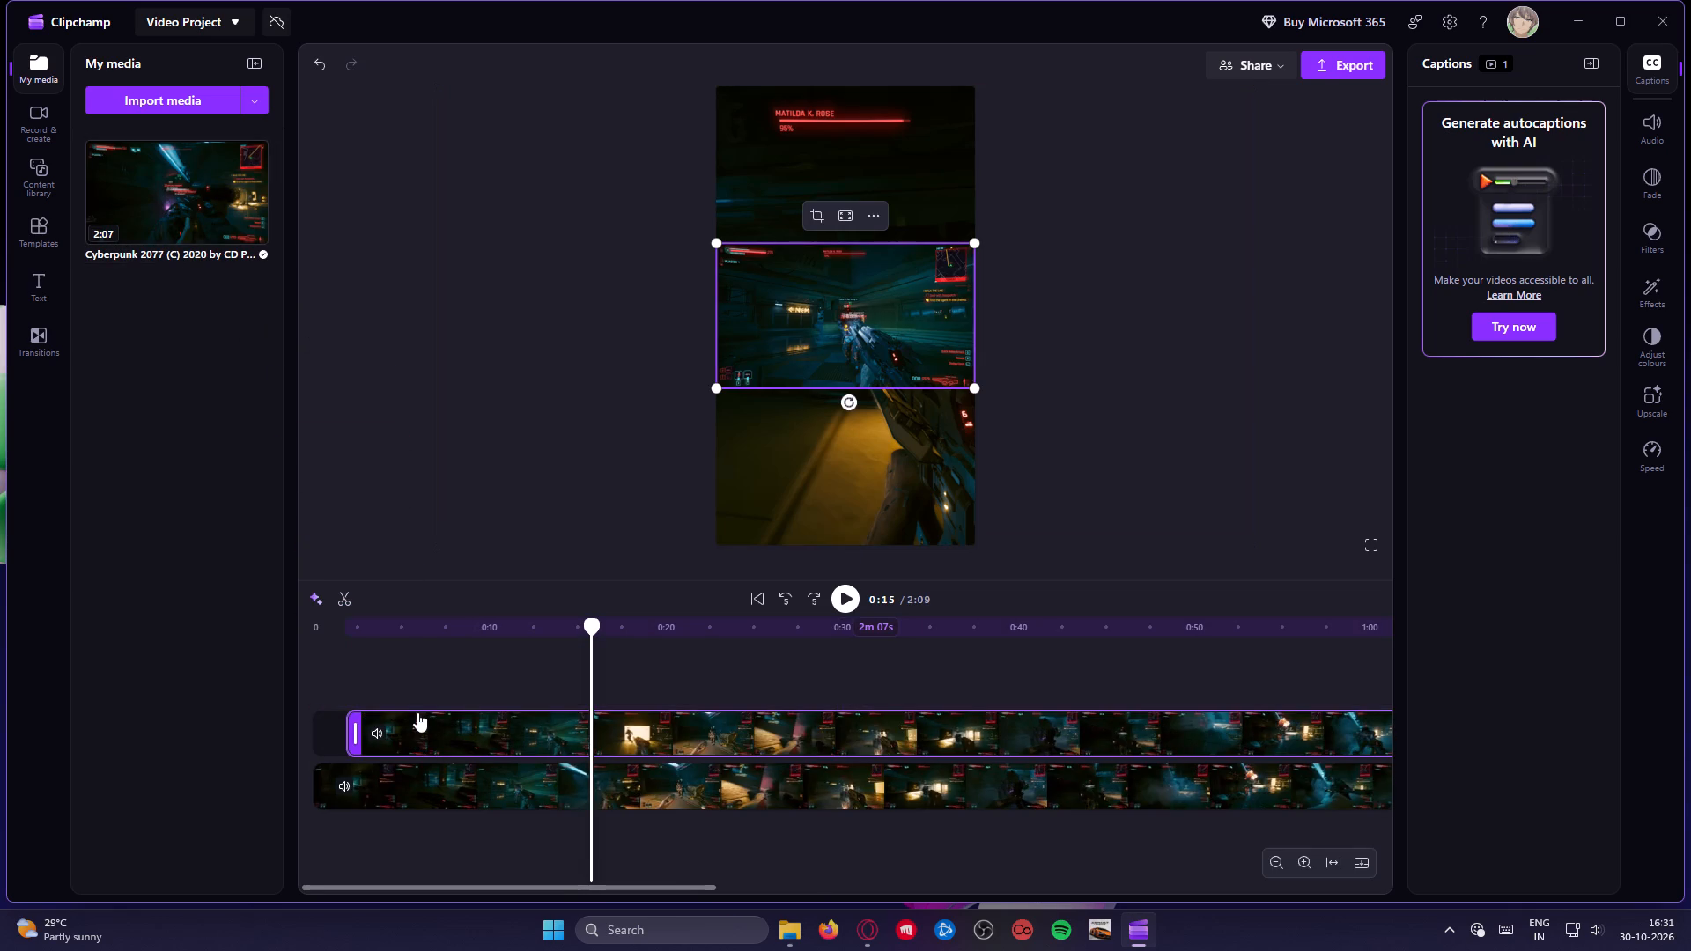
pyautogui.moveTo(526, 735); pyautogui.dragTo(465, 737)
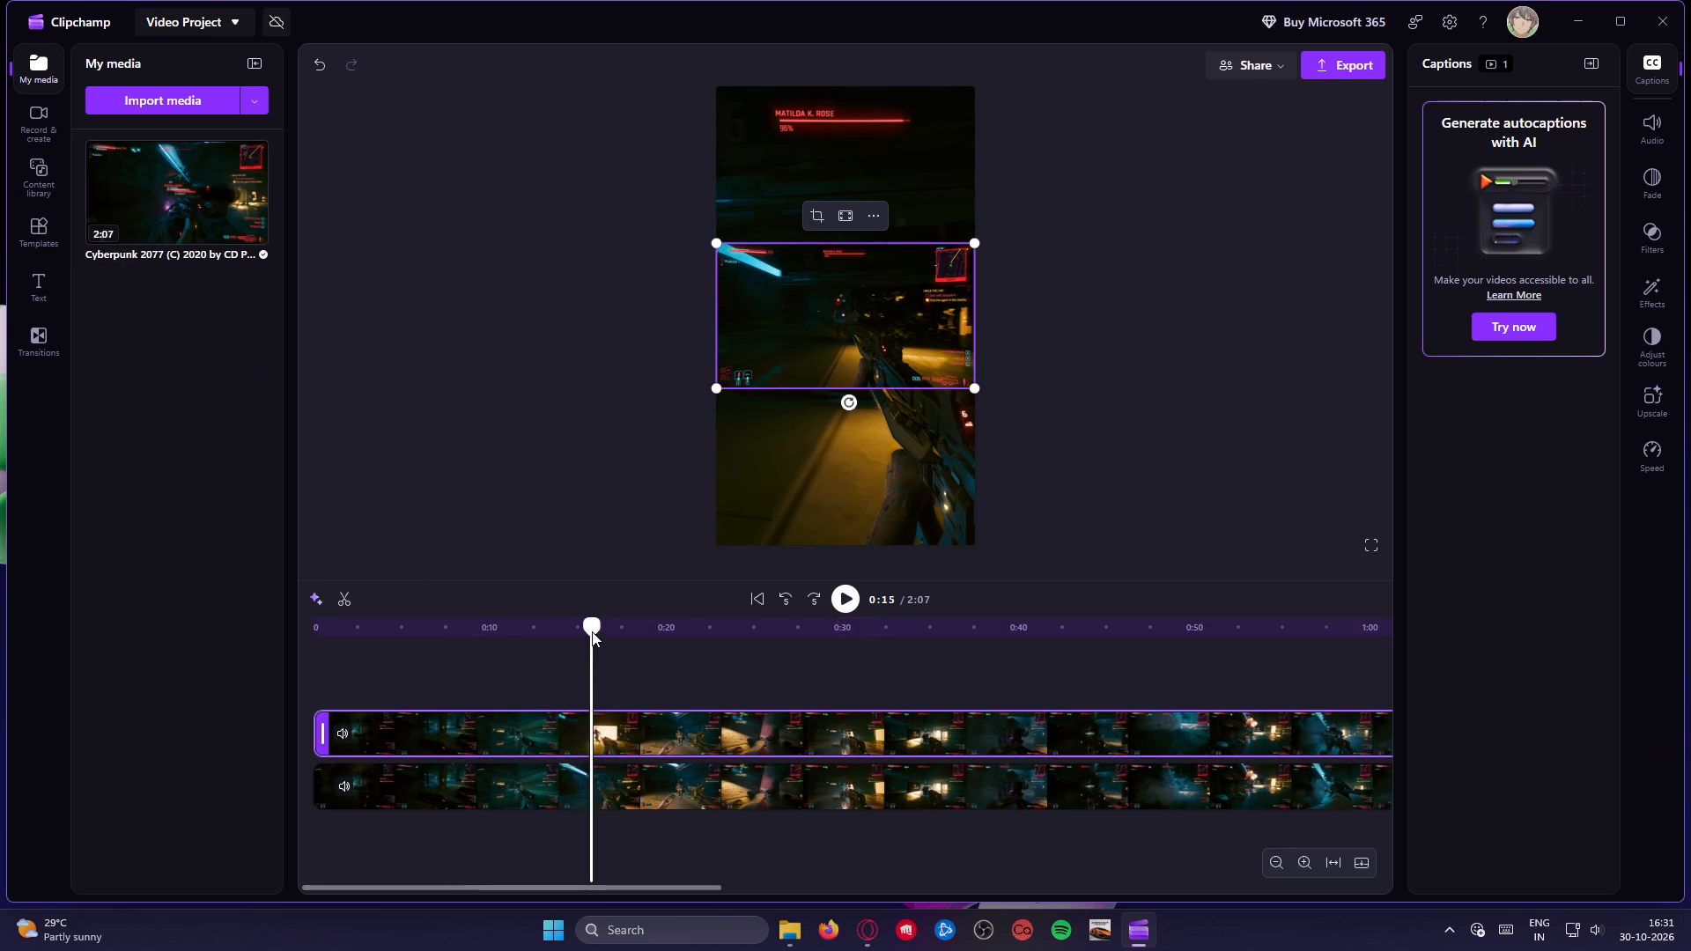
# Trim the end of the upper copy to 1:36 so it finishes together with the clip below it.
pyautogui.moveTo(701, 889); pyautogui.dragTo(1255, 869)
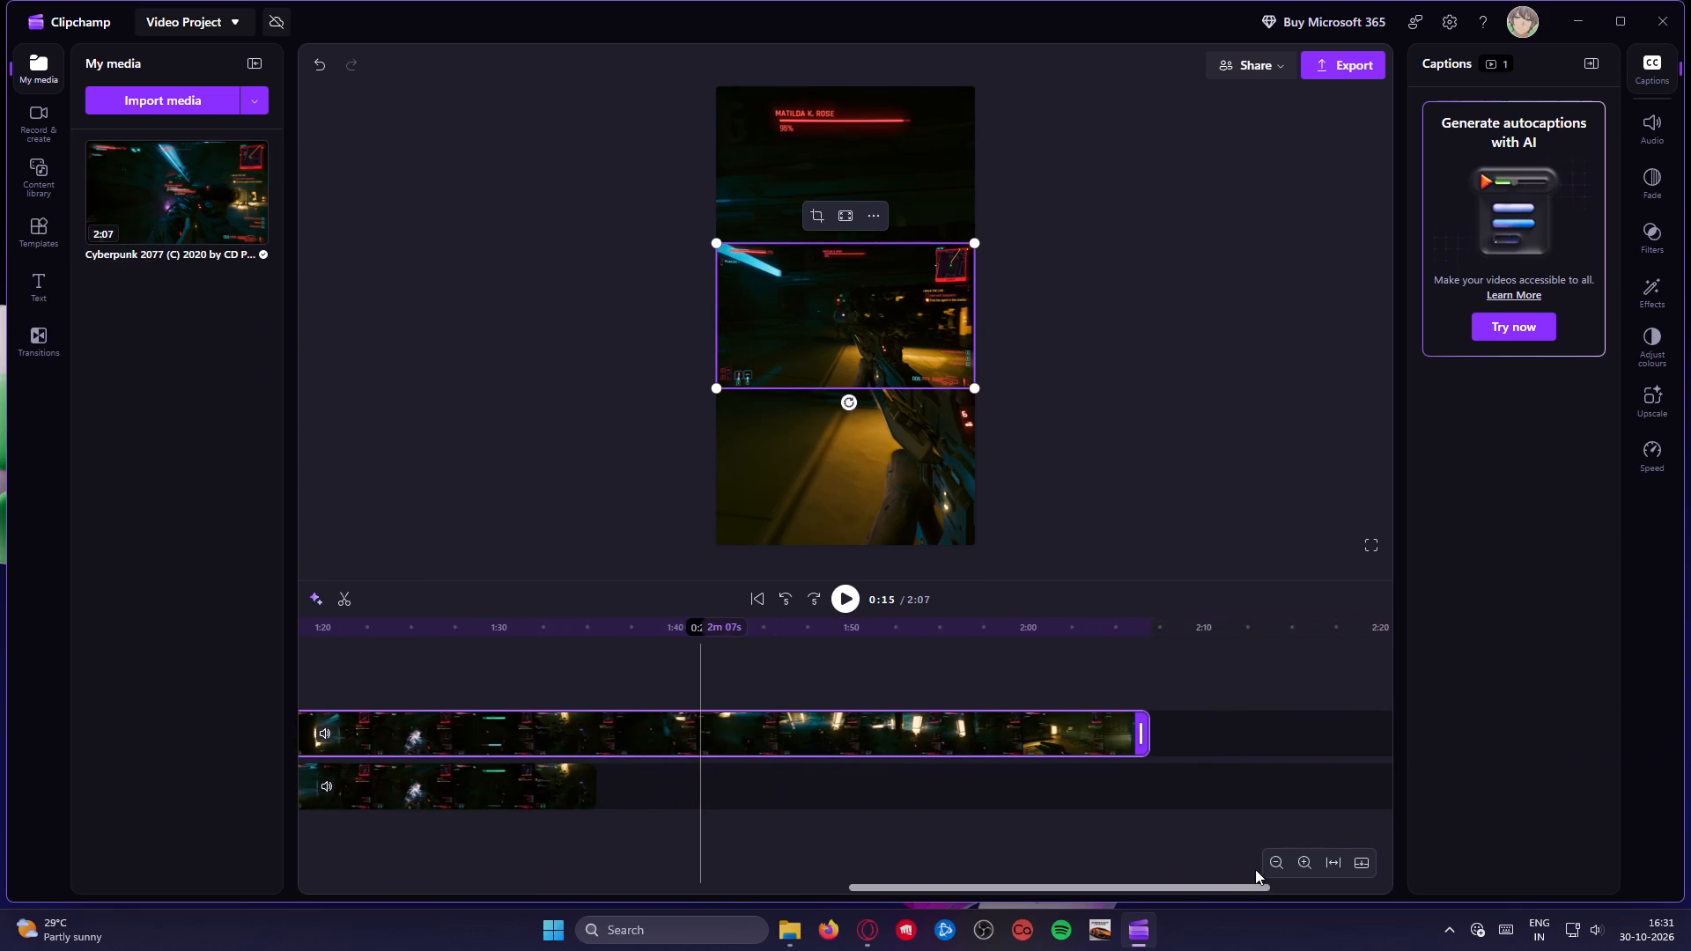
pyautogui.moveTo(1255, 869); pyautogui.dragTo(1229, 870)
pyautogui.moveTo(1199, 731); pyautogui.dragTo(728, 750)
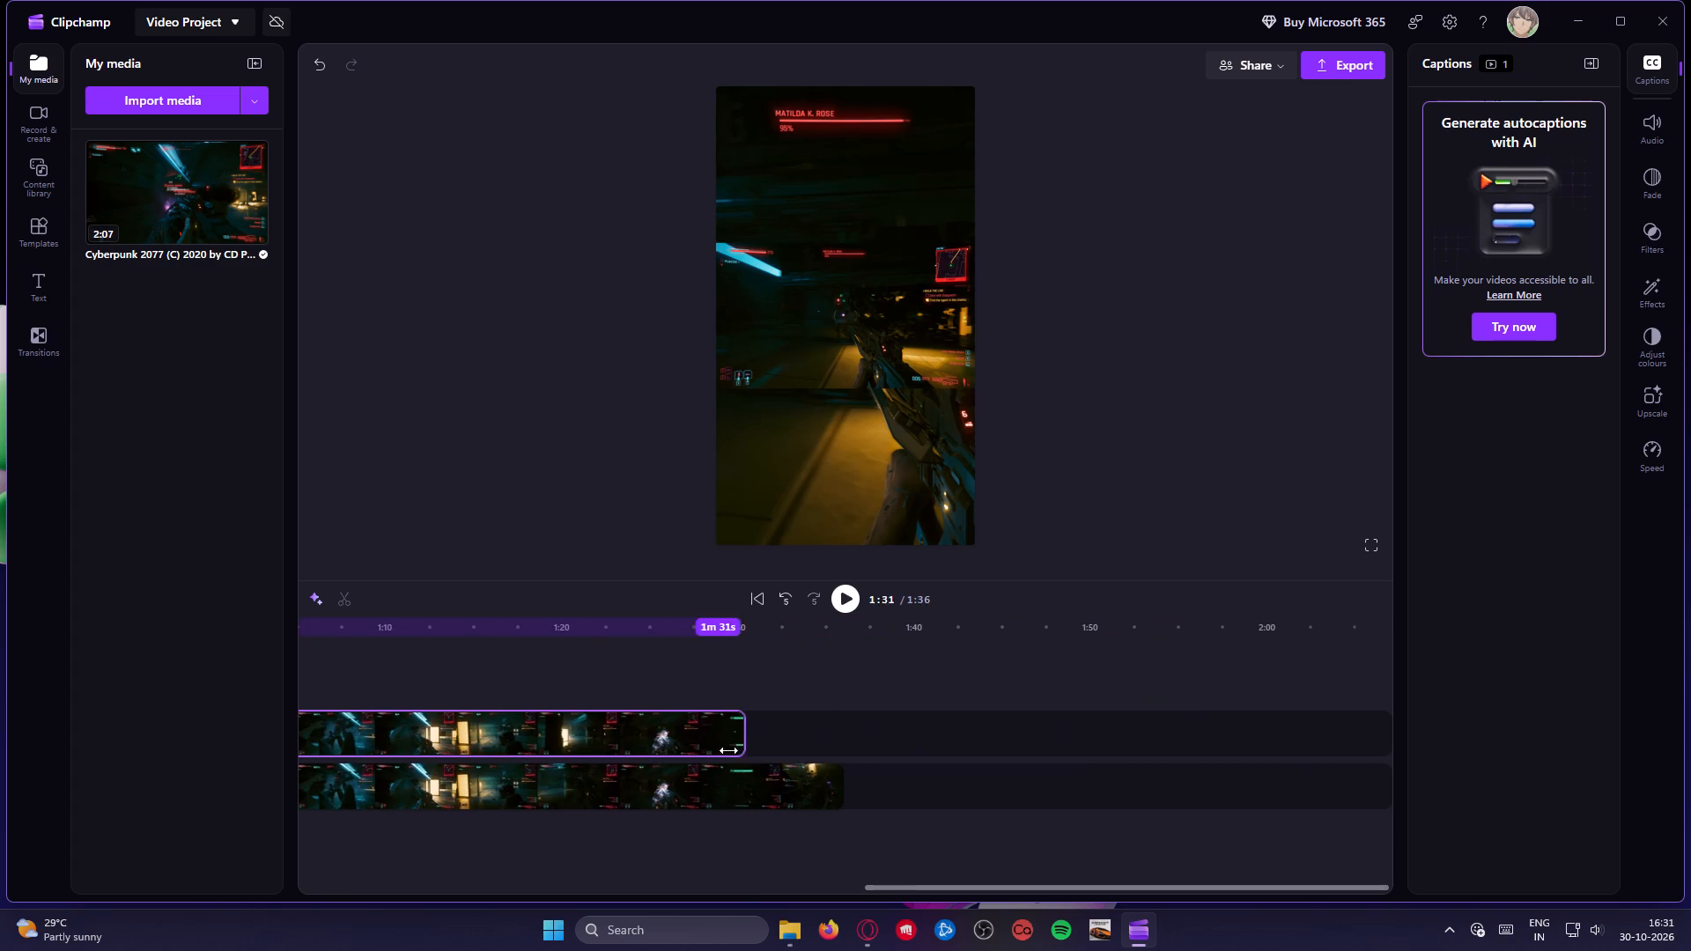
pyautogui.moveTo(728, 750); pyautogui.dragTo(838, 755)
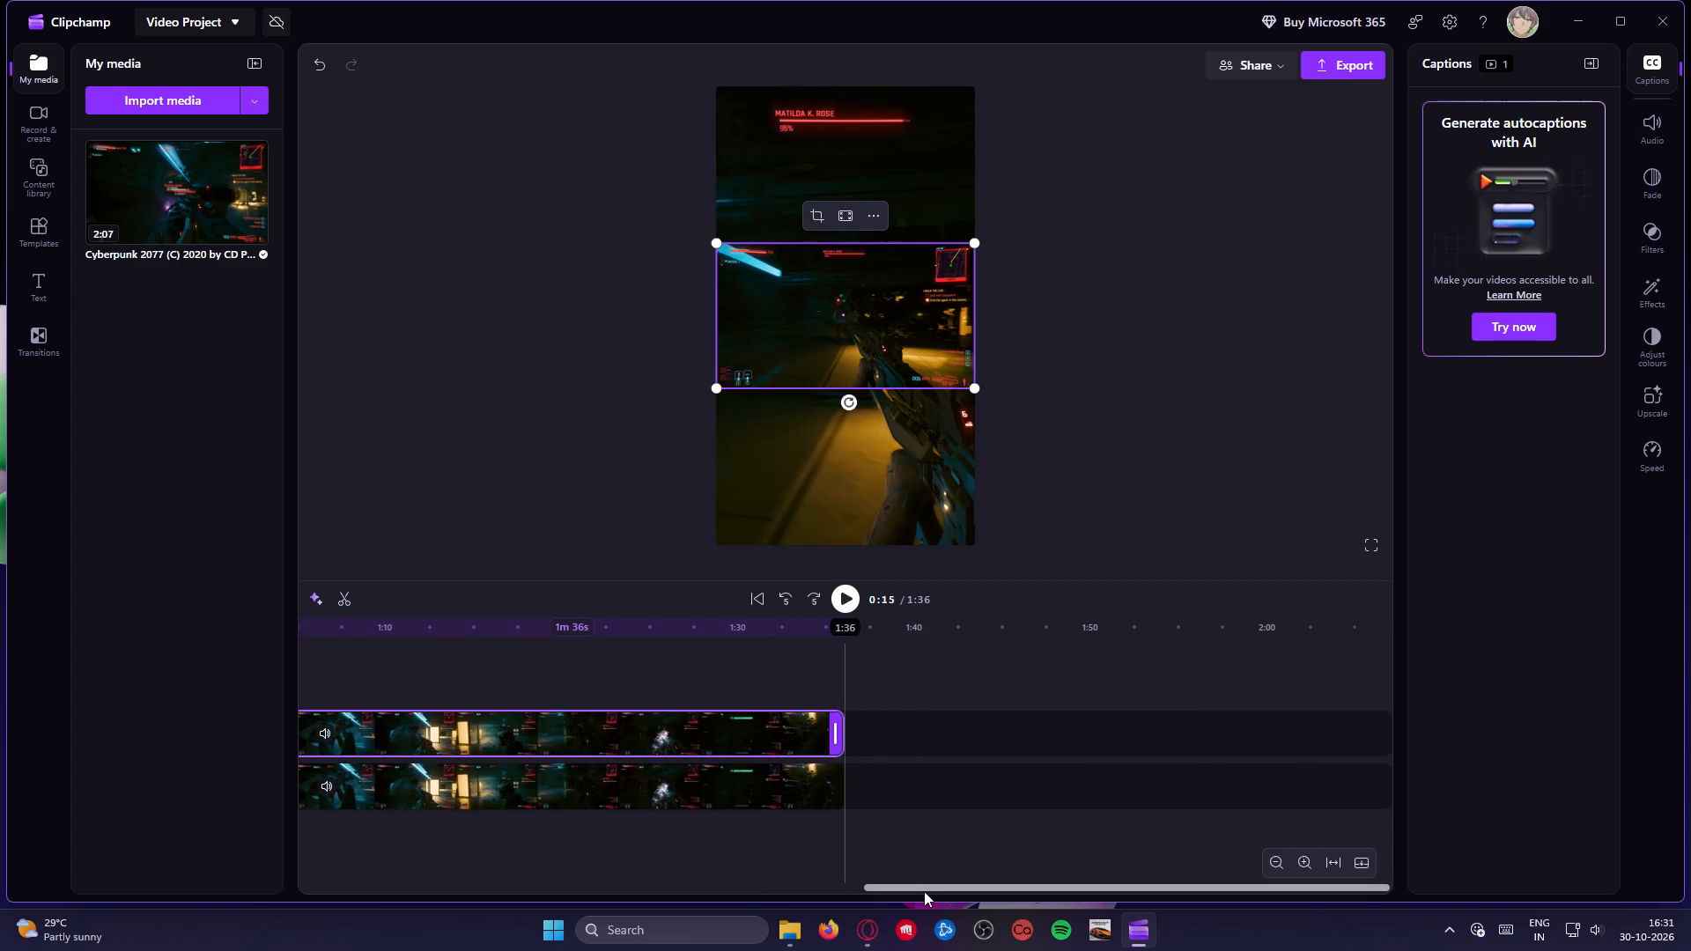
pyautogui.moveTo(924, 888); pyautogui.dragTo(264, 851)
pyautogui.click(437, 742)
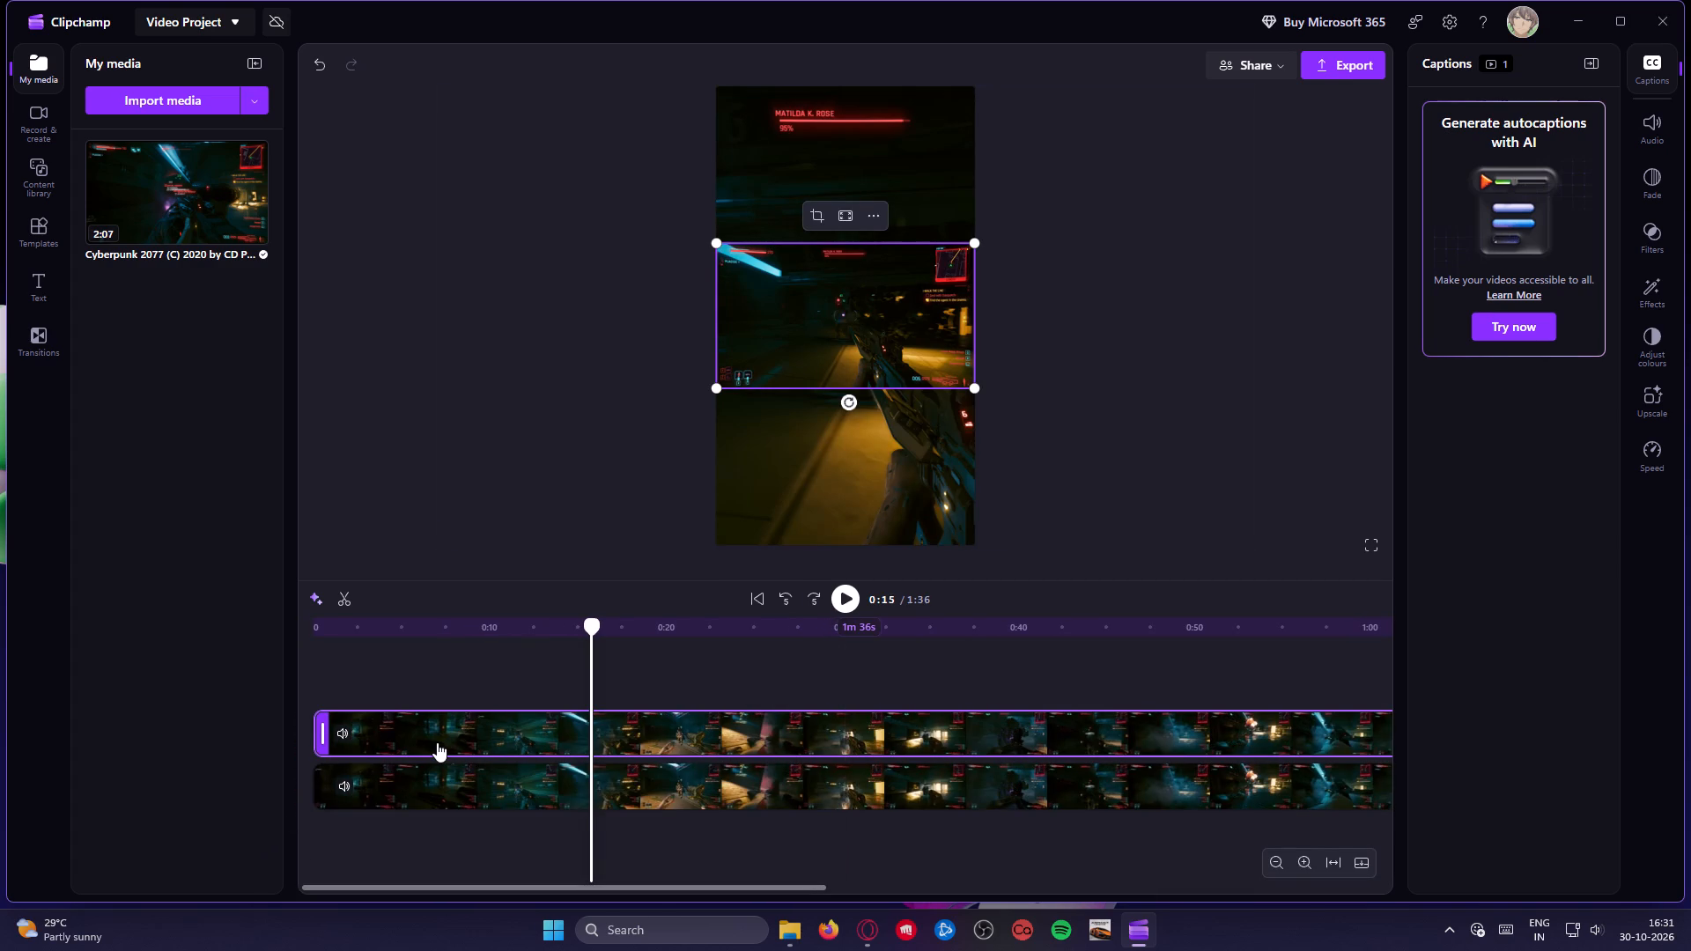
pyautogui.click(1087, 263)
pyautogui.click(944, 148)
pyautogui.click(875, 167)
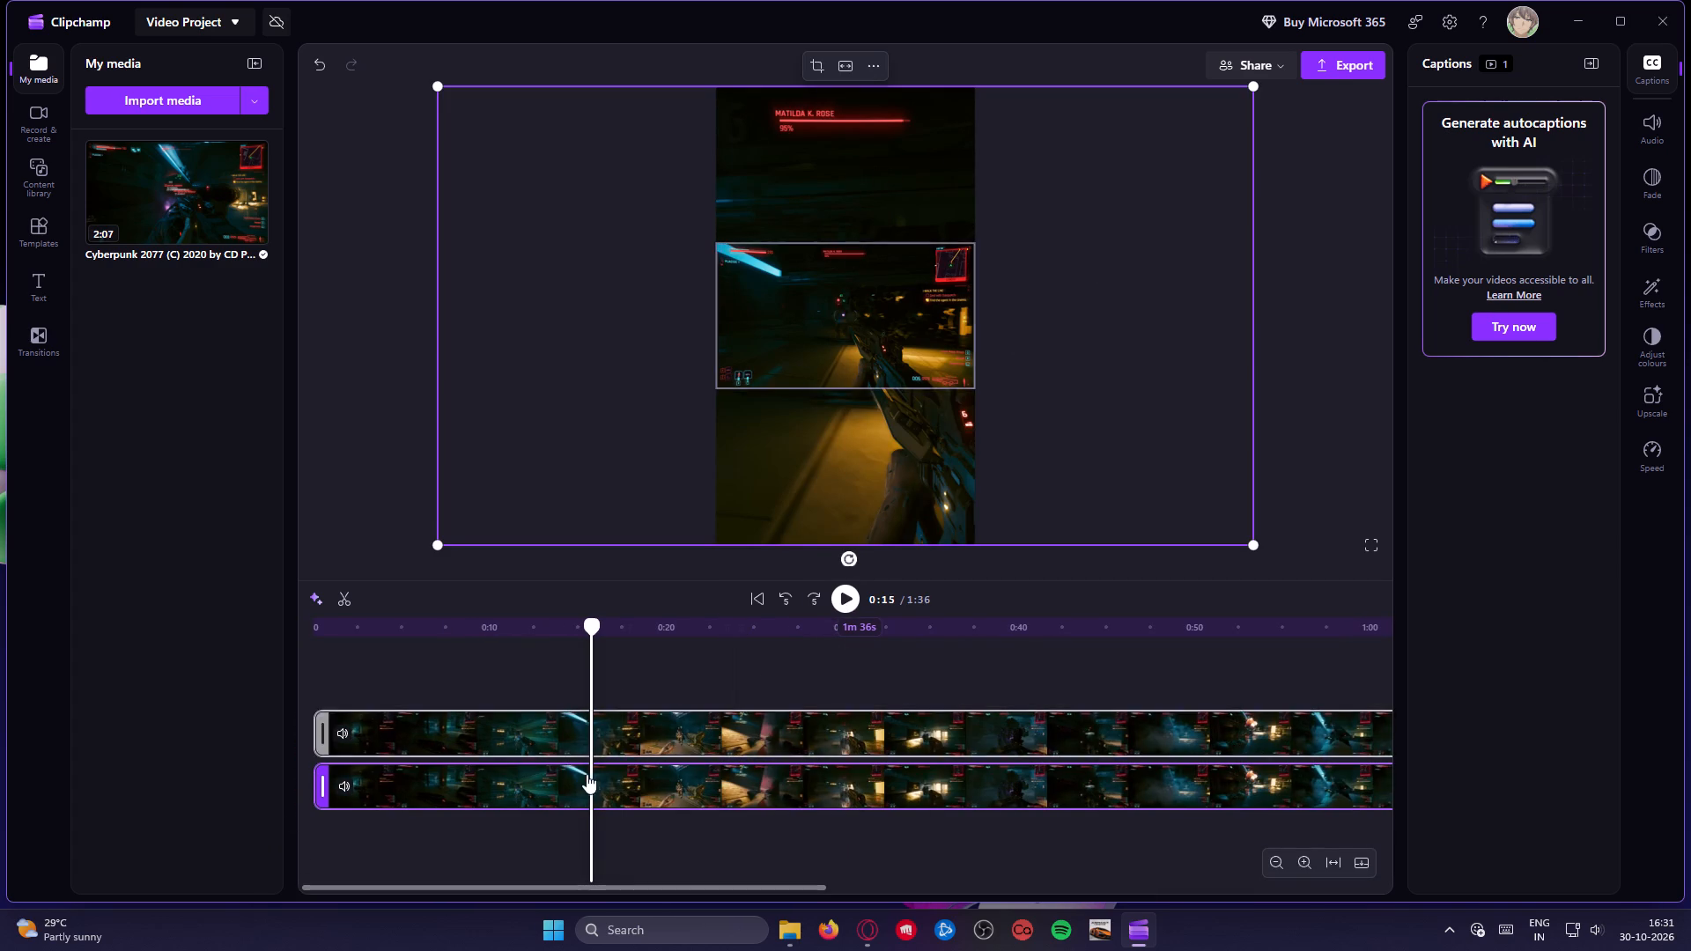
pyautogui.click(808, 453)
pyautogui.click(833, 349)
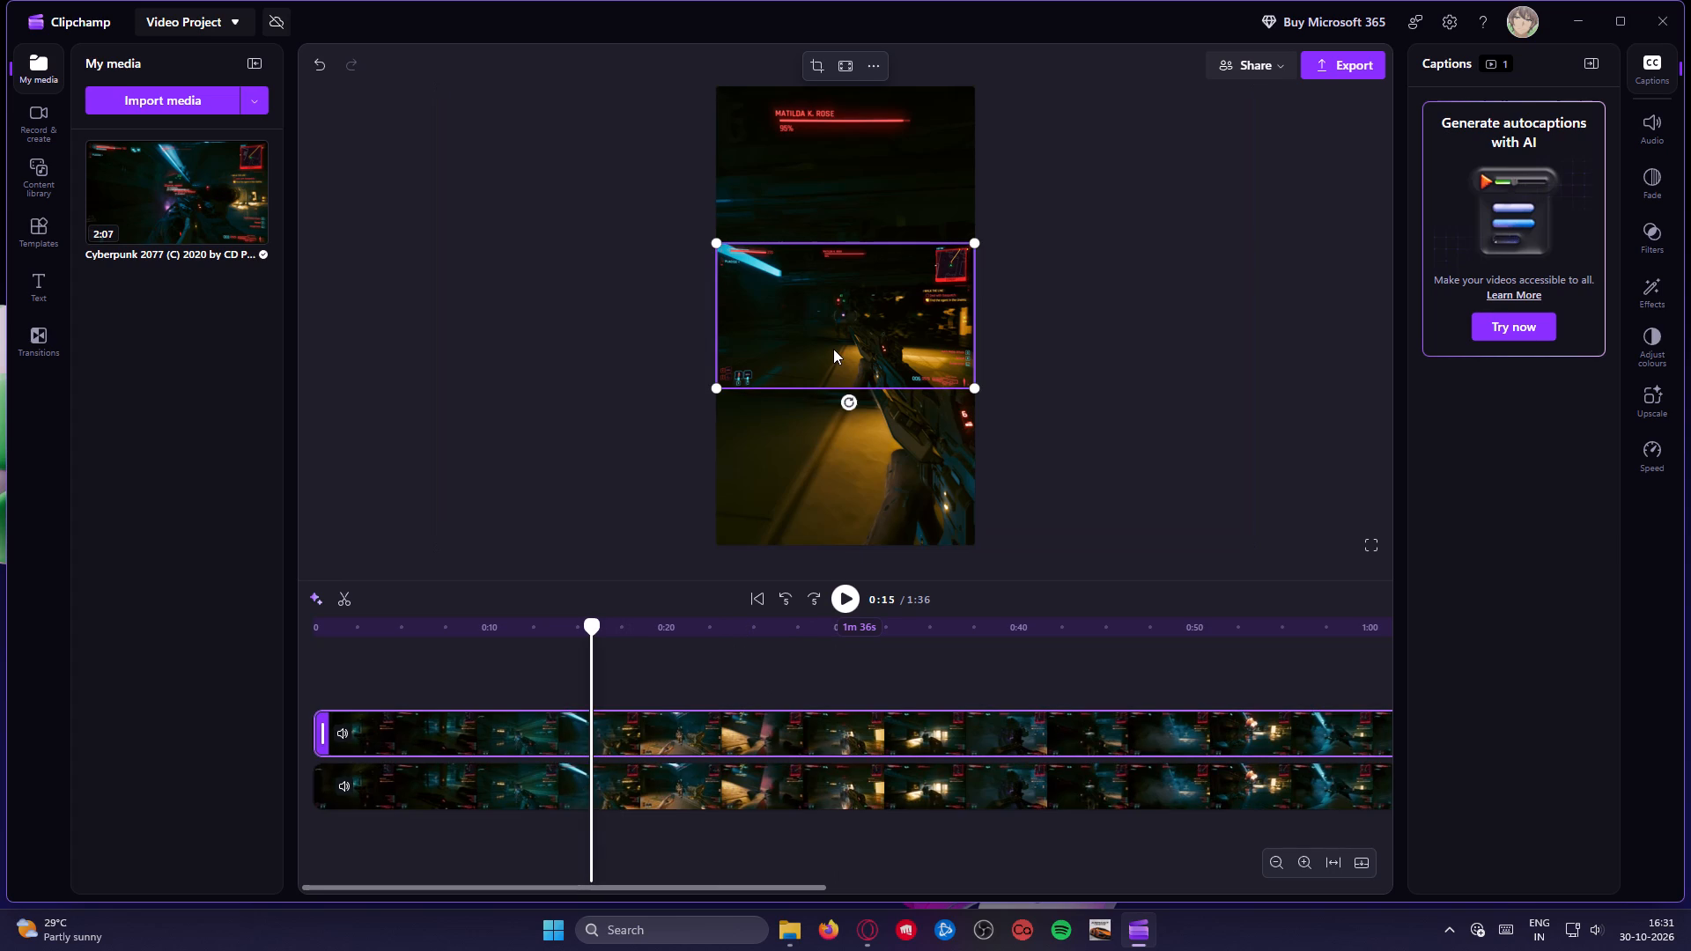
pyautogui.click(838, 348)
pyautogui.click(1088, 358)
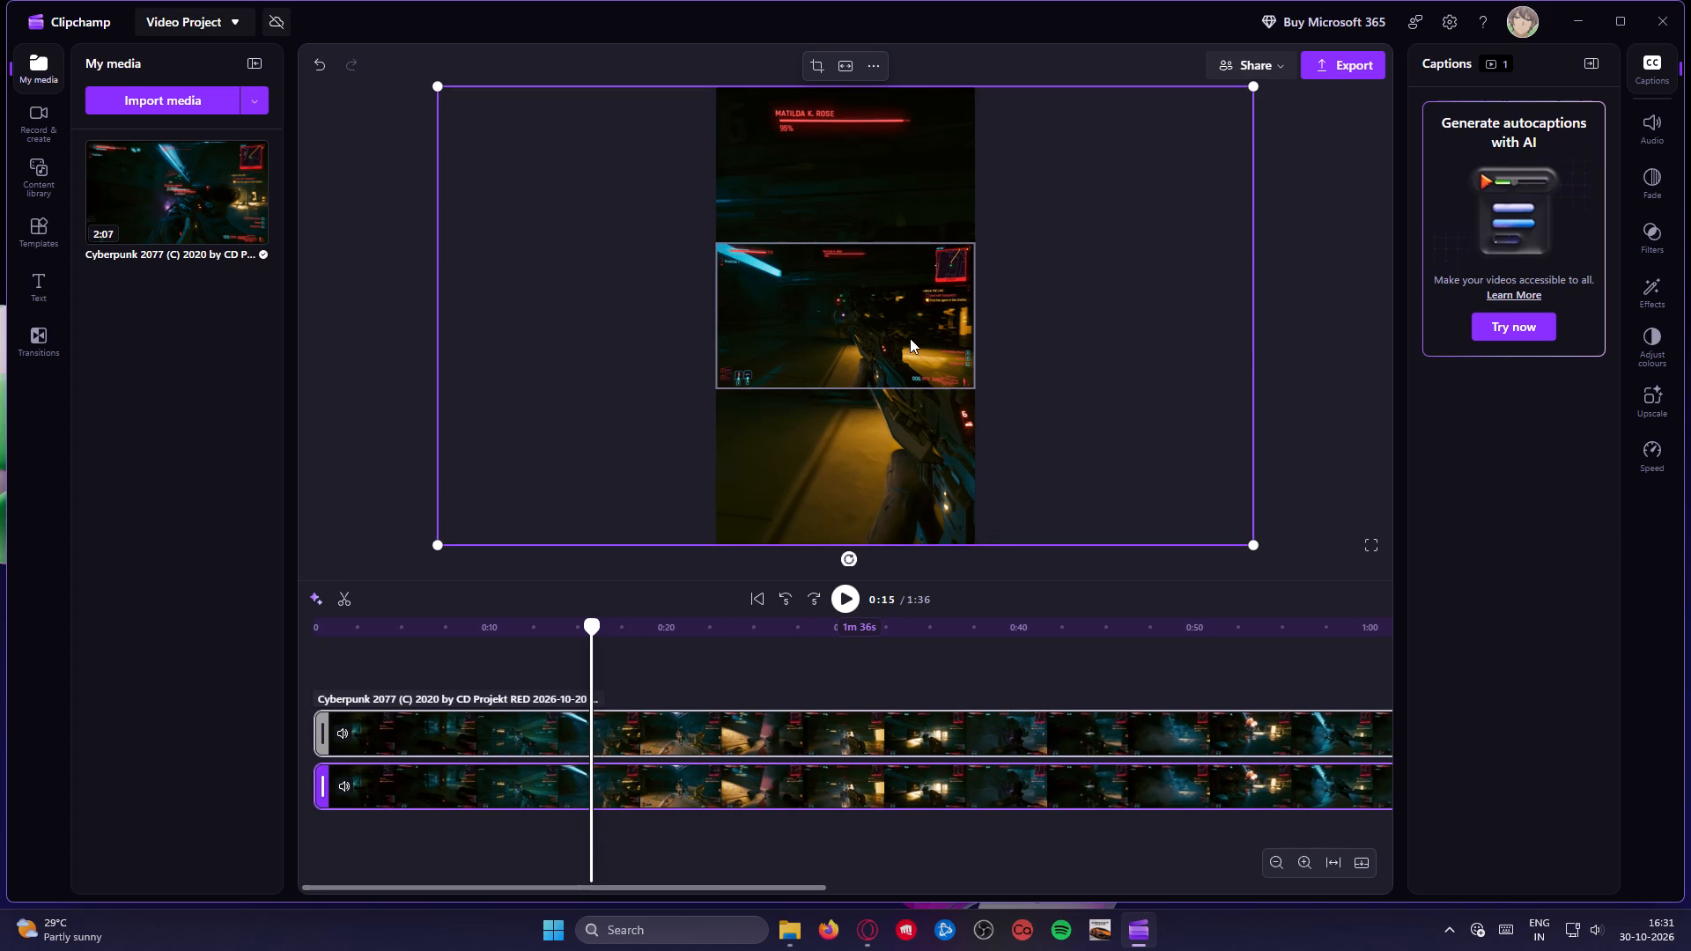
# Enlarge the upper copy well beyond the vertical frame's width and reposition it so its upper-left health display sits inside the frame.
pyautogui.click(882, 322)
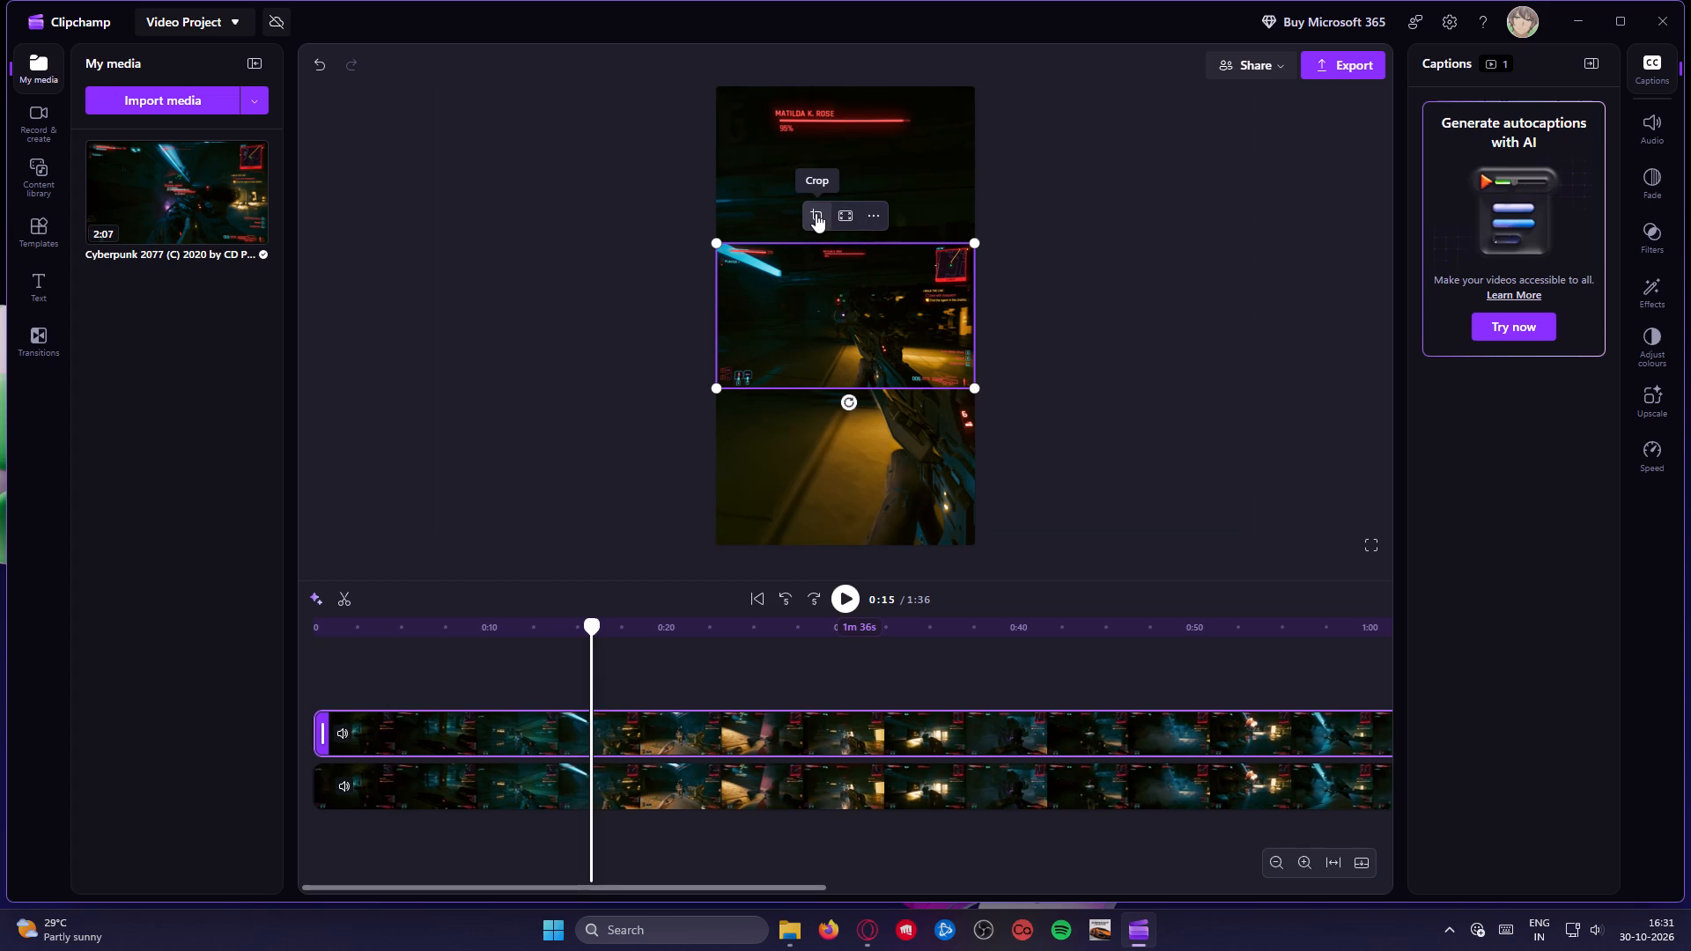
pyautogui.moveTo(974, 388); pyautogui.dragTo(1308, 591)
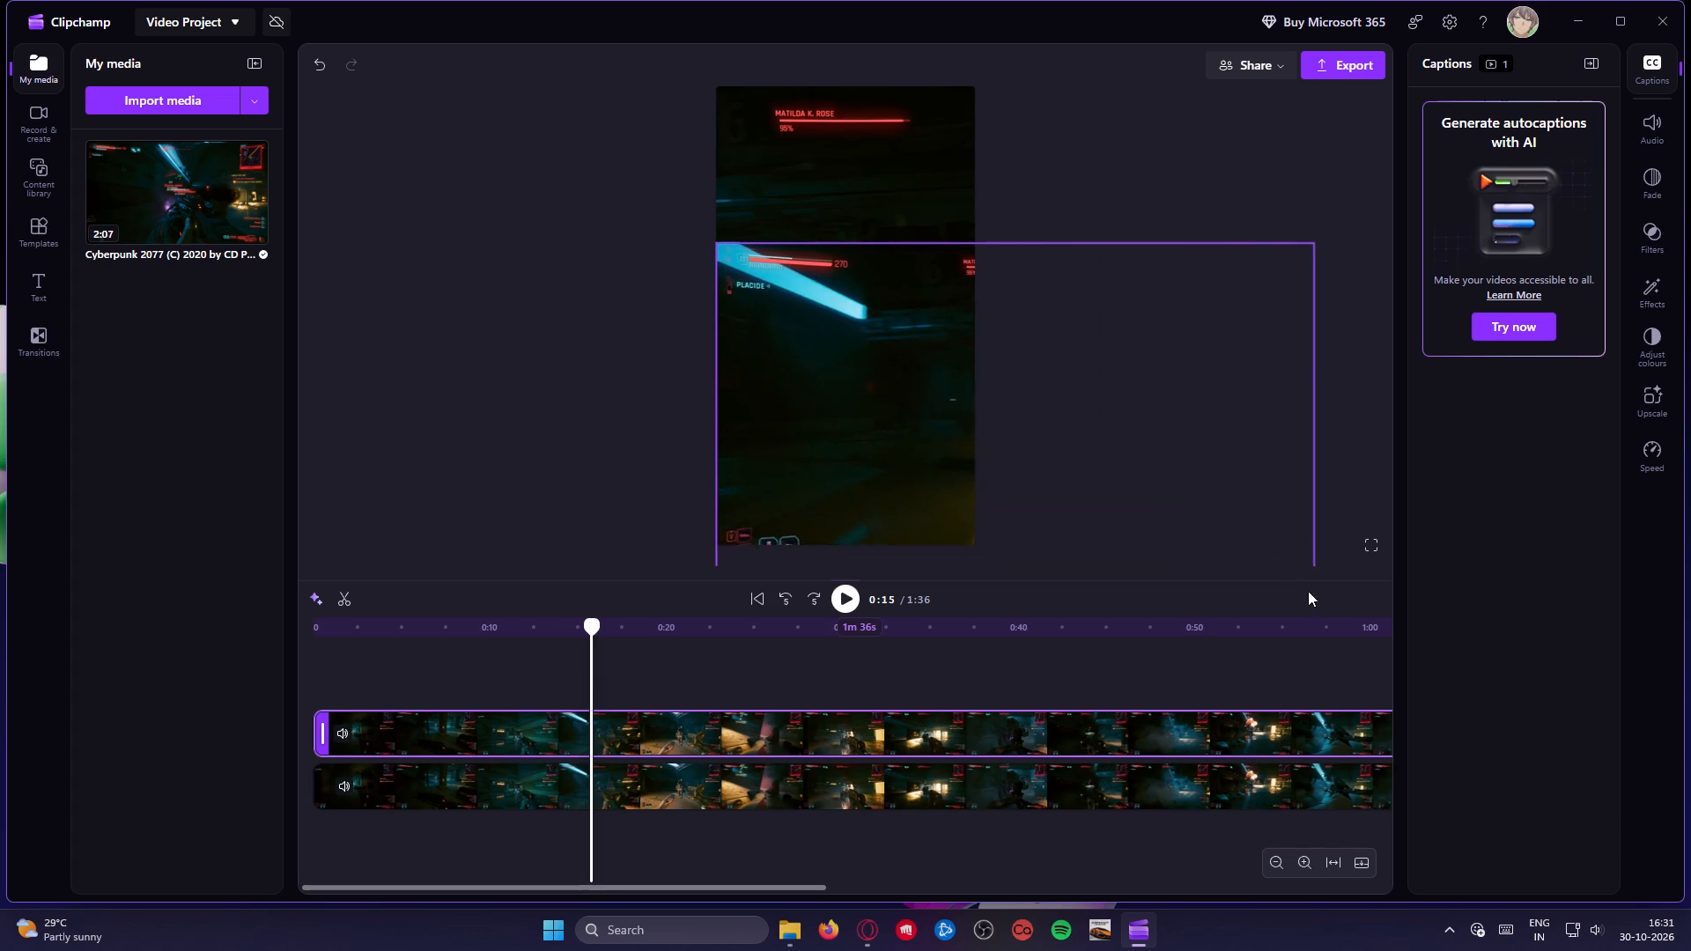
pyautogui.moveTo(1308, 591); pyautogui.dragTo(1364, 665)
pyautogui.moveTo(874, 455); pyautogui.dragTo(899, 305)
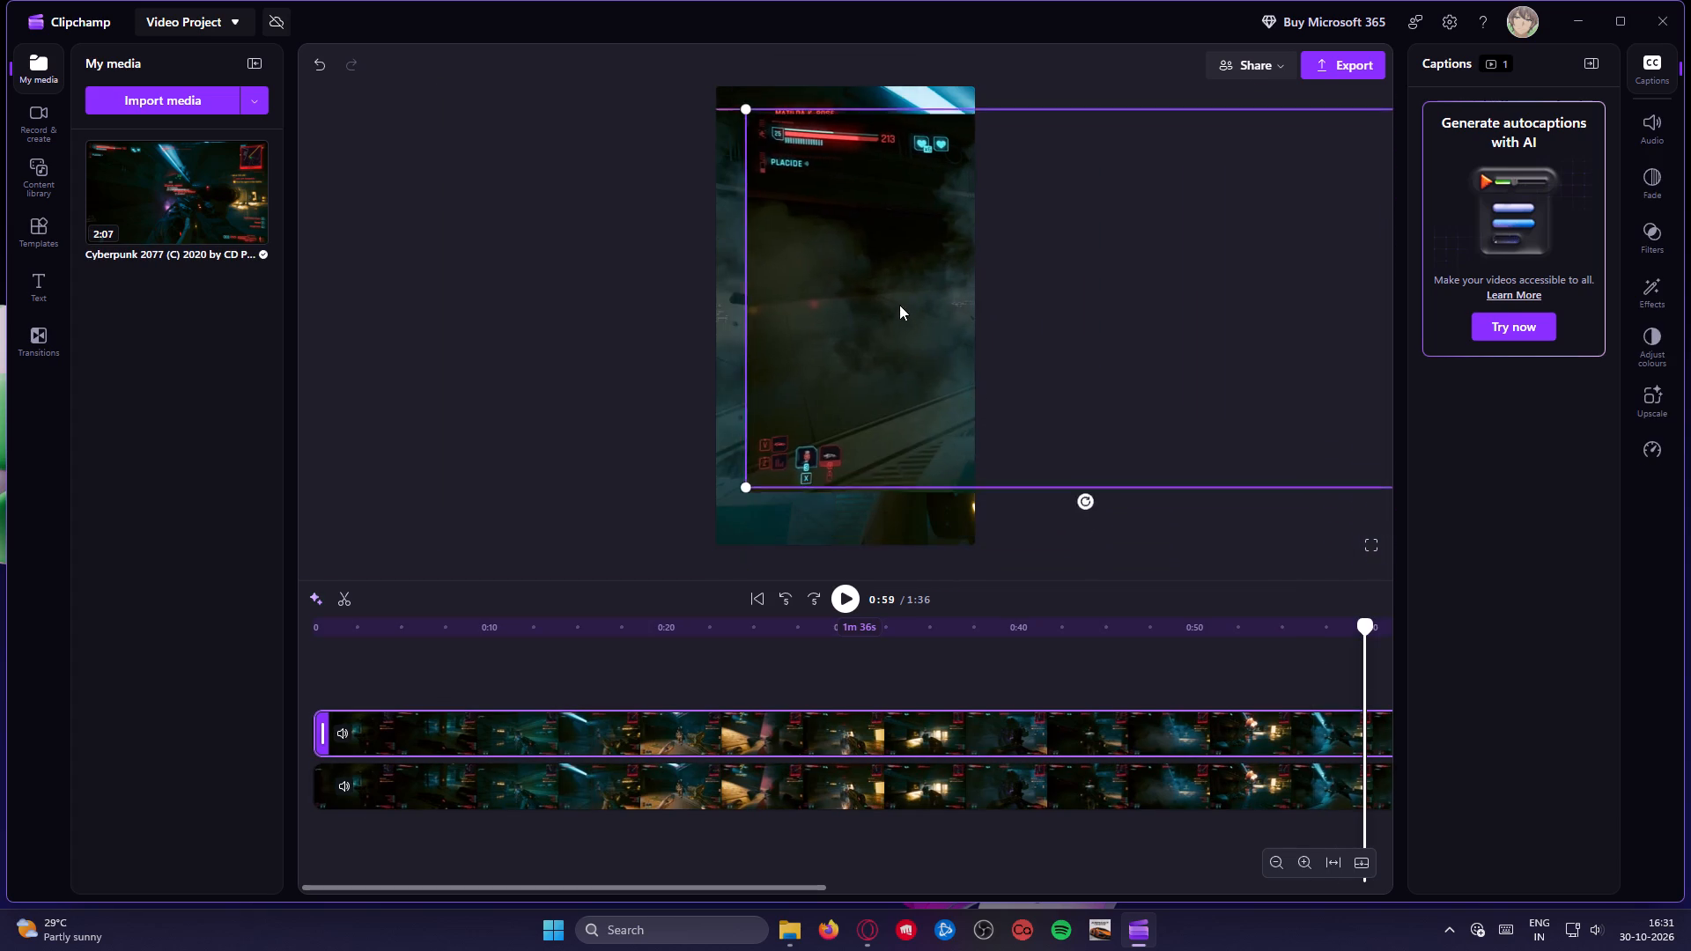
pyautogui.moveTo(899, 305); pyautogui.dragTo(890, 321)
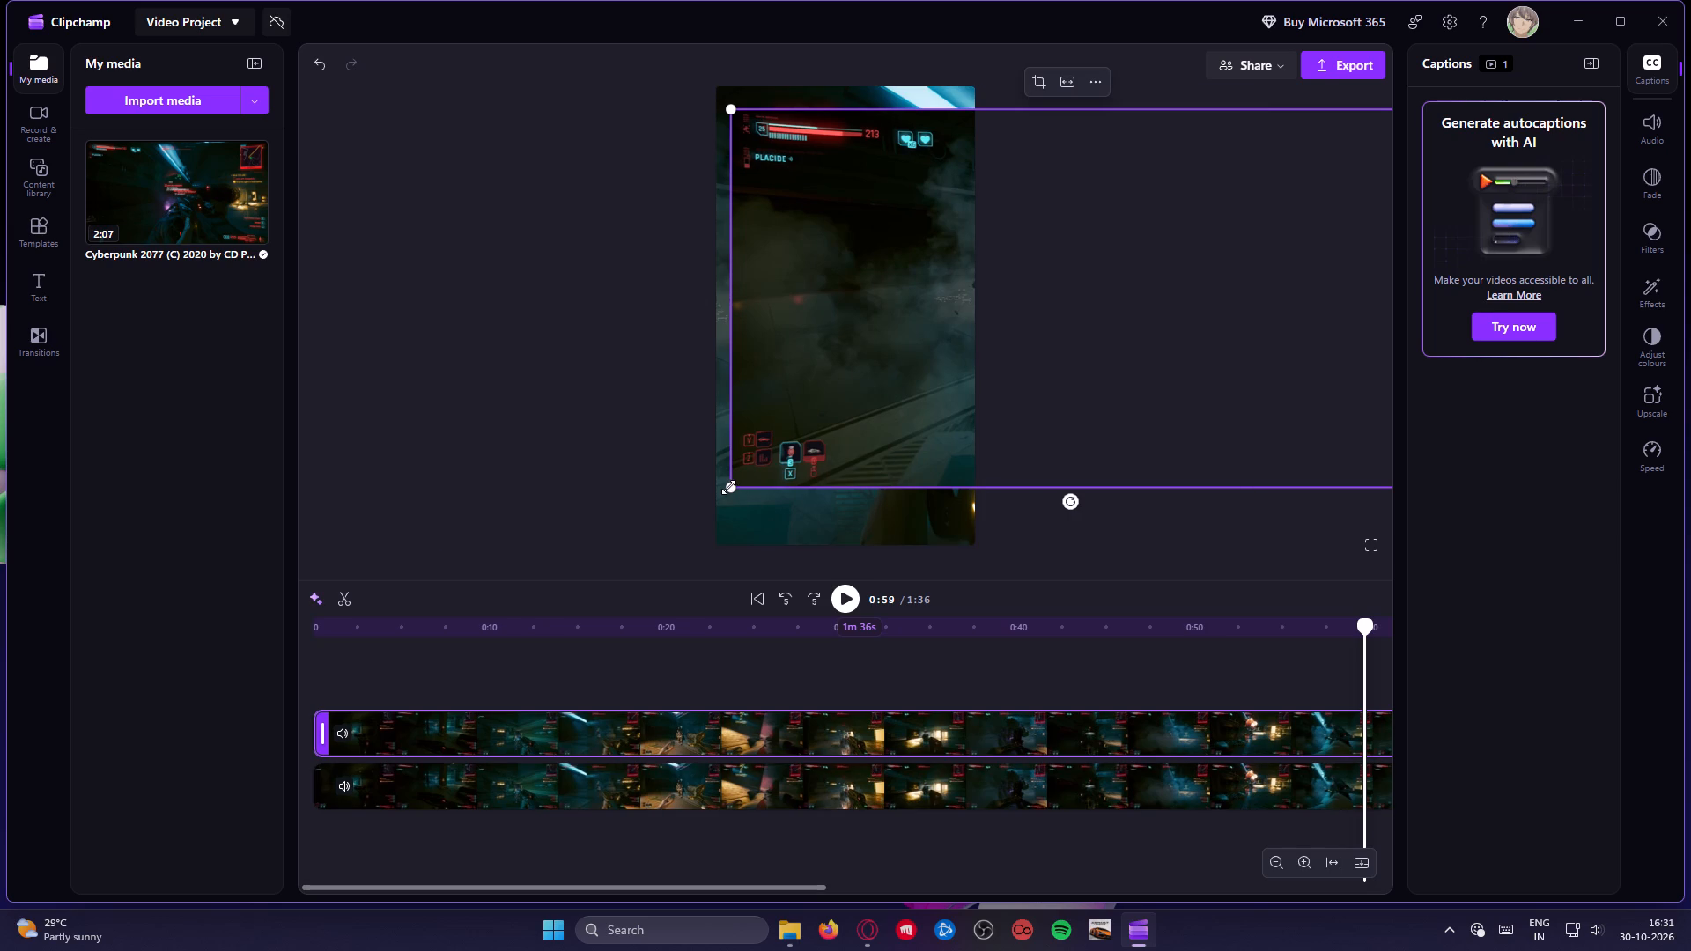
pyautogui.moveTo(1033, 329); pyautogui.dragTo(1072, 380)
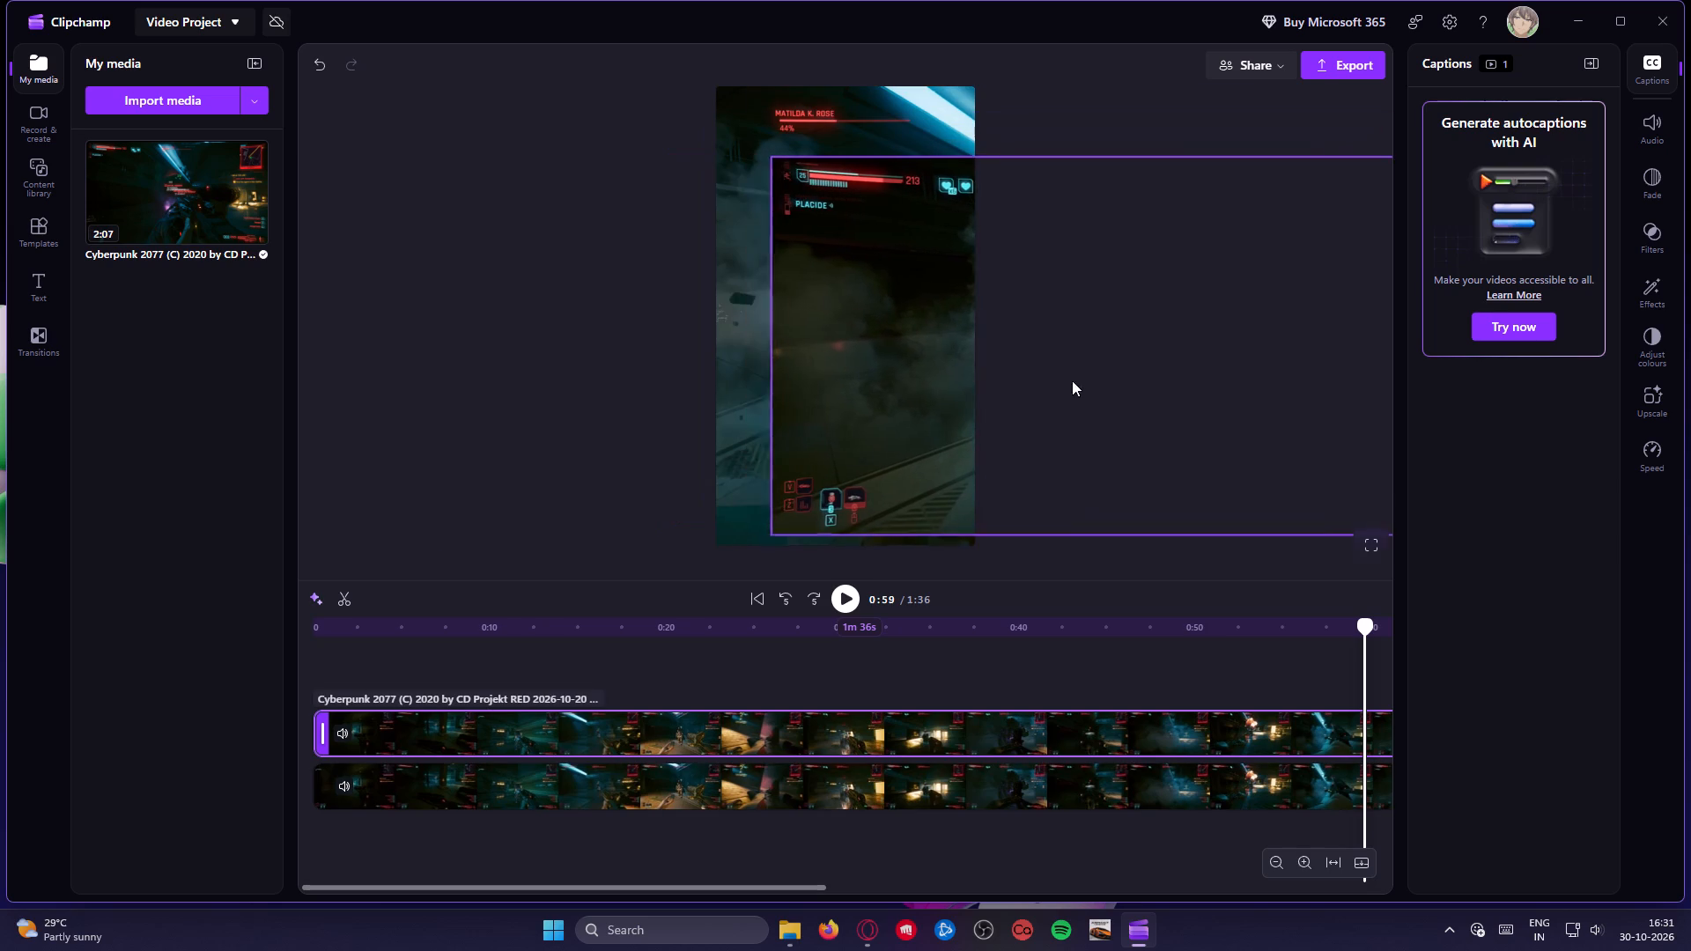
pyautogui.moveTo(1072, 380); pyautogui.dragTo(1060, 394)
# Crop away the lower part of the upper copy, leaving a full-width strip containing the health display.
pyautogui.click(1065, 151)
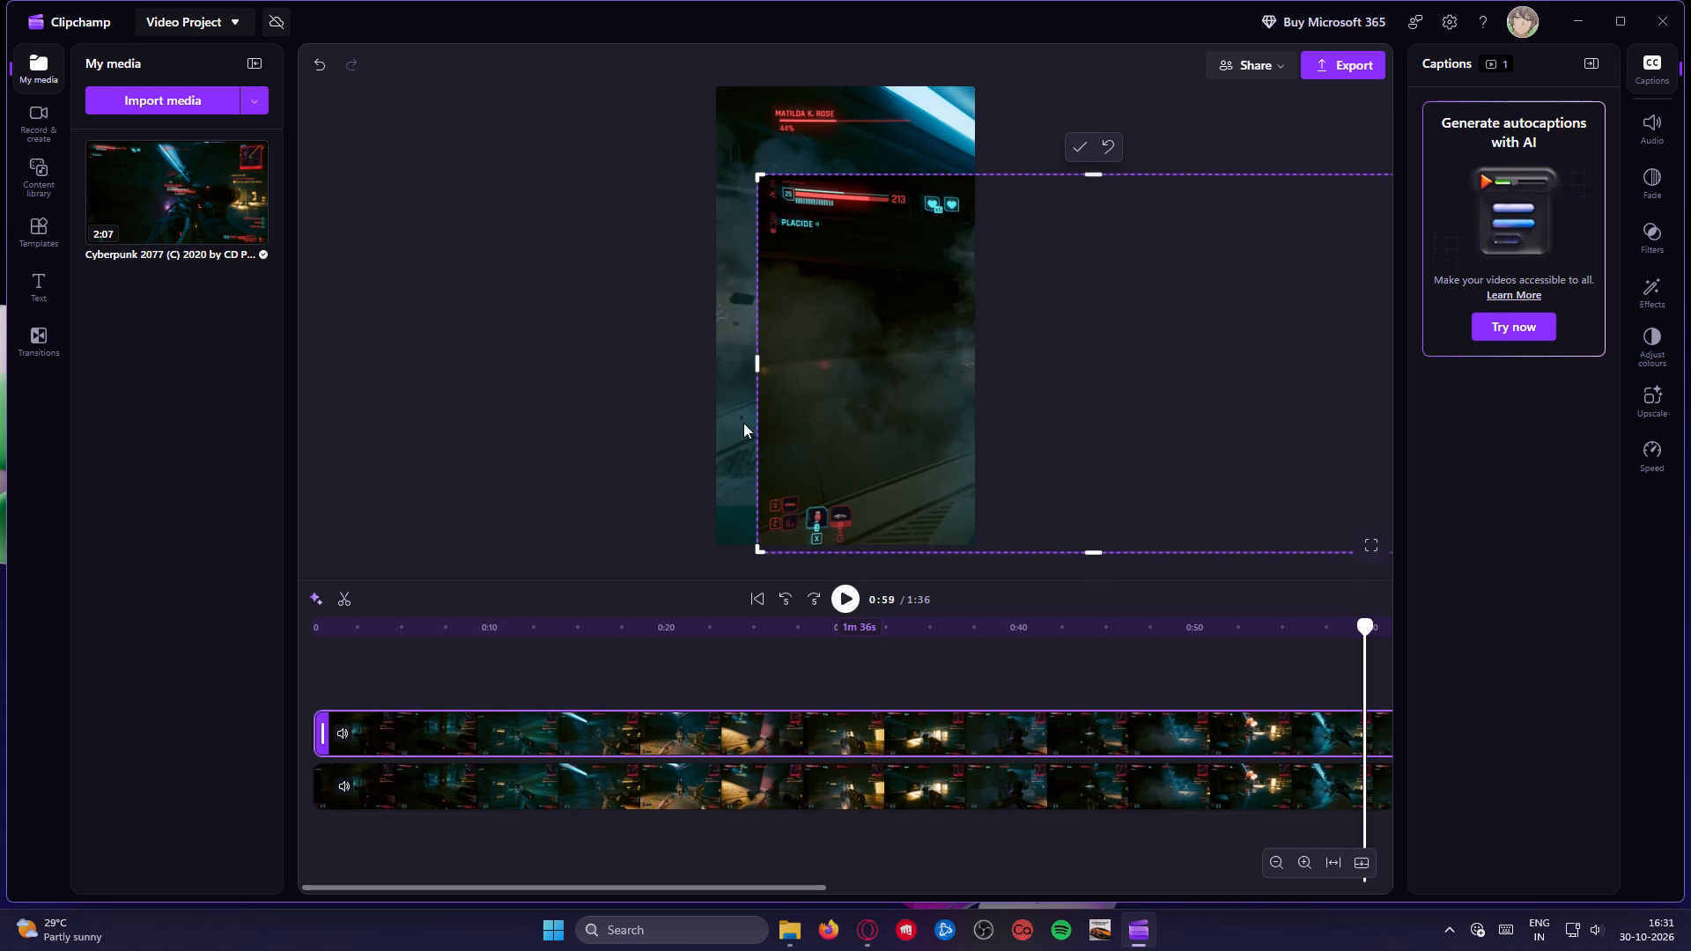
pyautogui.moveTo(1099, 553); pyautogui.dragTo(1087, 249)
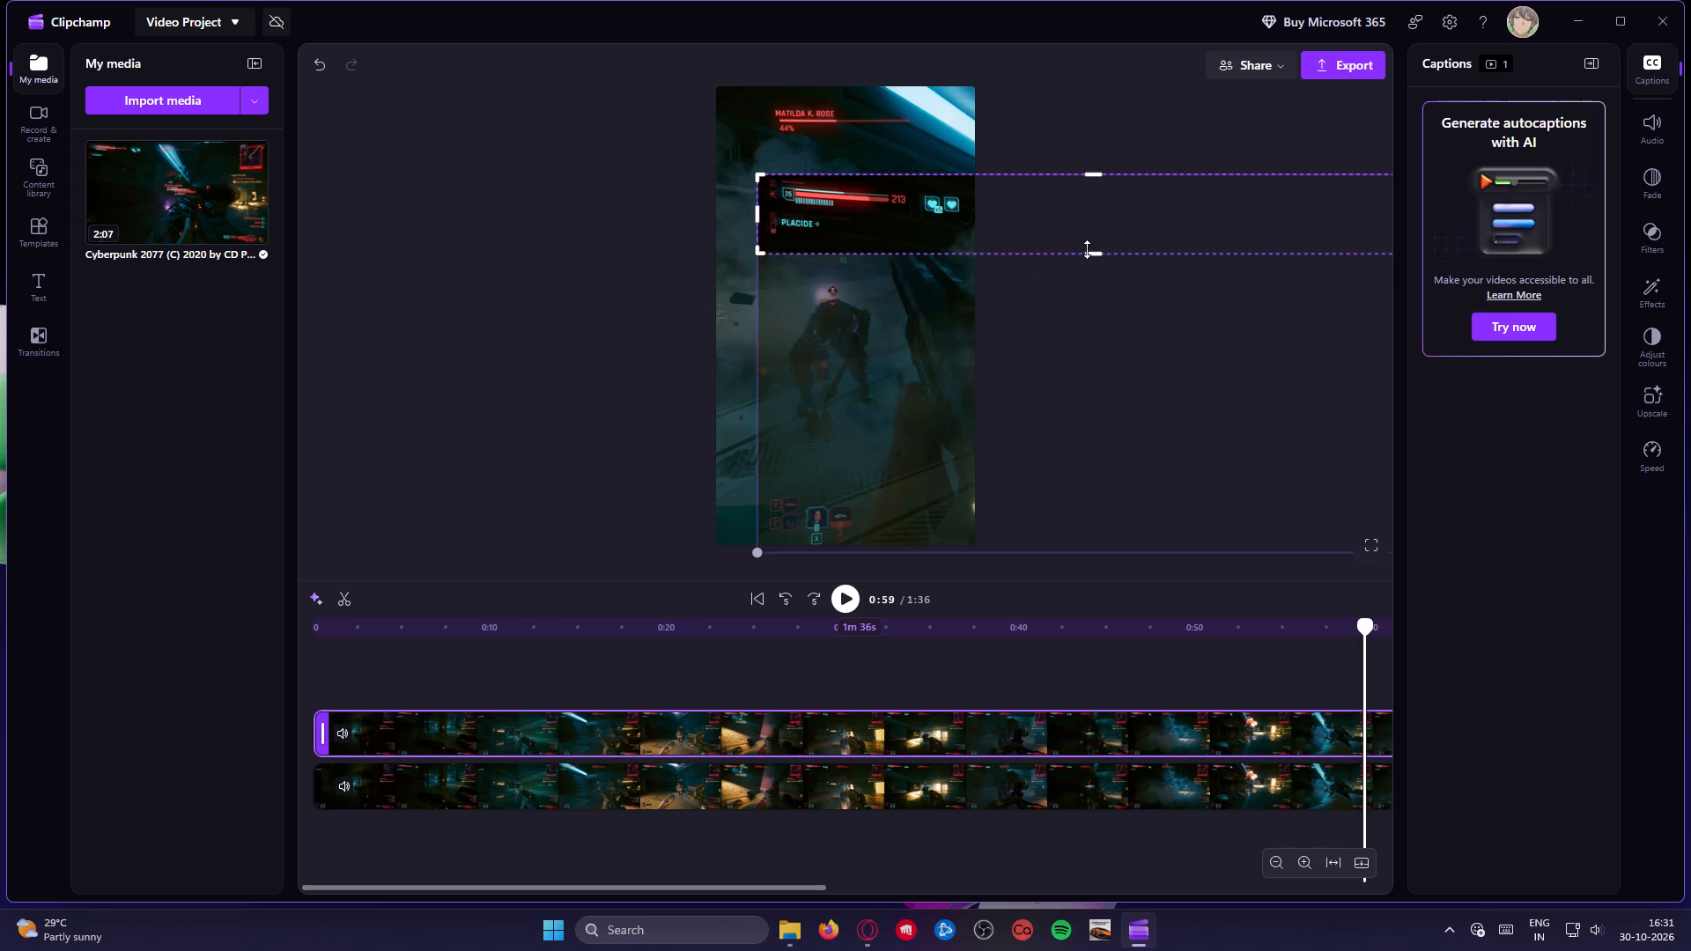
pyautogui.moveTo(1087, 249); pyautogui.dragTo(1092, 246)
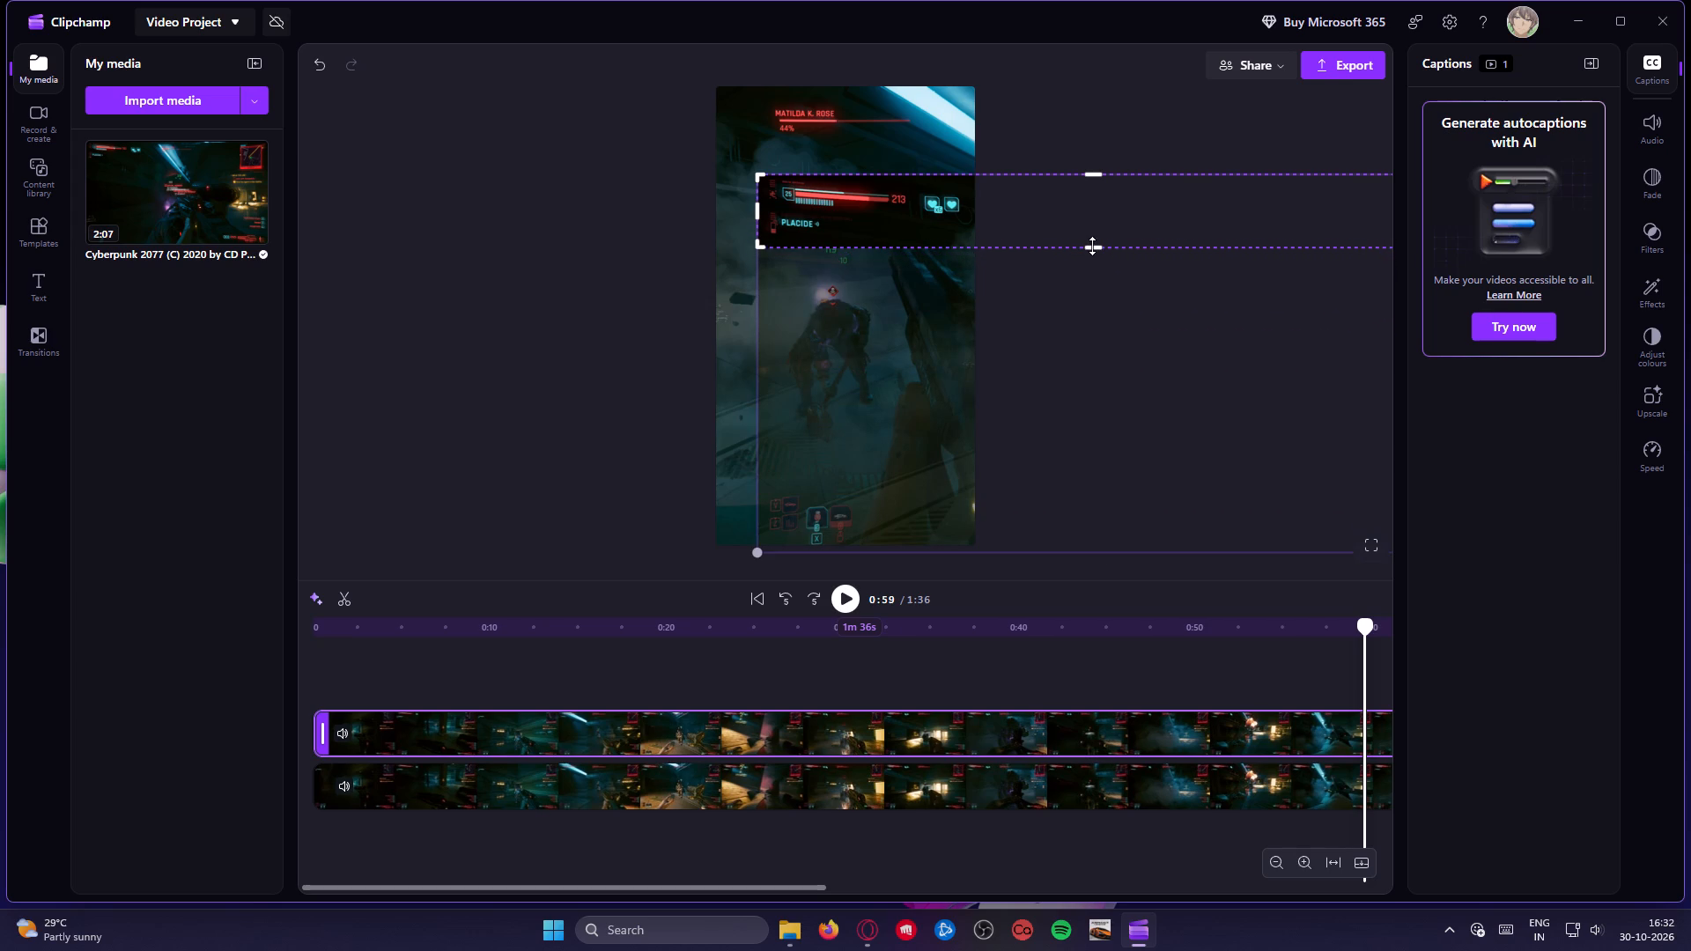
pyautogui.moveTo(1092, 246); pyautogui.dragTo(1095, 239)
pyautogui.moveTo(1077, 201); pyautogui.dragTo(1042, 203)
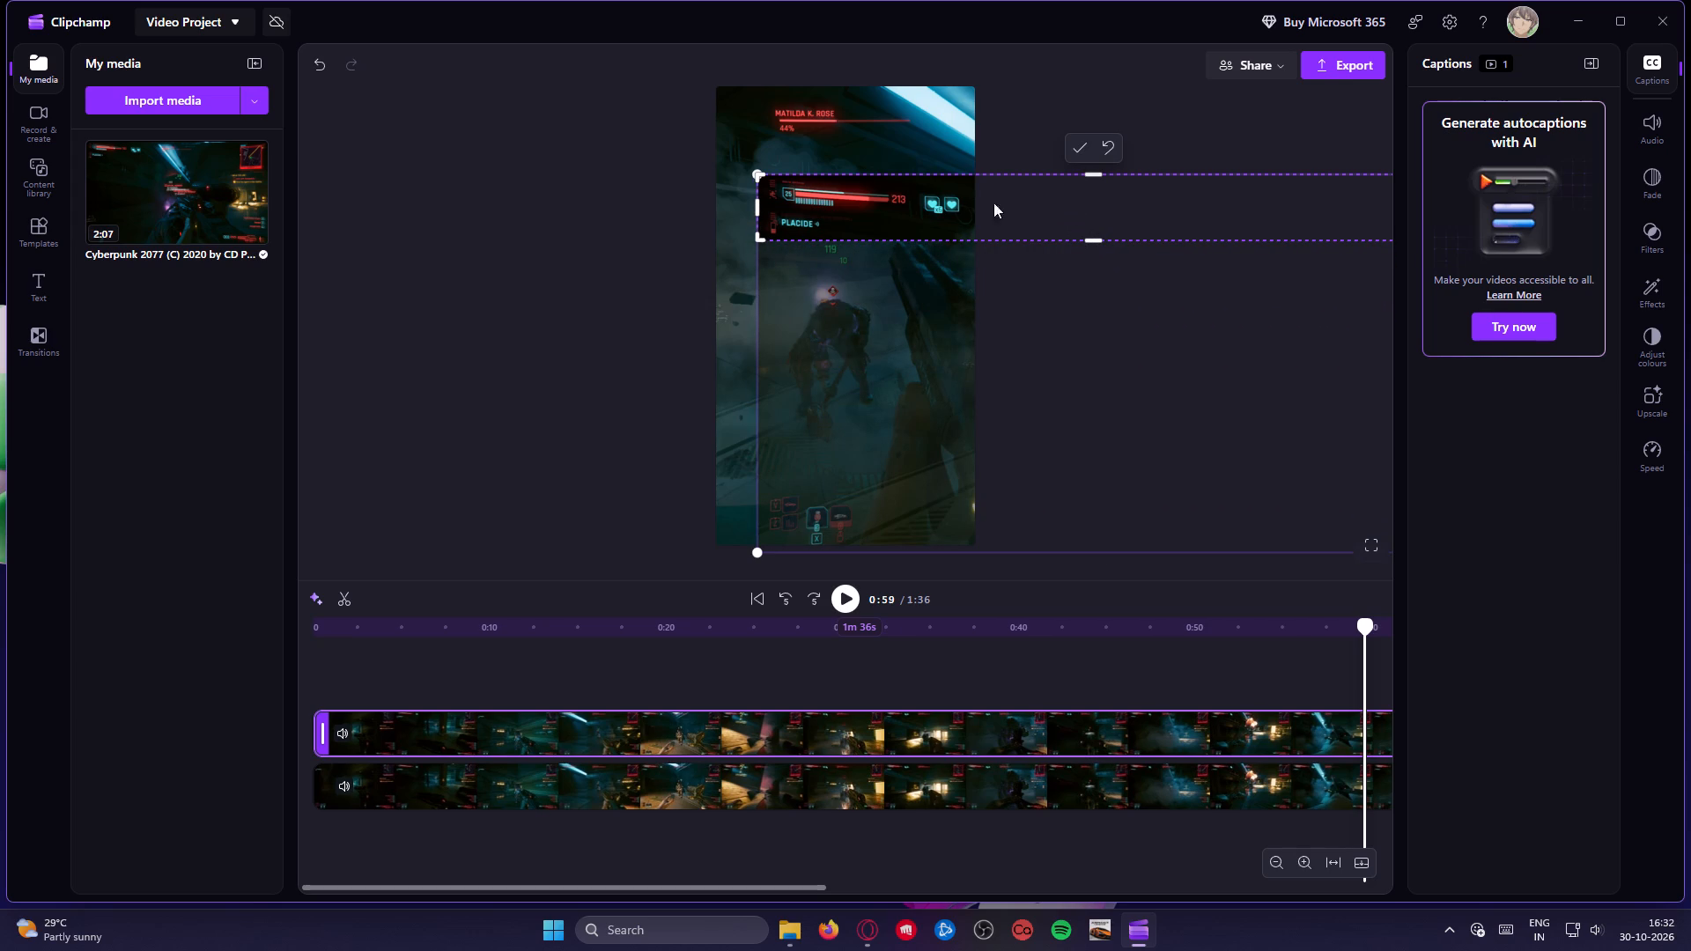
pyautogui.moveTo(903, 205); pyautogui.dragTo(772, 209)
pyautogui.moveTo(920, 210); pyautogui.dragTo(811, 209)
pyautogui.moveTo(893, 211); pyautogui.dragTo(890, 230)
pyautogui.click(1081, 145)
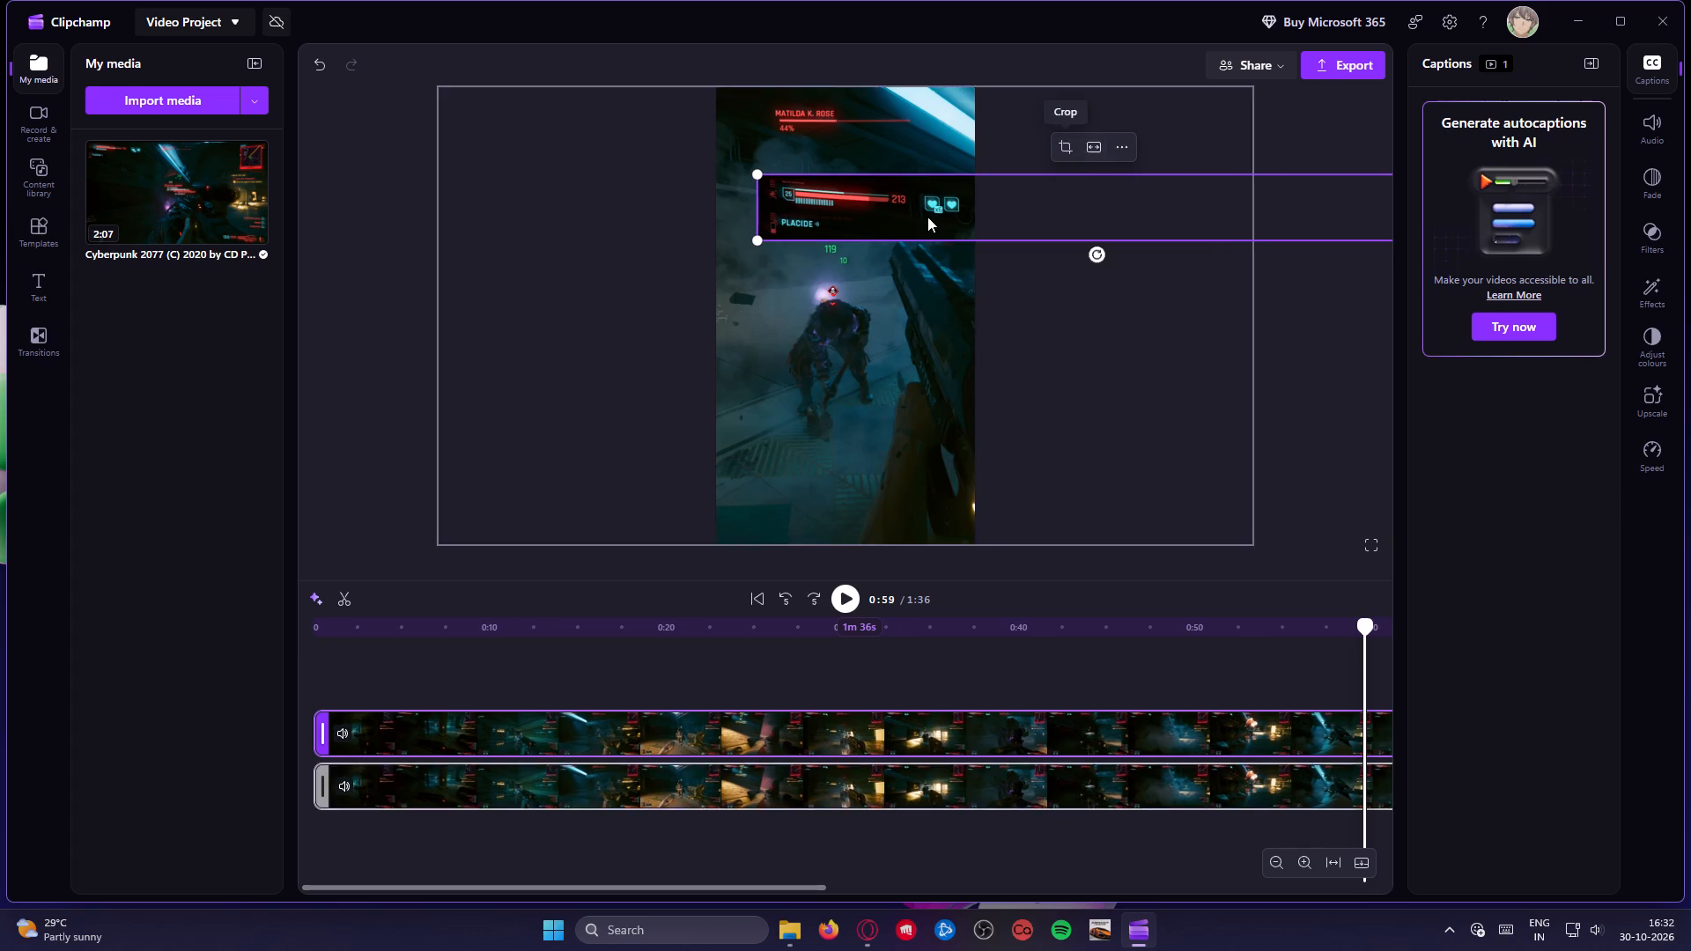
# Shrink the cropped strip until its whole width fits inside the vertical frame and place it just below the enemy health bar.
pyautogui.moveTo(917, 212); pyautogui.dragTo(382, 215)
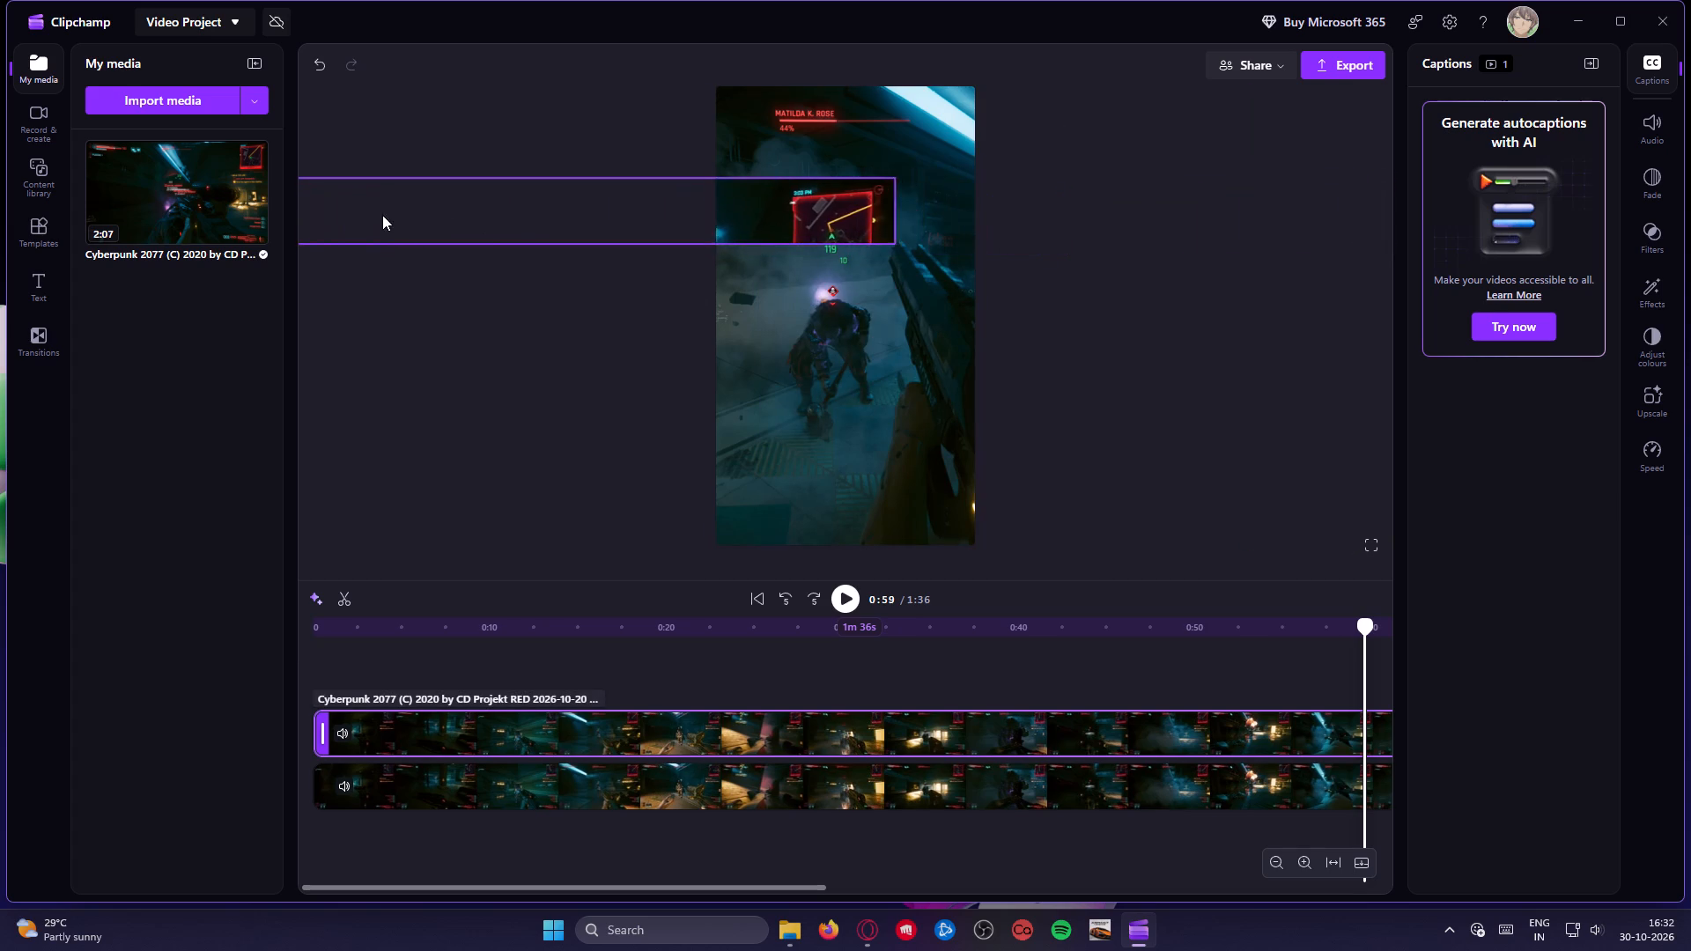
pyautogui.moveTo(382, 215); pyautogui.dragTo(717, 195)
pyautogui.moveTo(1233, 223); pyautogui.dragTo(986, 162)
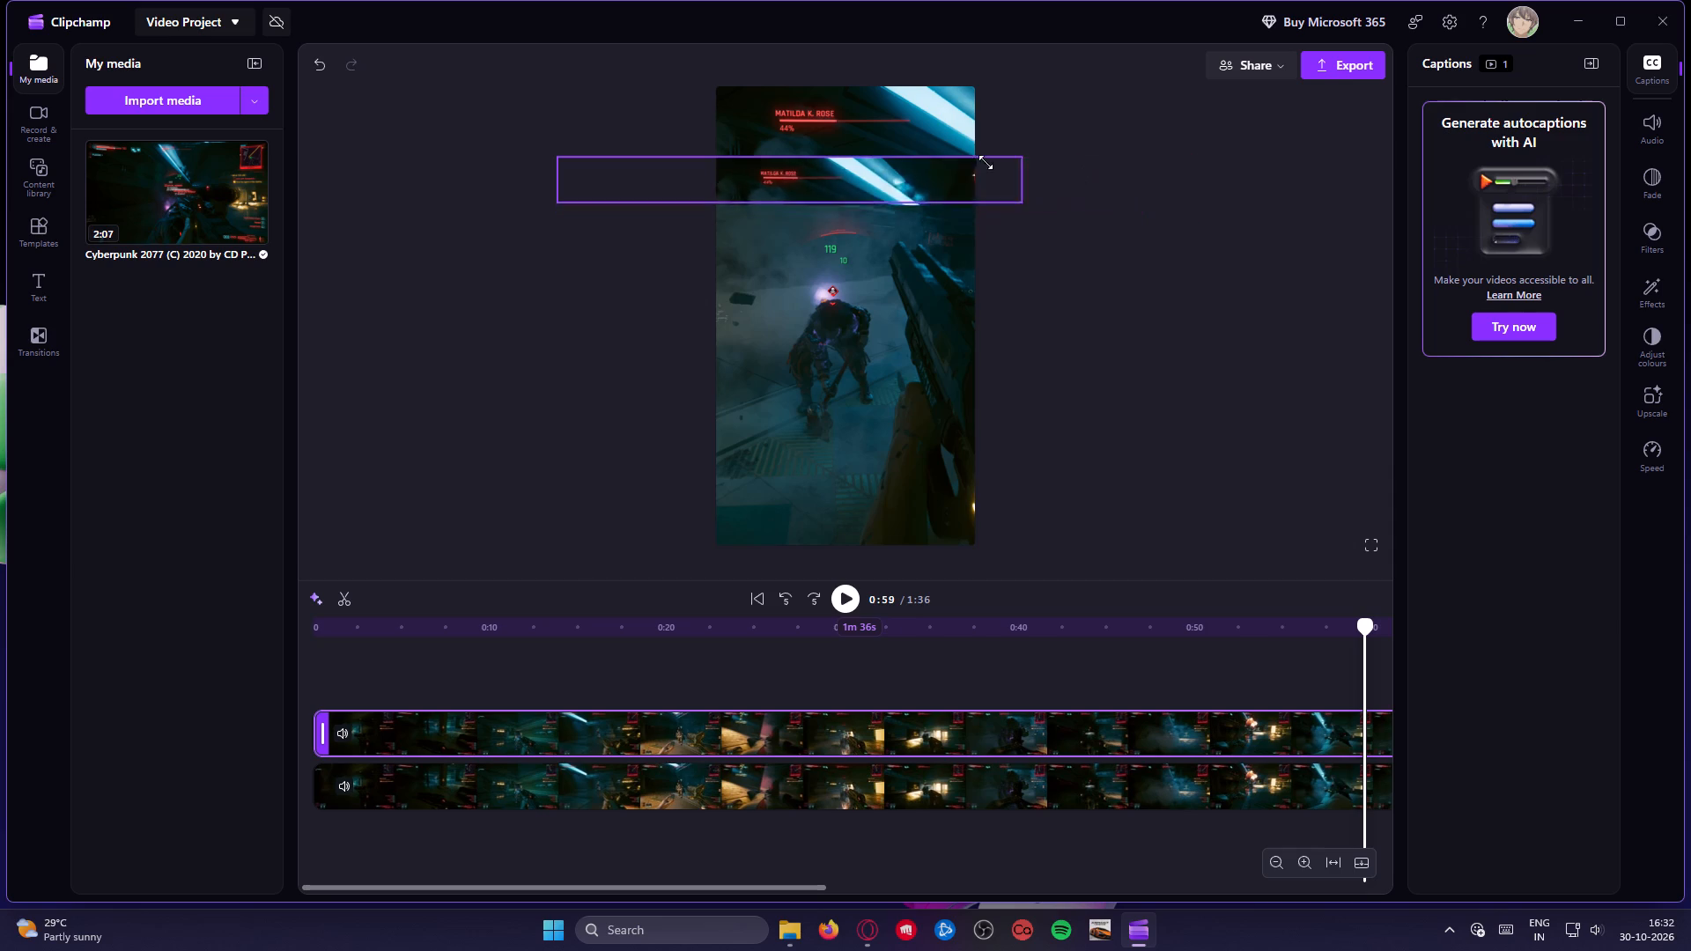
pyautogui.moveTo(986, 162); pyautogui.dragTo(874, 157)
pyautogui.moveTo(762, 173); pyautogui.dragTo(891, 143)
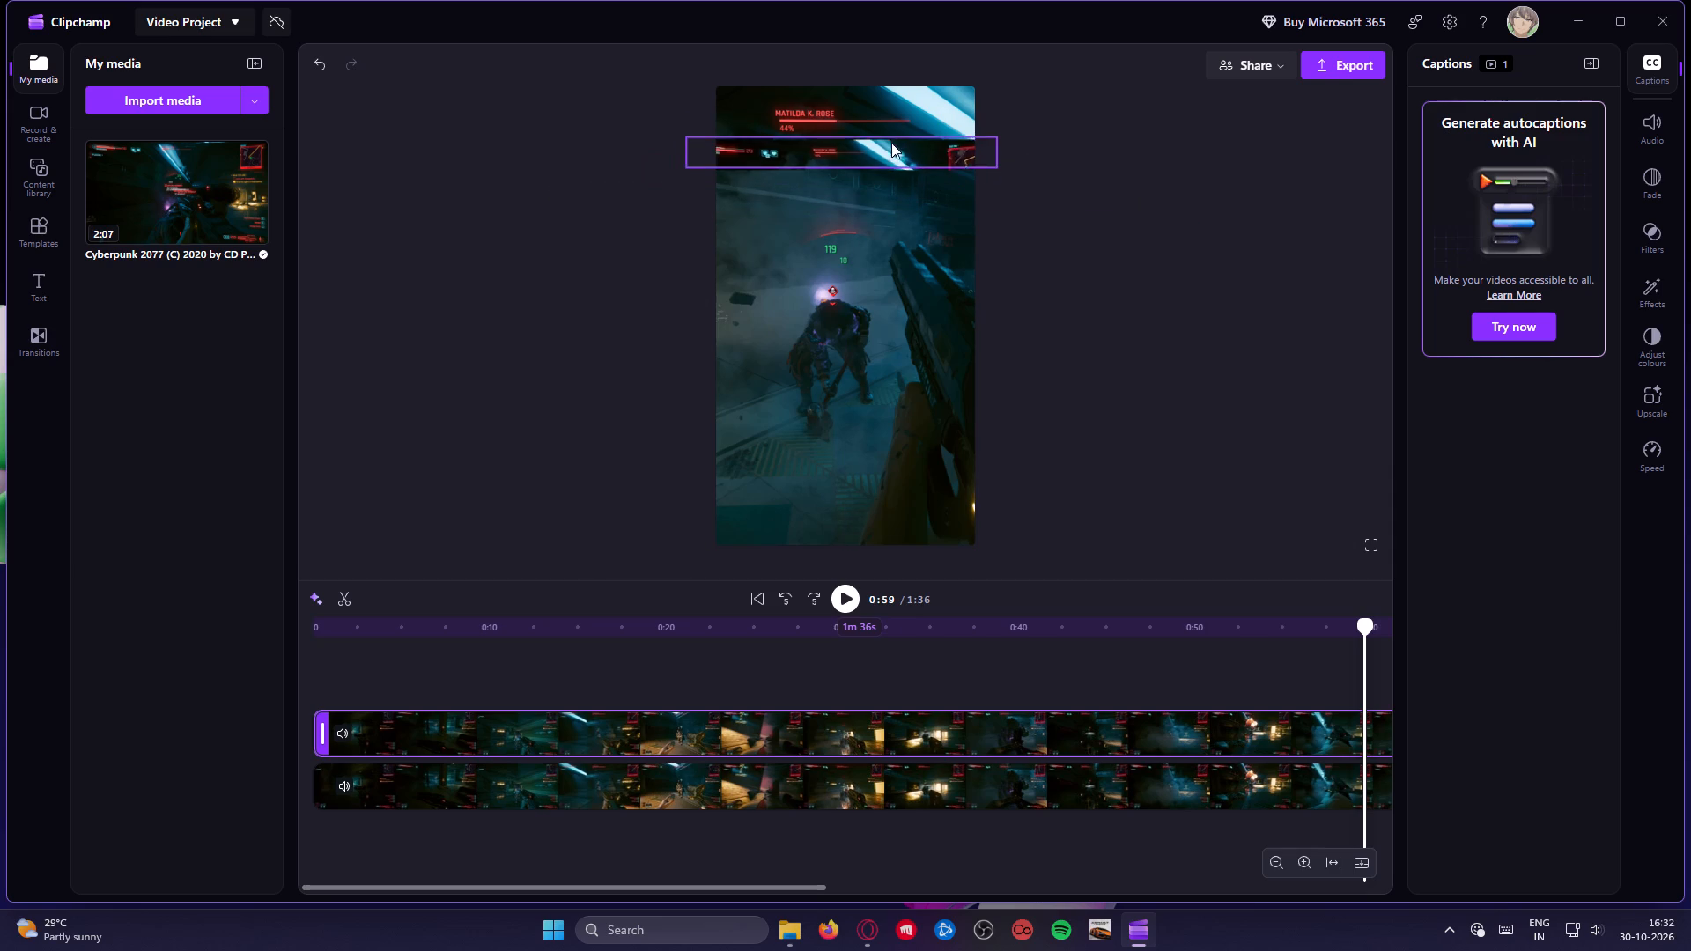
pyautogui.moveTo(891, 143); pyautogui.dragTo(899, 183)
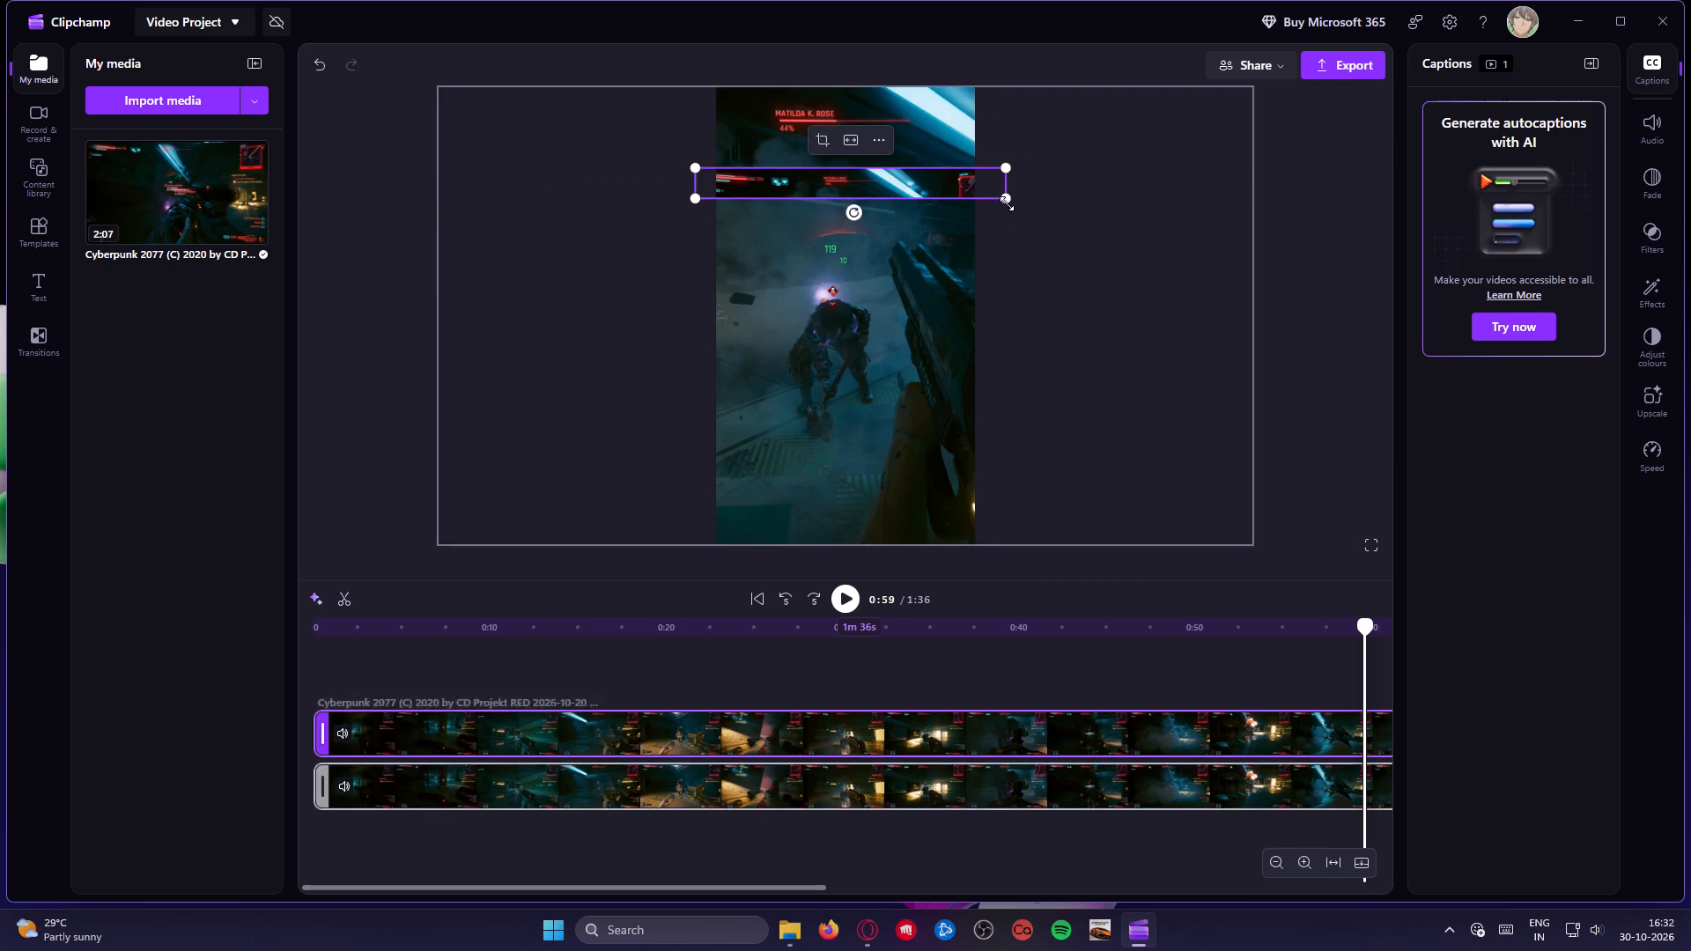
pyautogui.moveTo(1007, 203); pyautogui.dragTo(888, 143)
pyautogui.moveTo(832, 176); pyautogui.dragTo(883, 463)
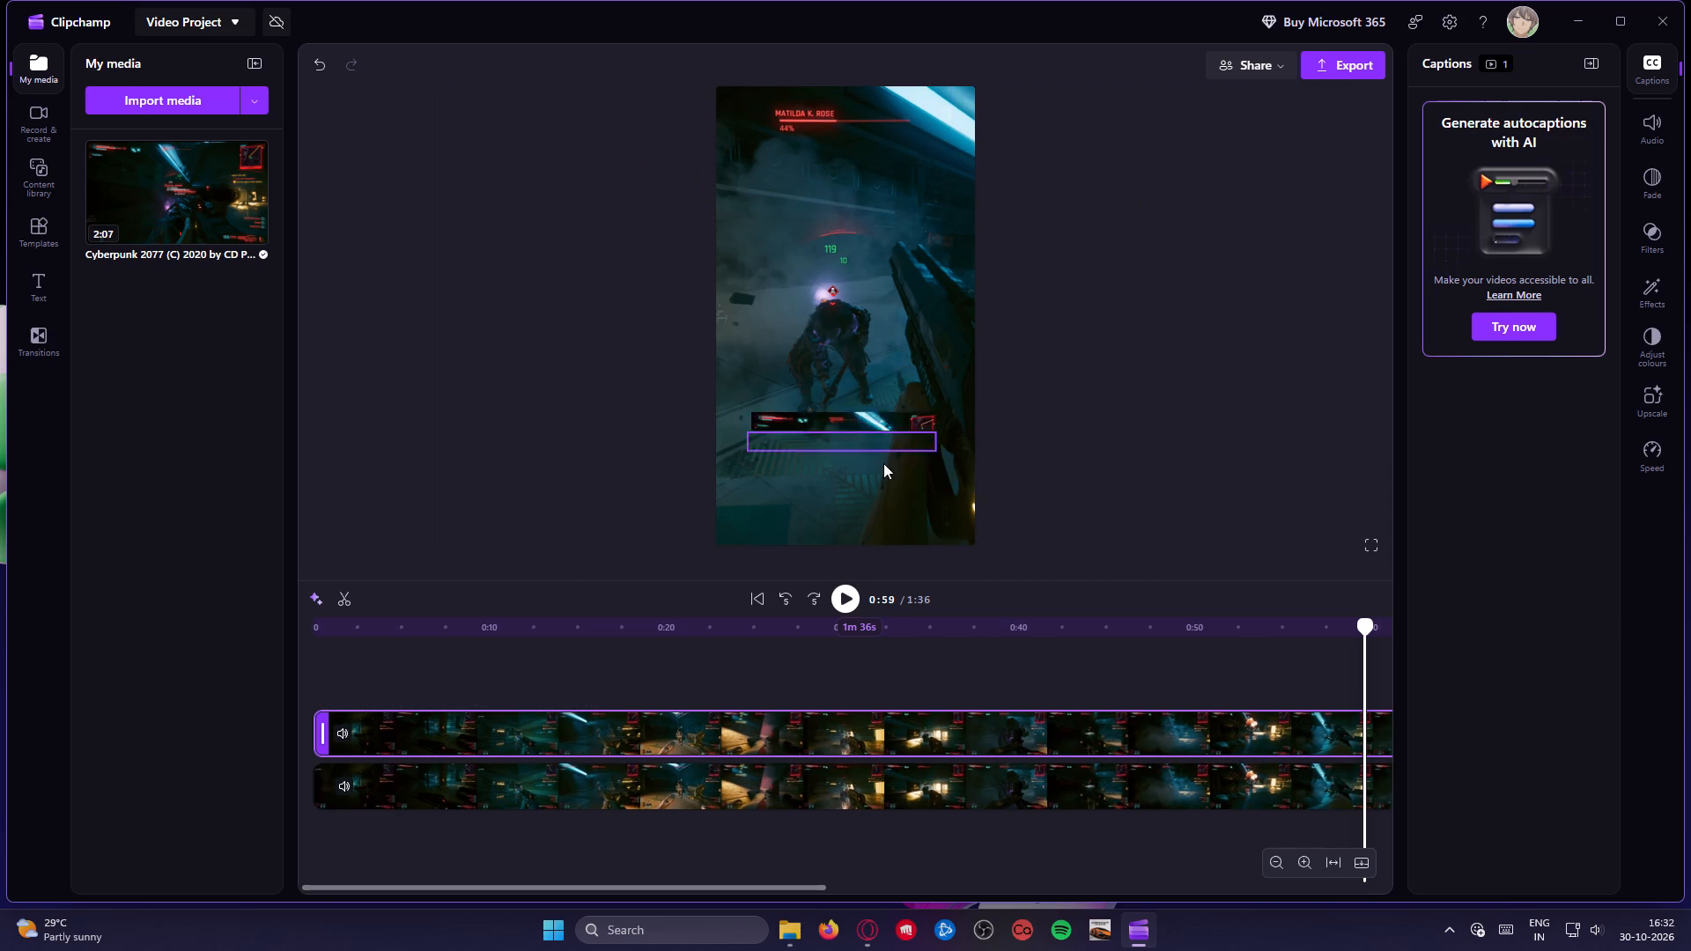
pyautogui.moveTo(883, 463); pyautogui.dragTo(874, 423)
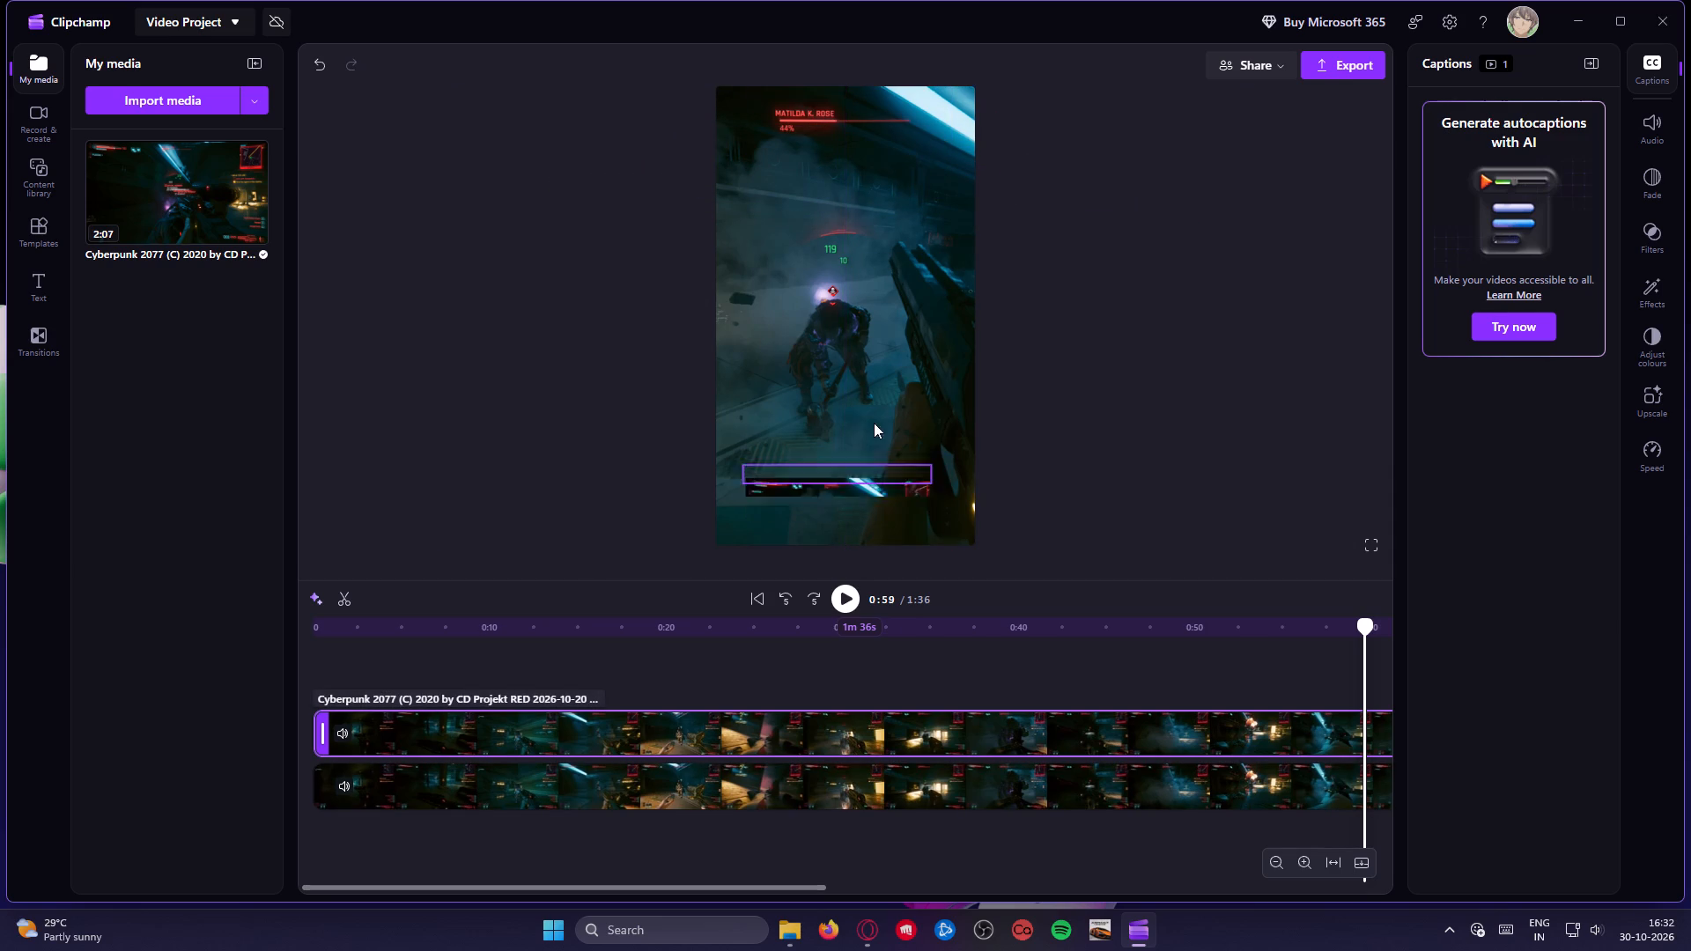
pyautogui.moveTo(874, 423); pyautogui.dragTo(889, 152)
pyautogui.click(943, 160)
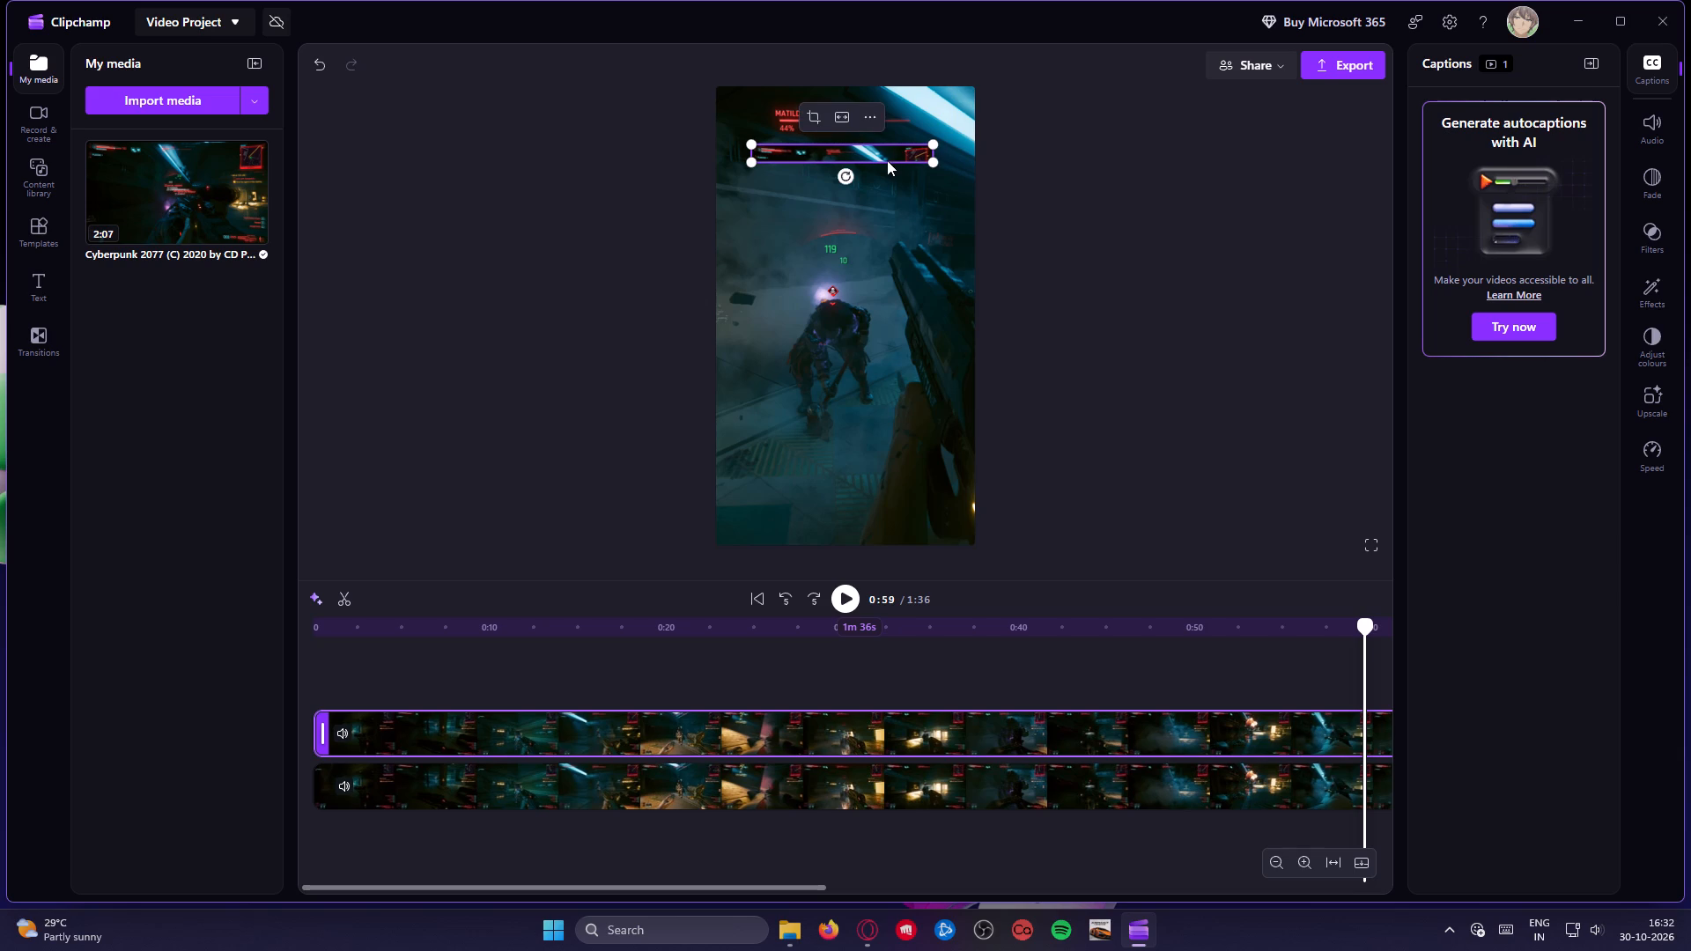
# Recrop the upper copy from its right and bottom edges so only the upper-left health display remains.
pyautogui.click(816, 114)
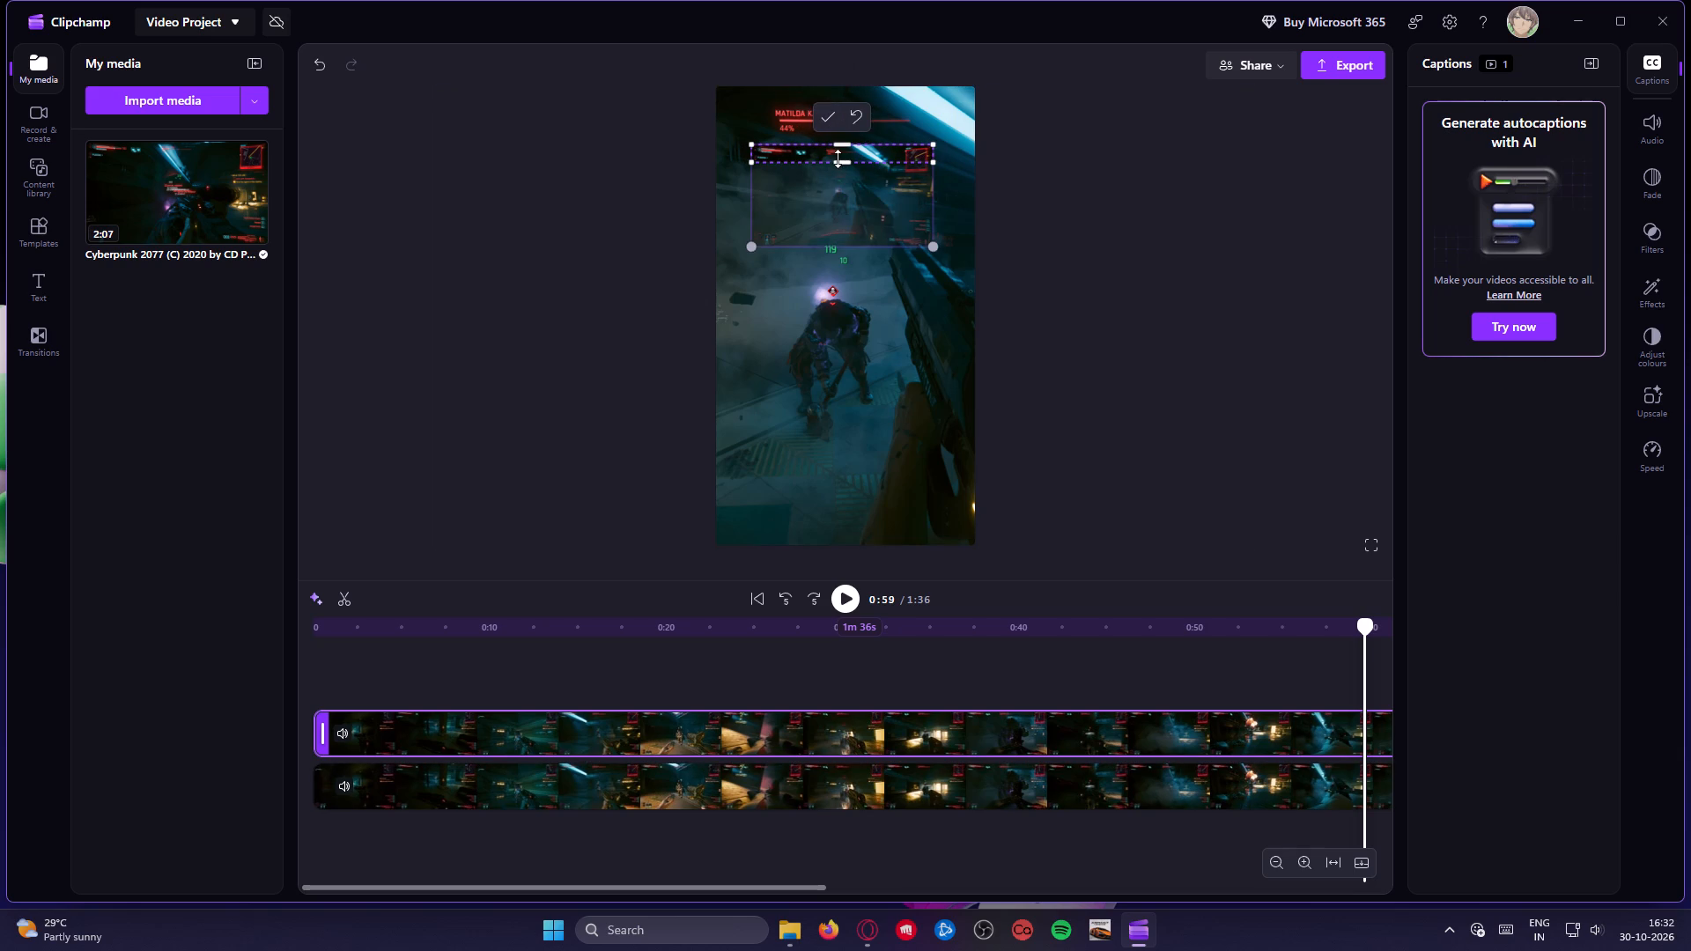
pyautogui.moveTo(839, 161); pyautogui.dragTo(837, 262)
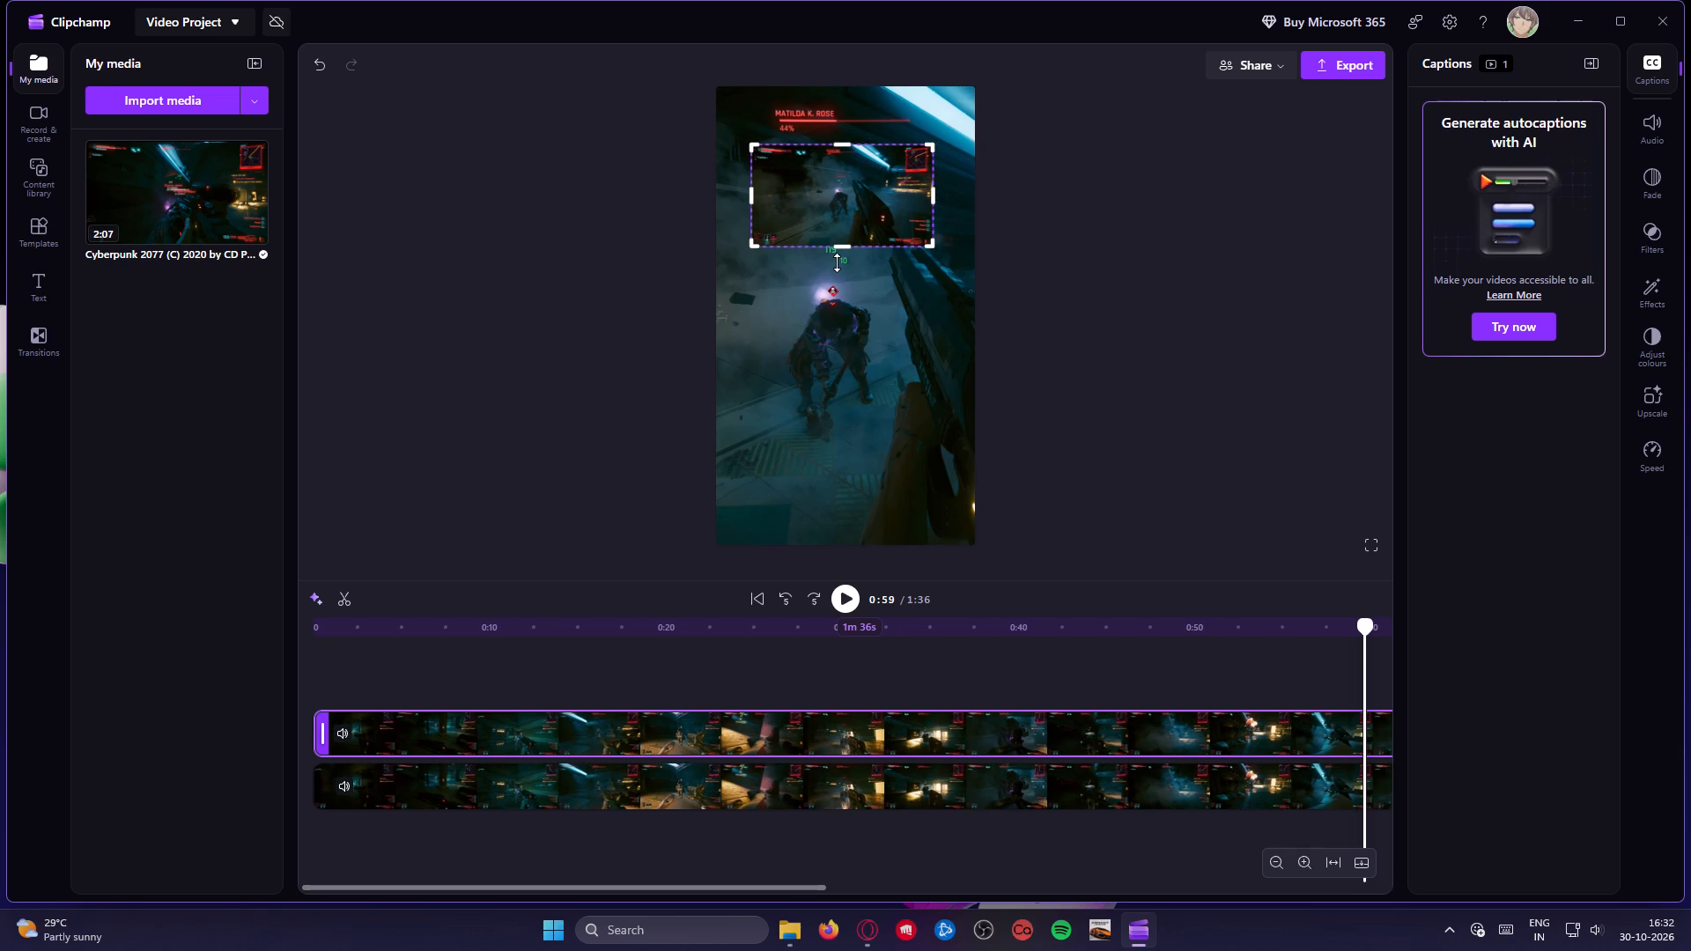
pyautogui.moveTo(837, 262); pyautogui.dragTo(837, 260)
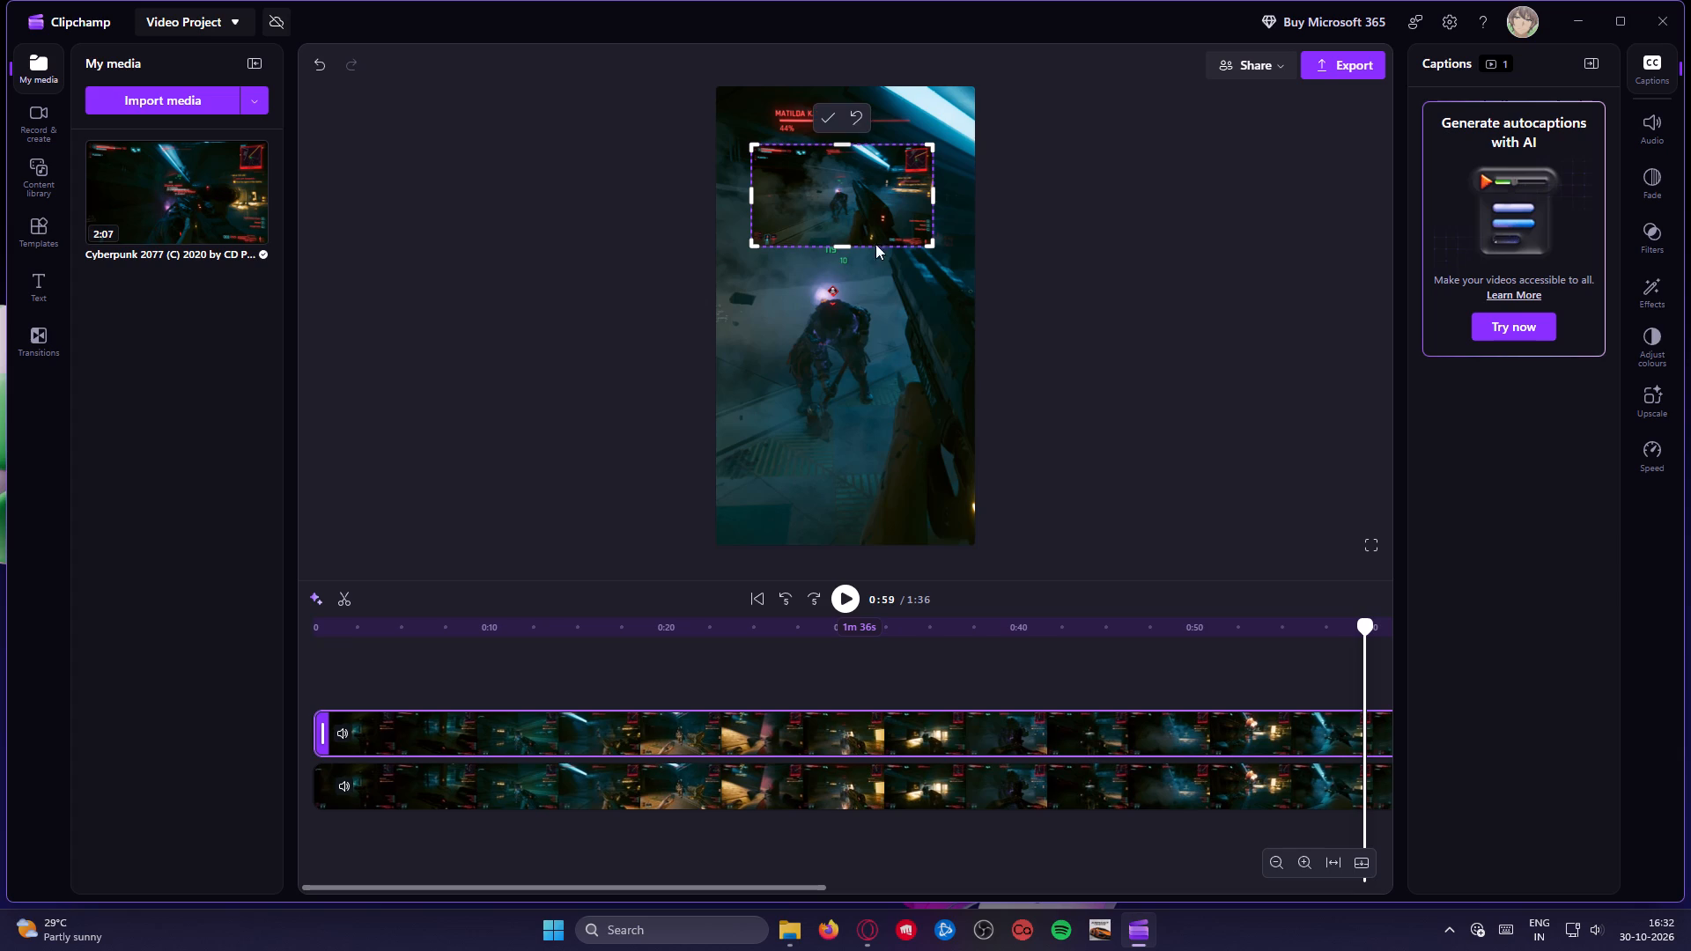
pyautogui.moveTo(934, 193); pyautogui.dragTo(796, 194)
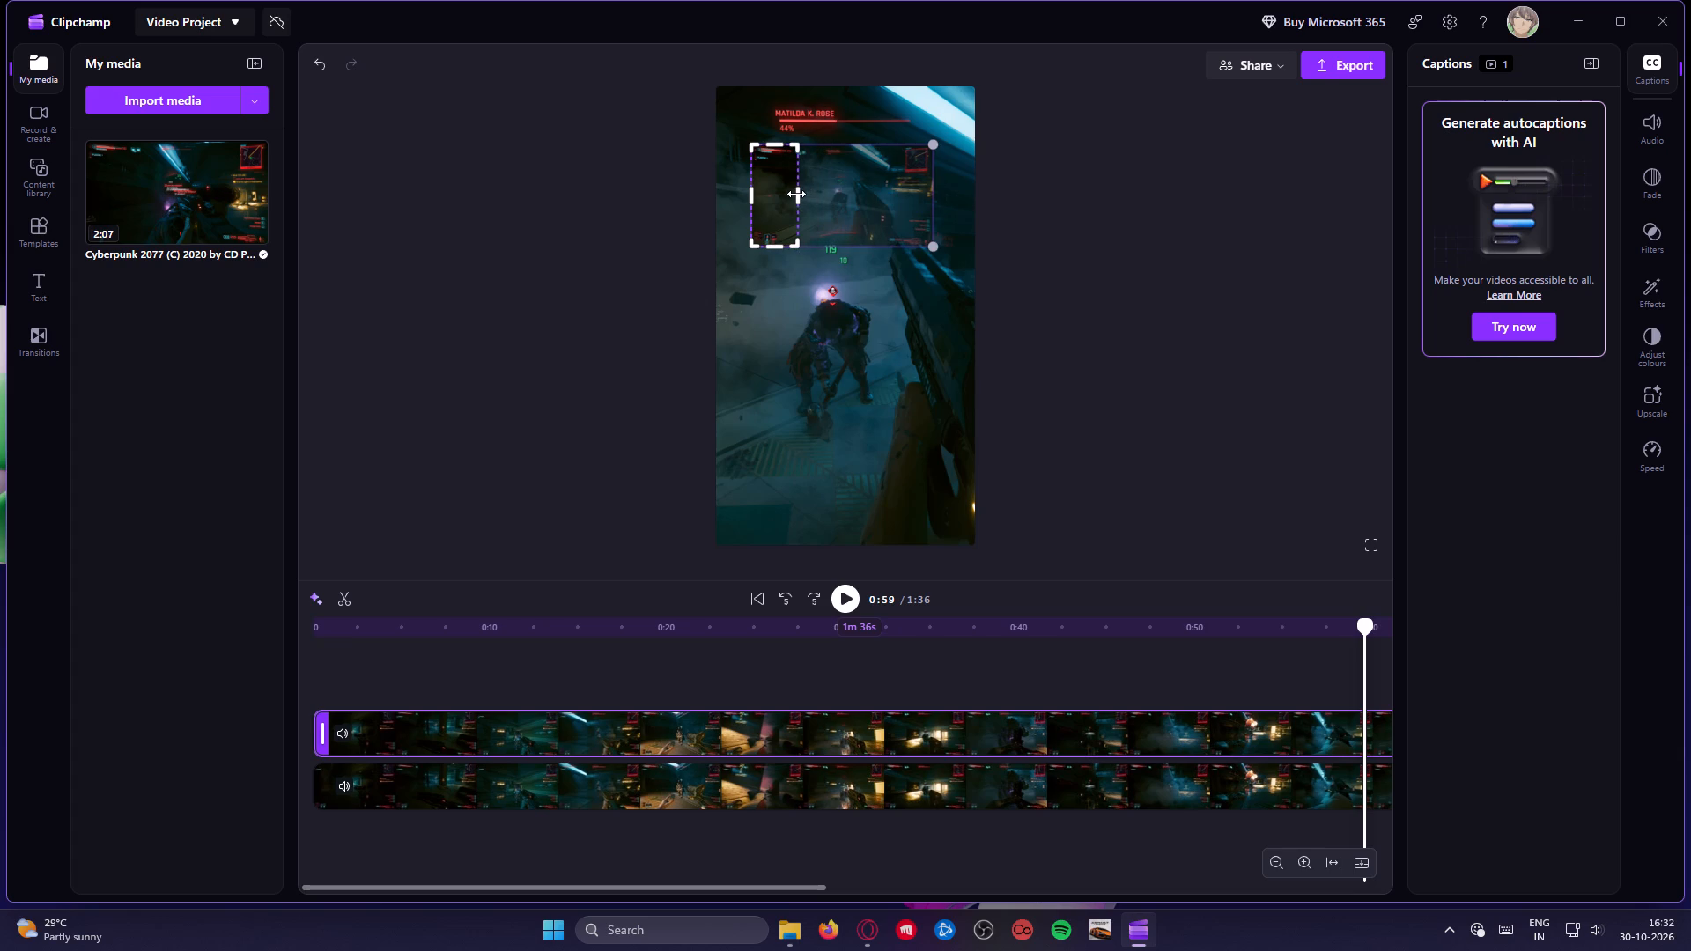
pyautogui.moveTo(796, 194); pyautogui.dragTo(796, 195)
pyautogui.moveTo(796, 195); pyautogui.dragTo(804, 195)
pyautogui.moveTo(804, 195); pyautogui.dragTo(812, 195)
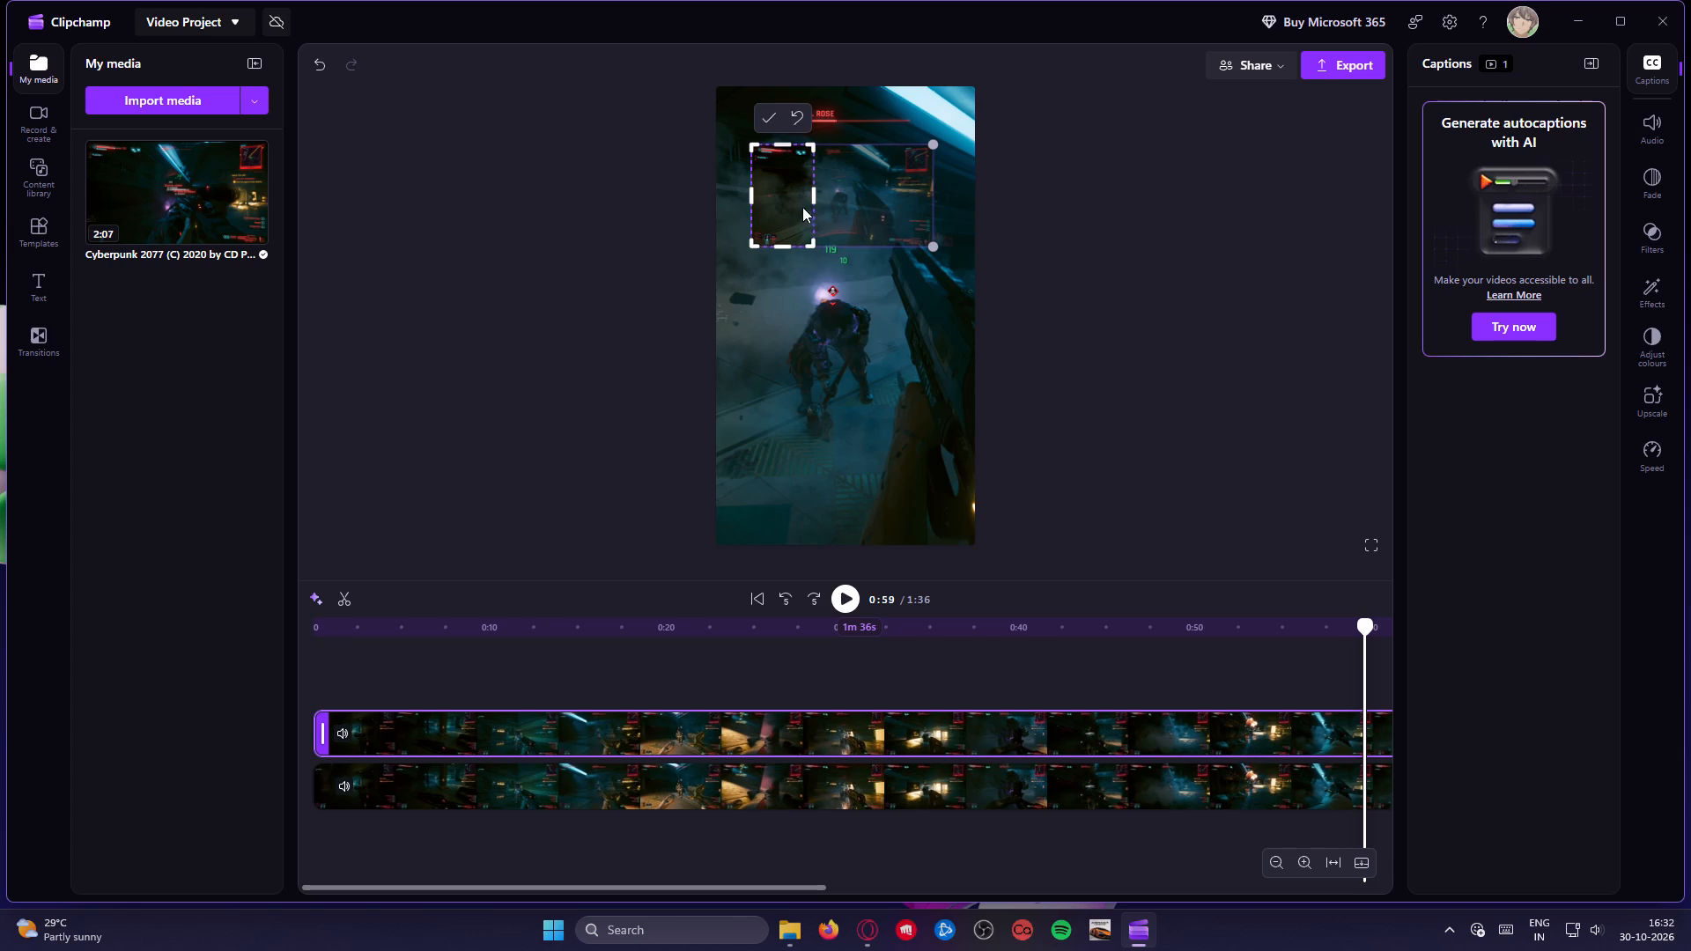
pyautogui.moveTo(778, 244); pyautogui.dragTo(780, 159)
pyautogui.click(774, 115)
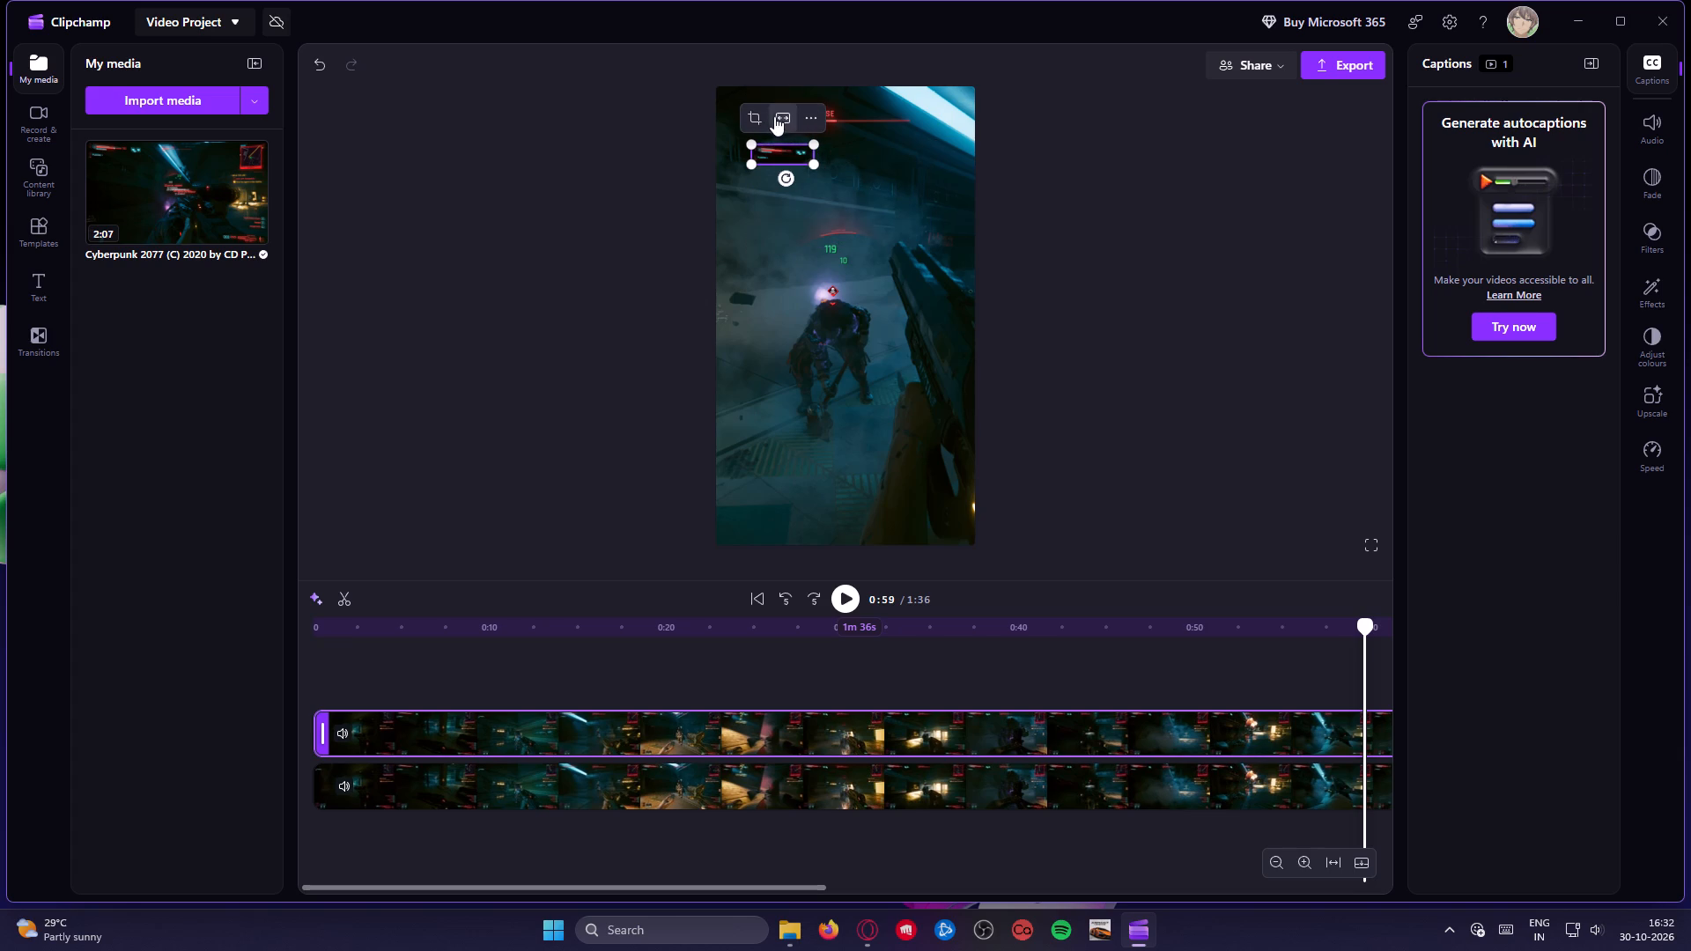
# Enlarge the cropped health display to slightly narrower than the vertical frame and centre it just below the enemy health bar.
pyautogui.moveTo(810, 160); pyautogui.dragTo(1010, 300)
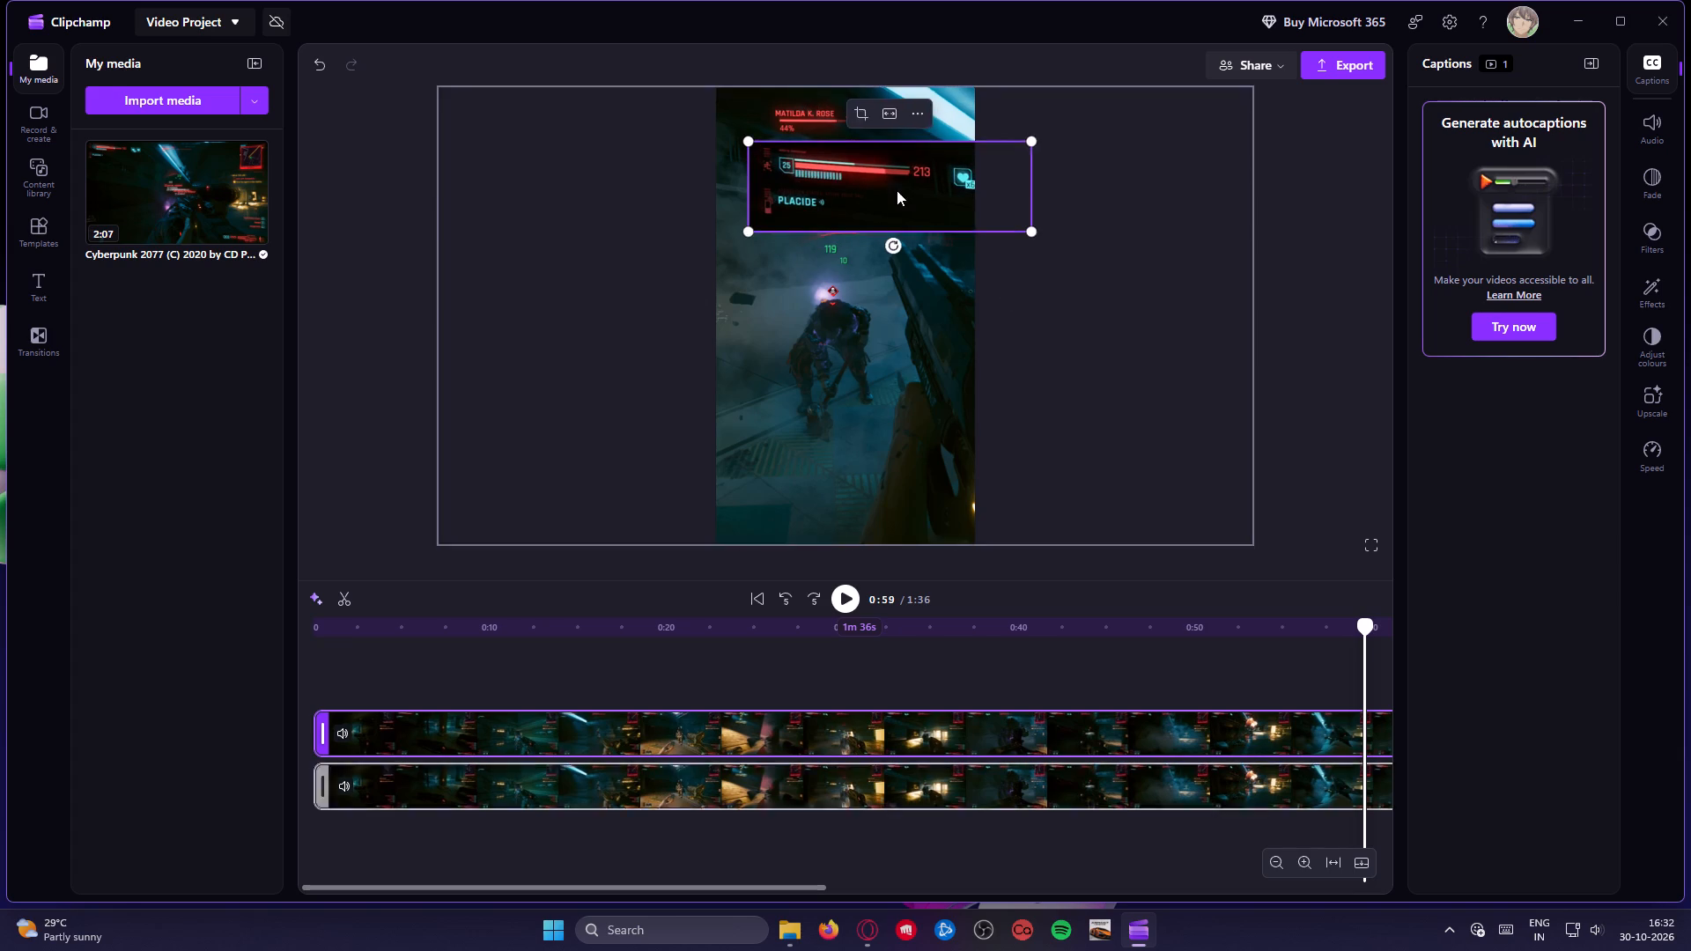
pyautogui.moveTo(897, 190); pyautogui.dragTo(857, 136)
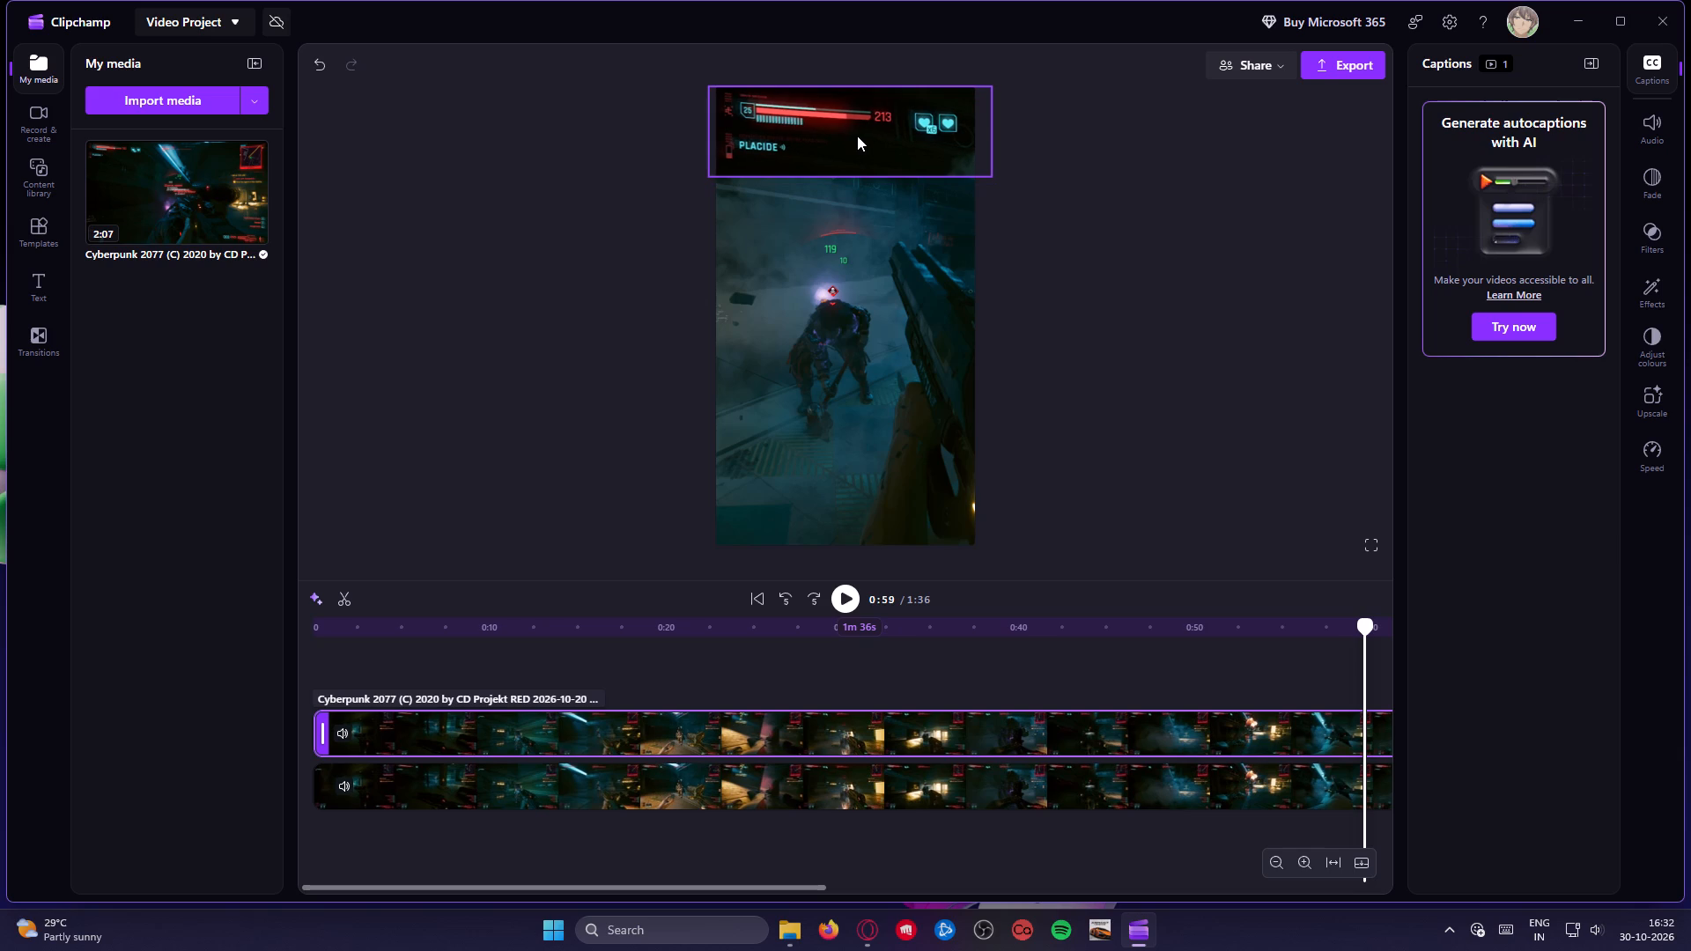
pyautogui.moveTo(857, 136); pyautogui.dragTo(859, 184)
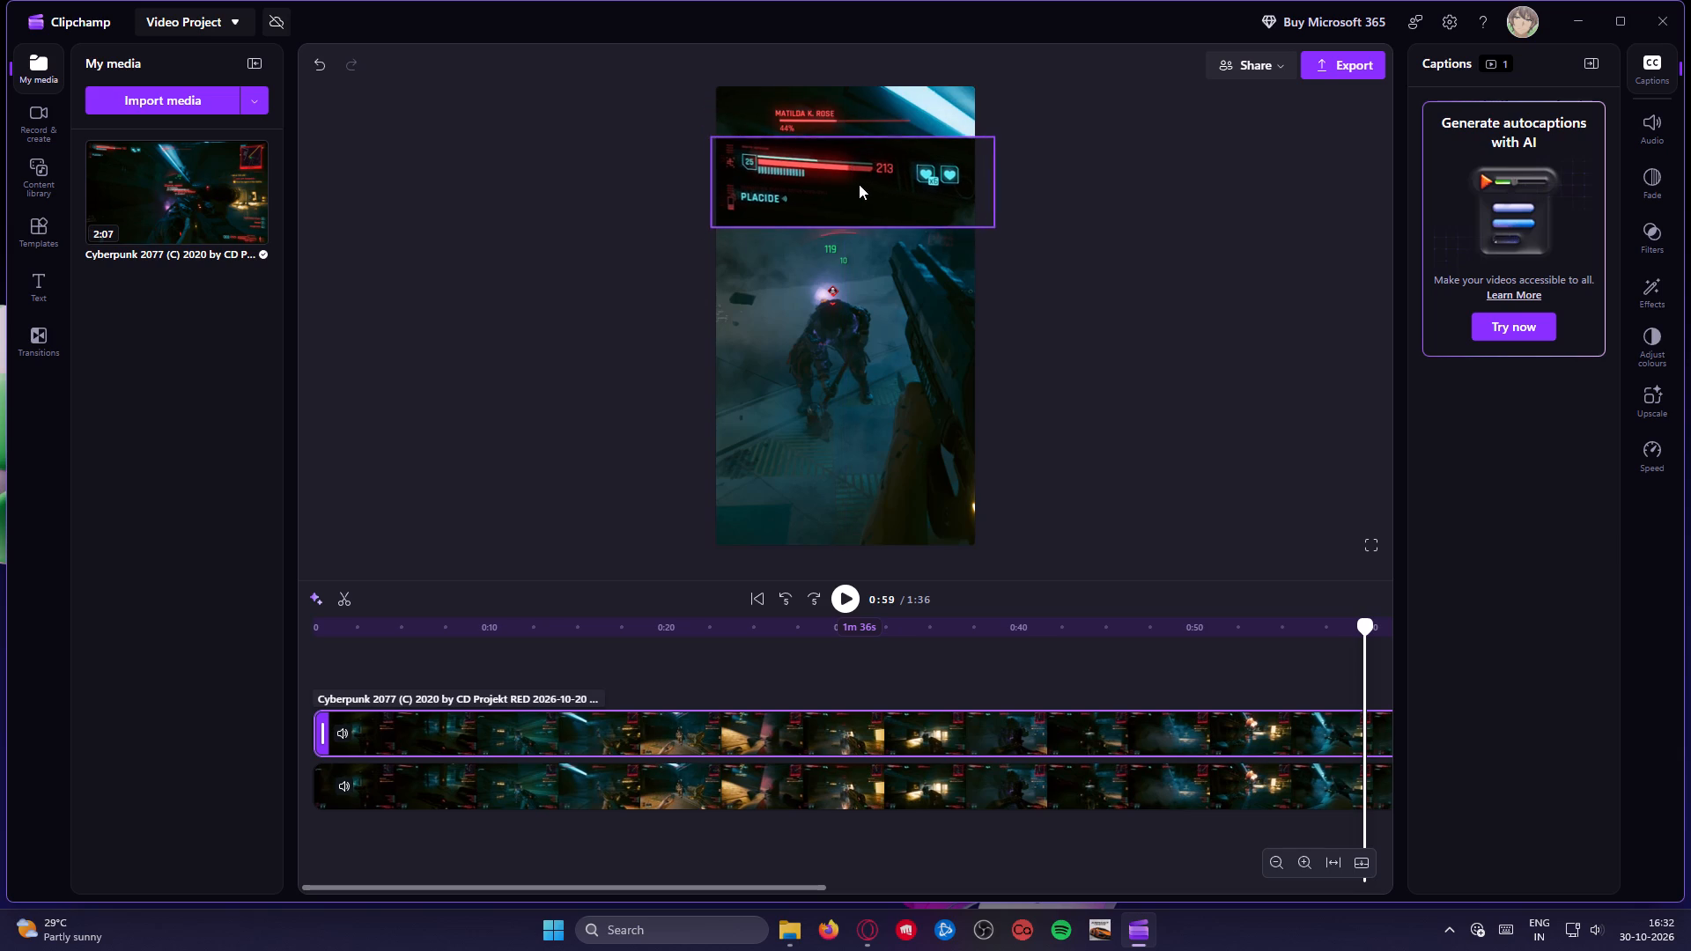
pyautogui.moveTo(859, 184); pyautogui.dragTo(858, 182)
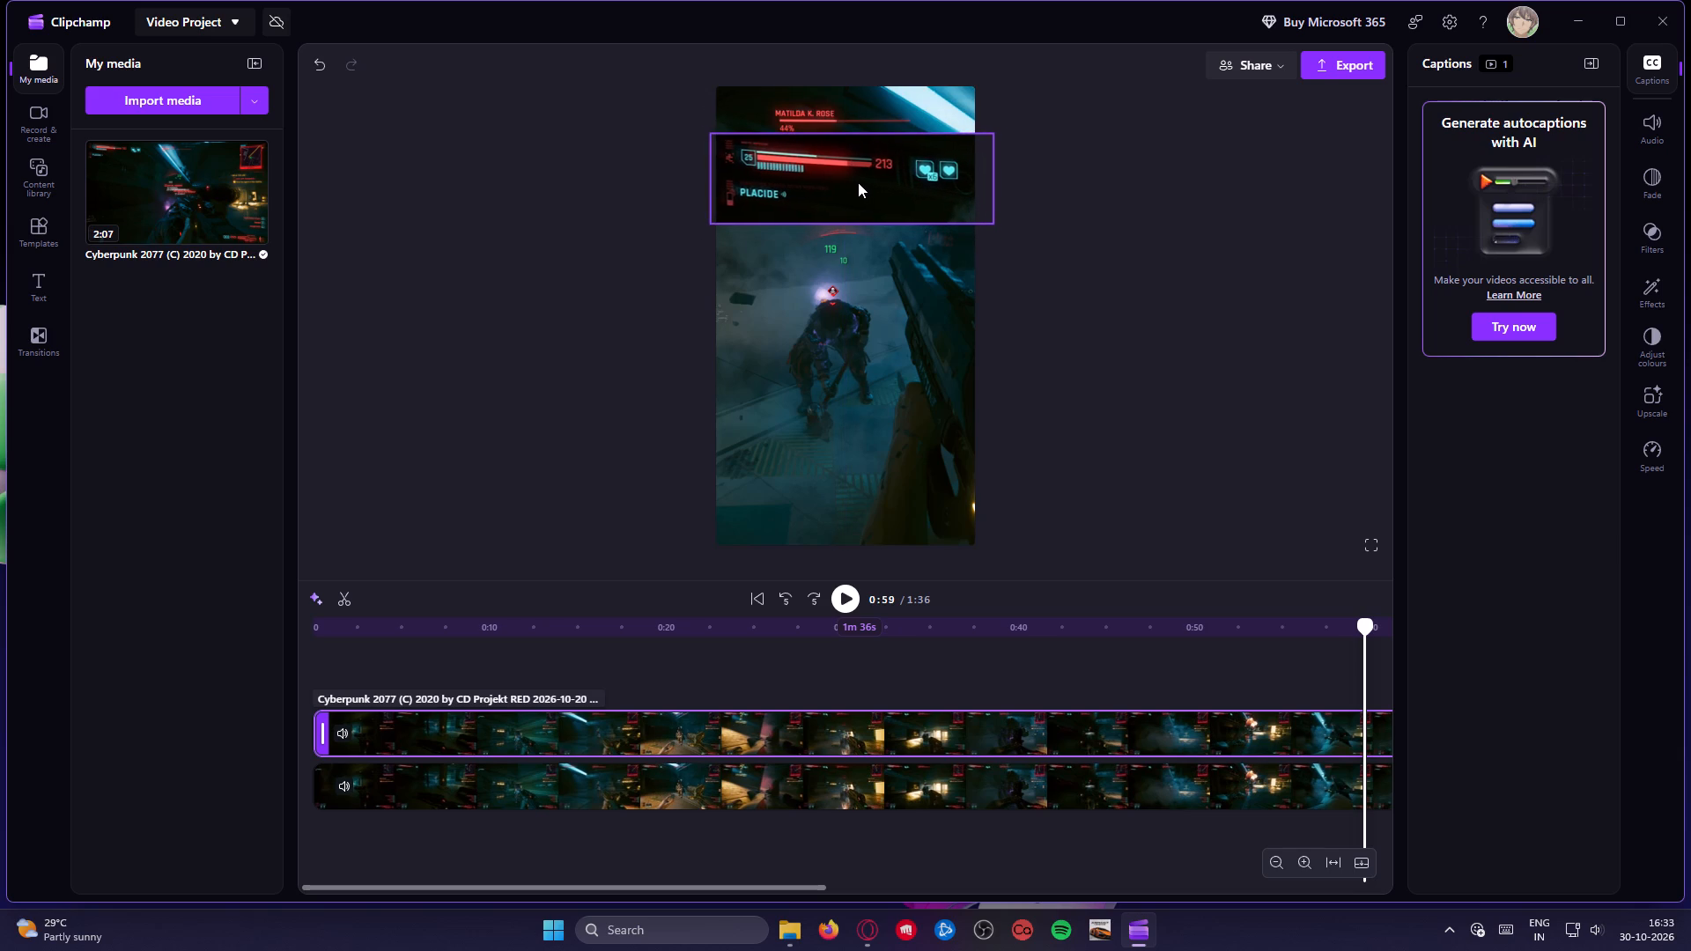
pyautogui.moveTo(858, 182); pyautogui.dragTo(853, 182)
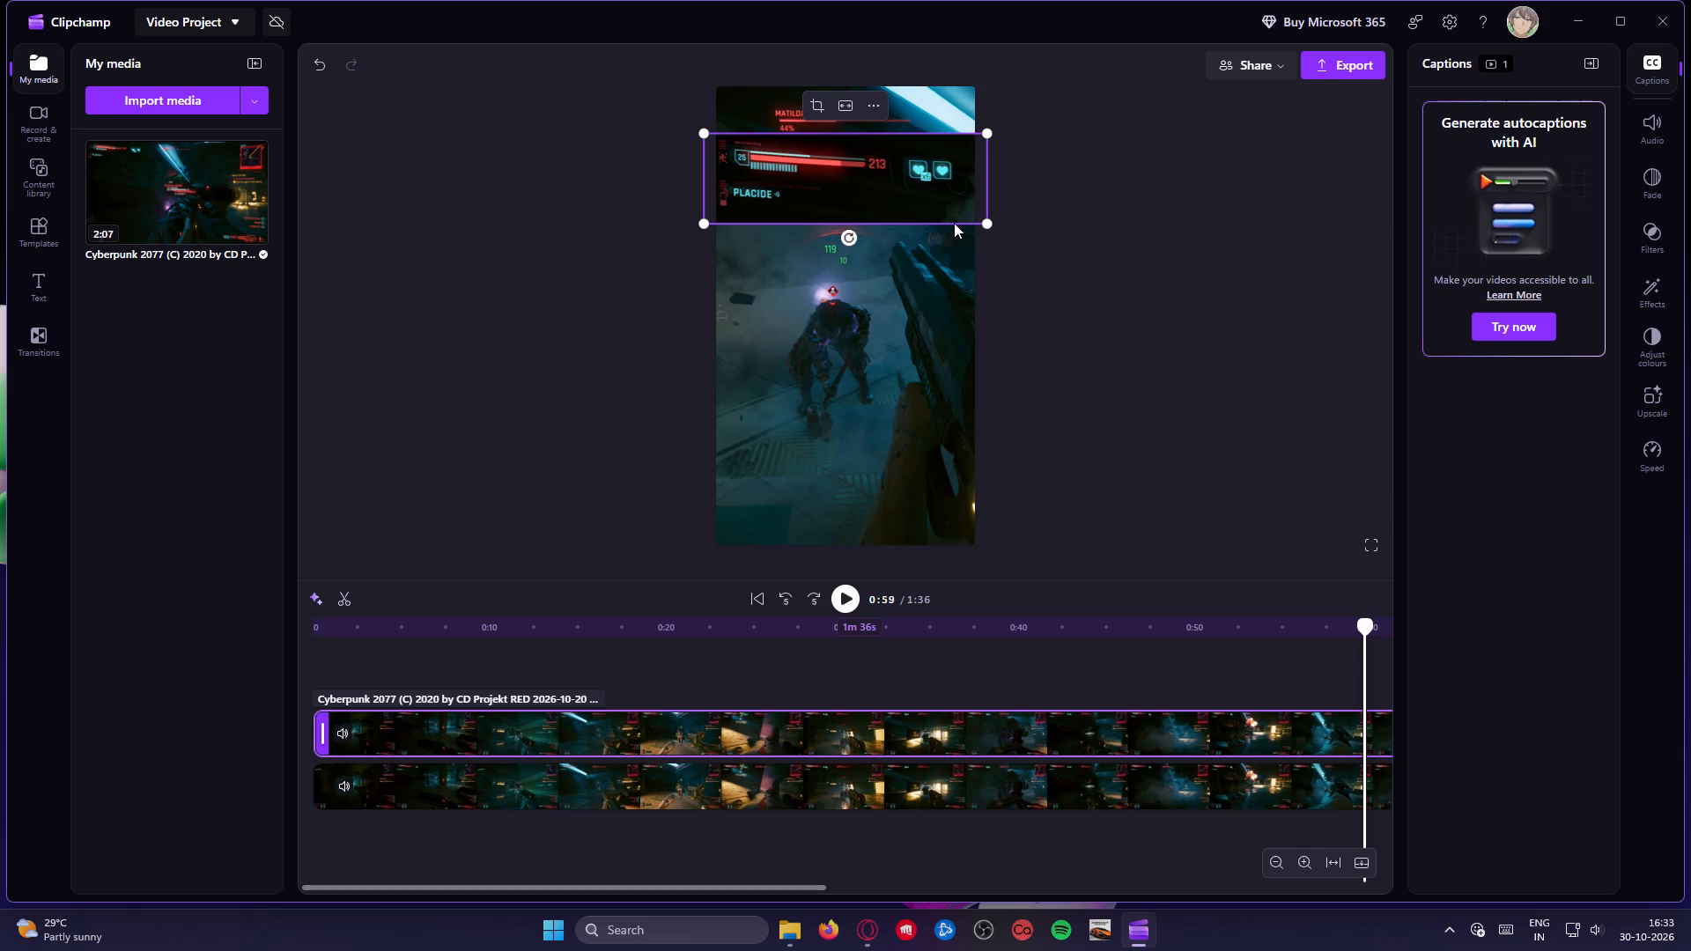
pyautogui.moveTo(985, 227); pyautogui.dragTo(932, 180)
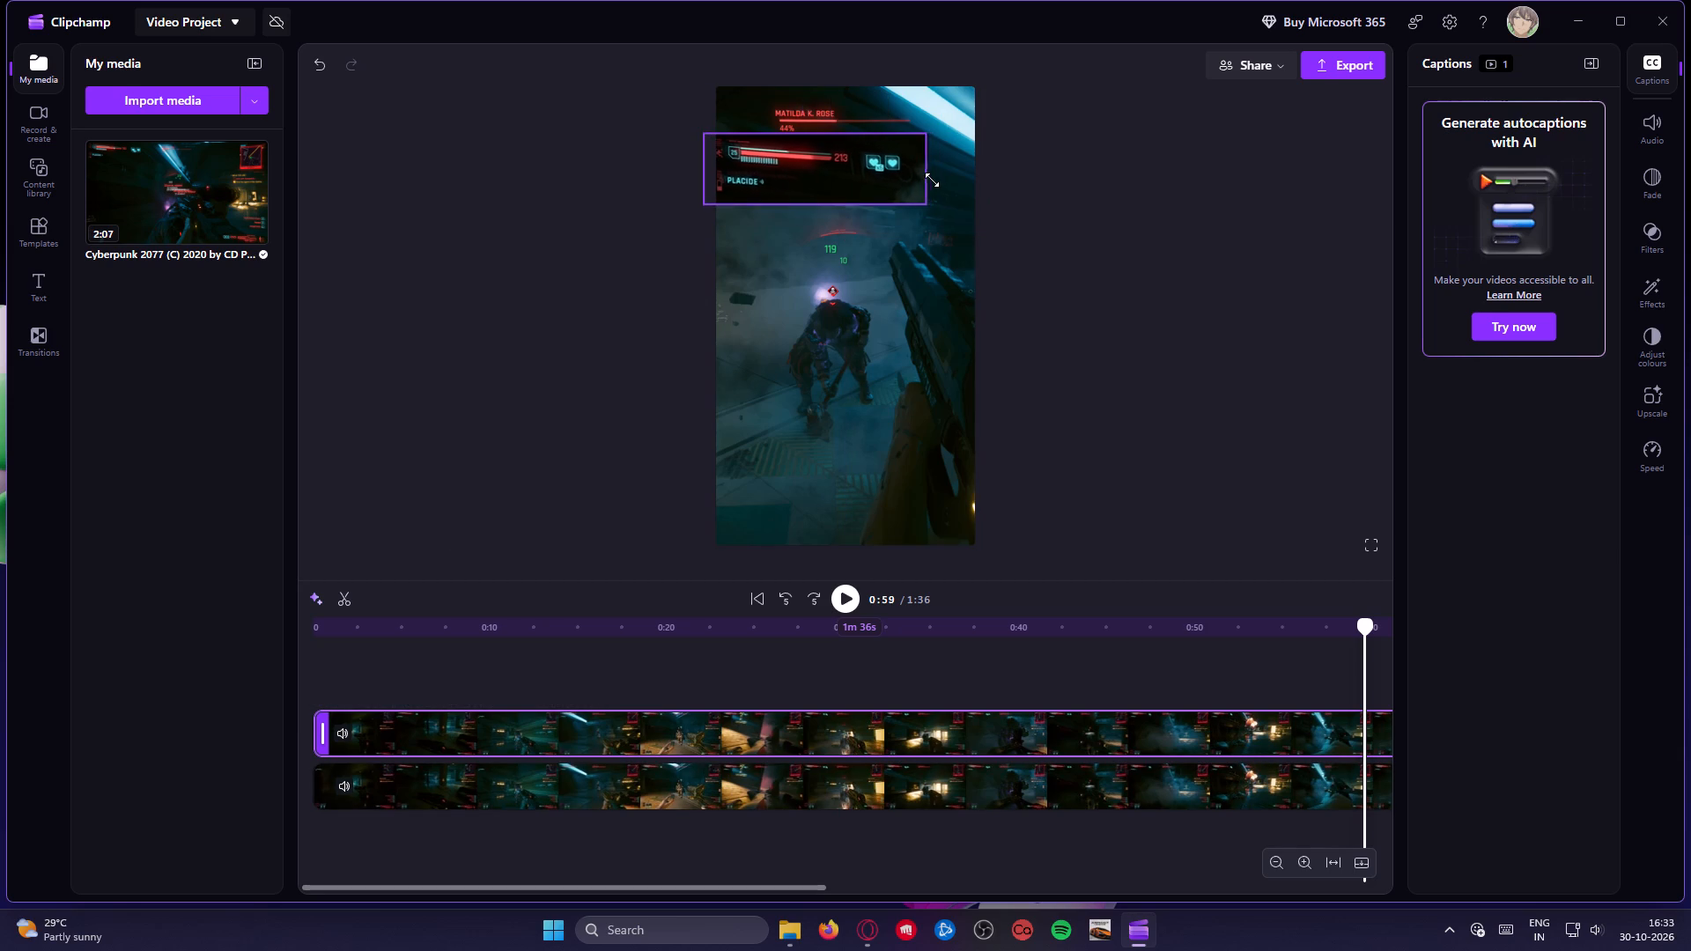
pyautogui.moveTo(932, 180); pyautogui.dragTo(920, 173)
pyautogui.moveTo(878, 174); pyautogui.dragTo(909, 175)
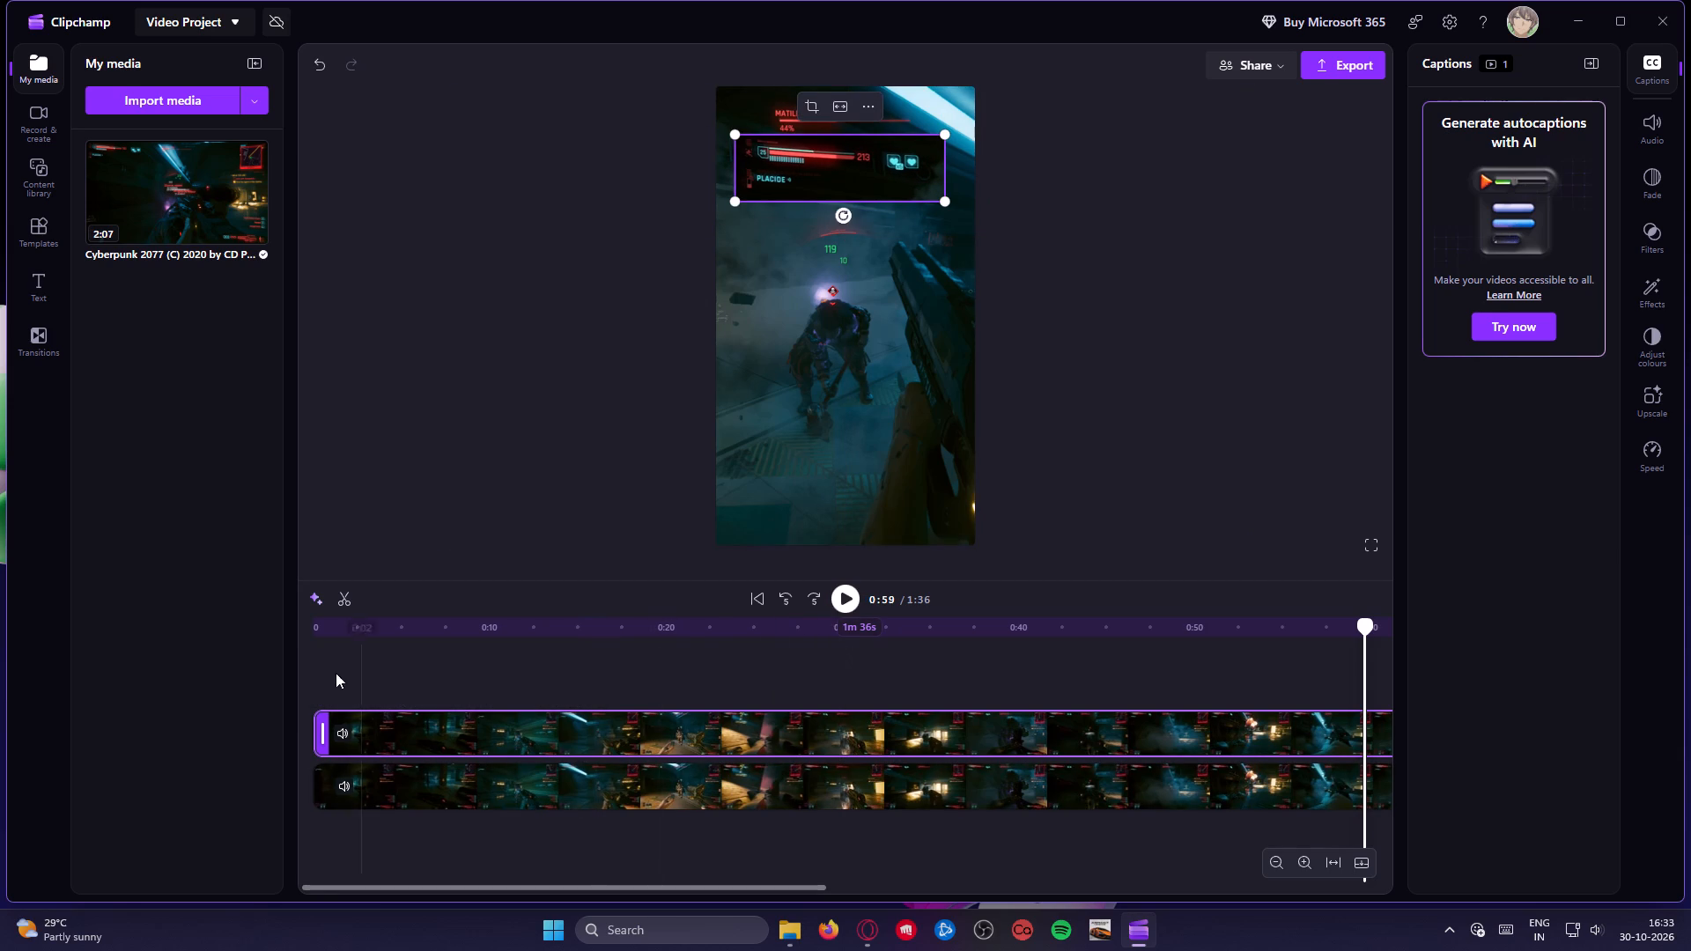
# Play the opening to check the overlay and trim the start of the upper copy to about 0:04.
pyautogui.click(310, 646)
pyautogui.click(849, 603)
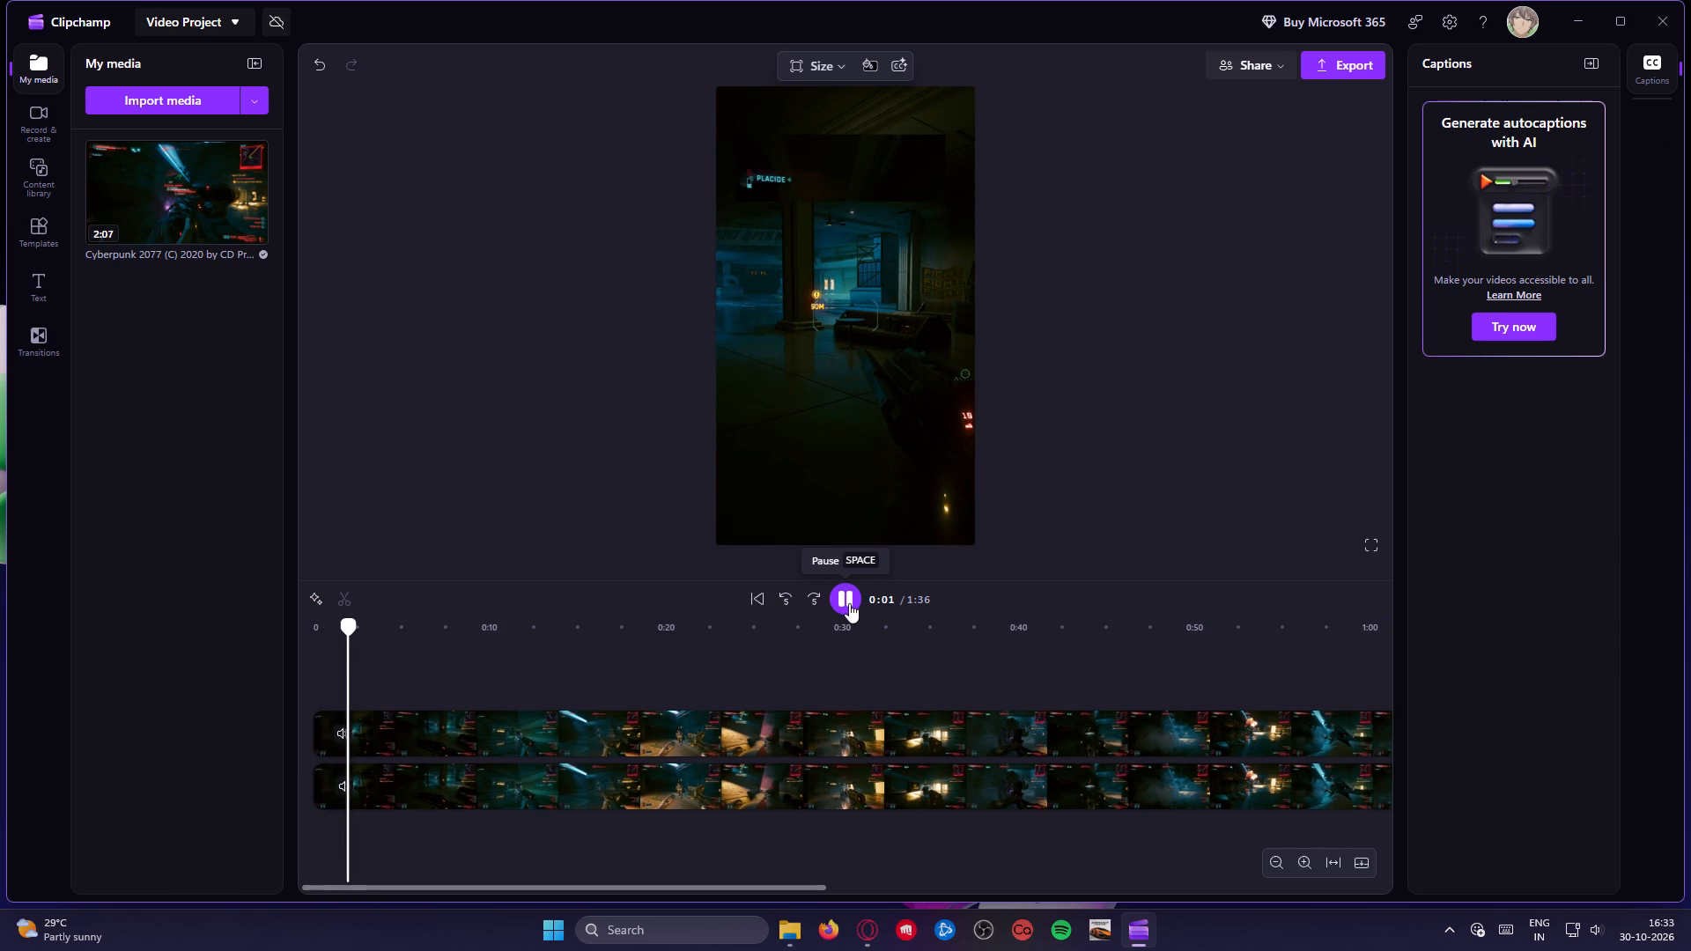
pyautogui.click(849, 603)
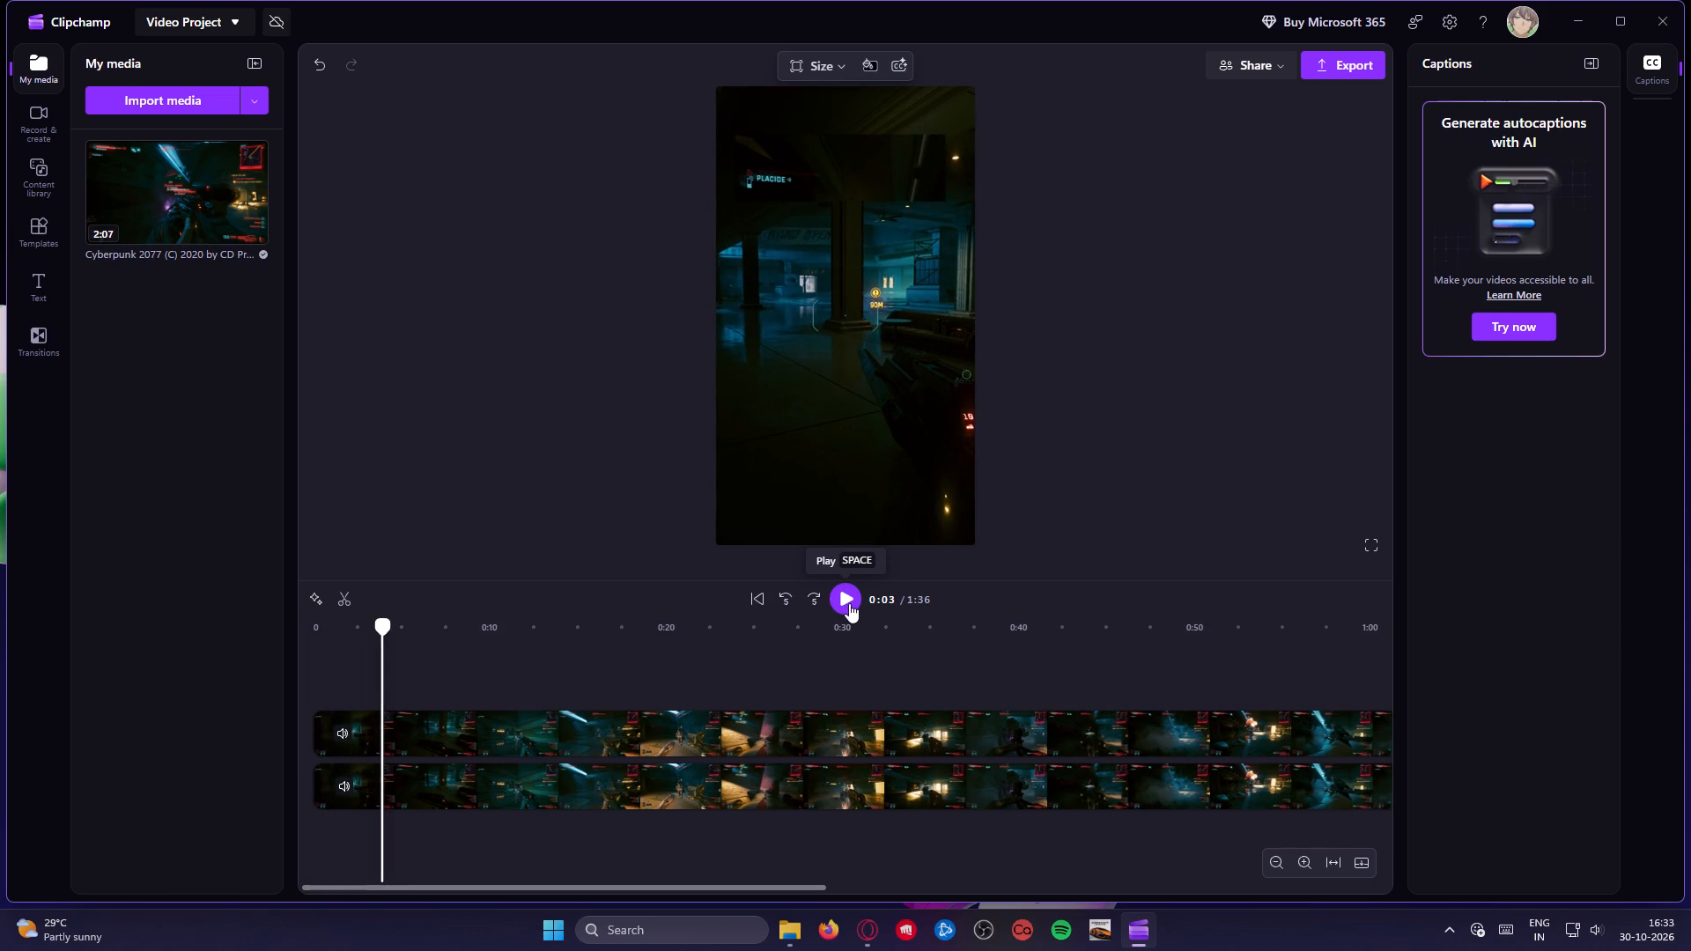
pyautogui.click(849, 603)
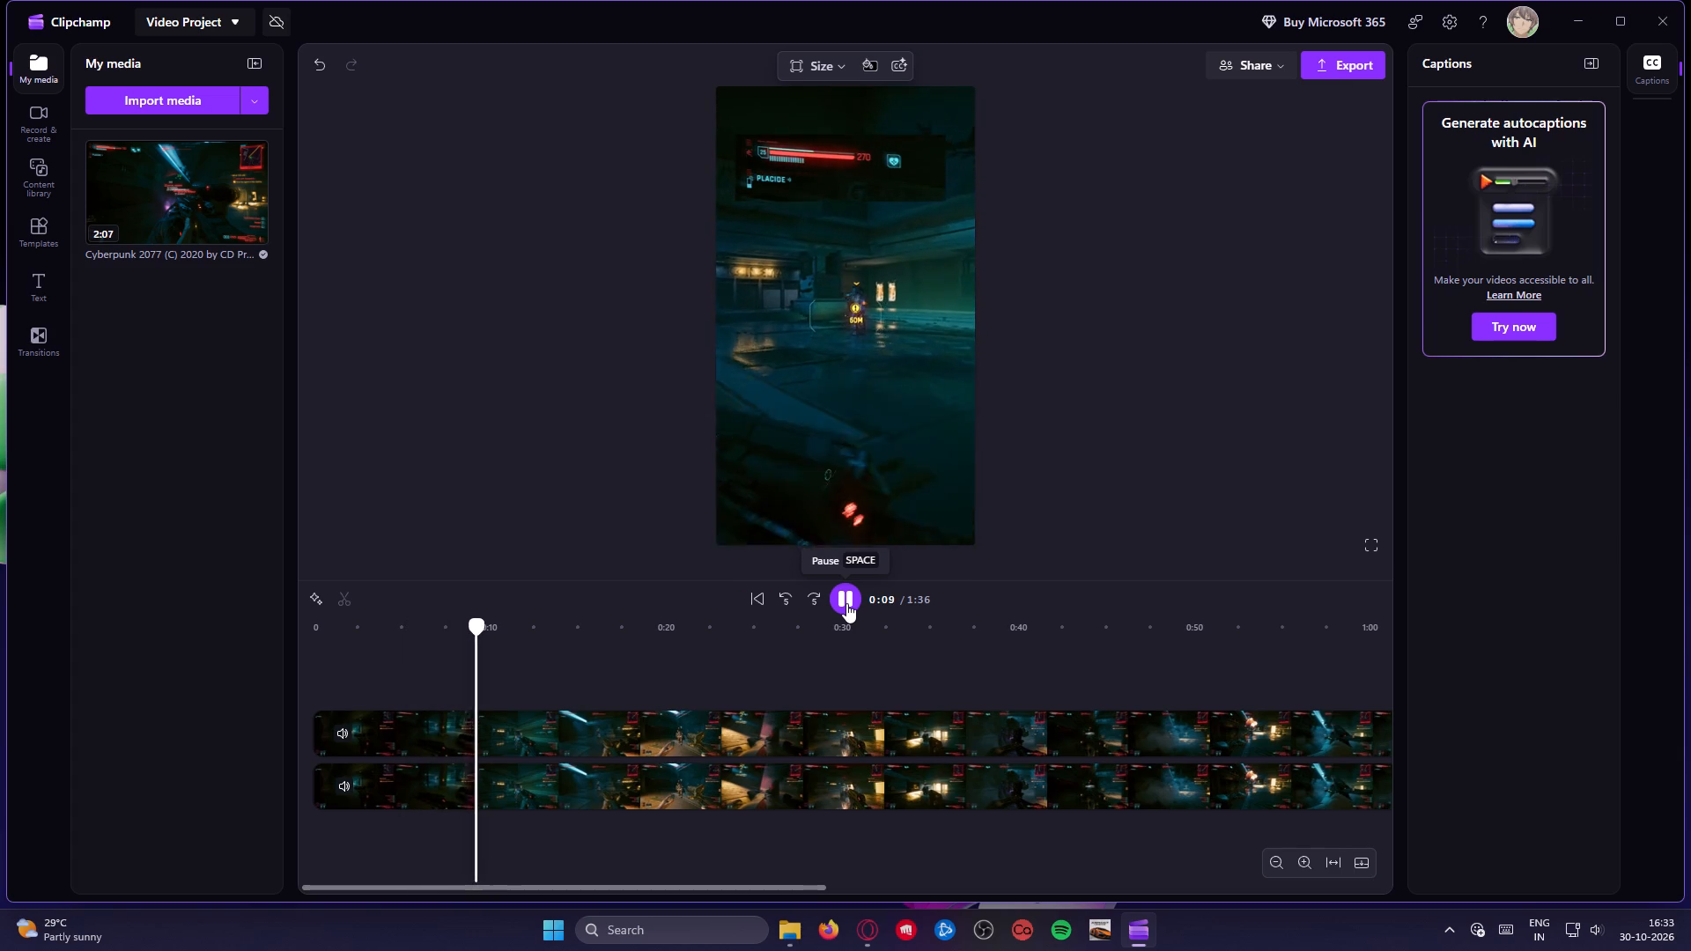
pyautogui.click(572, 747)
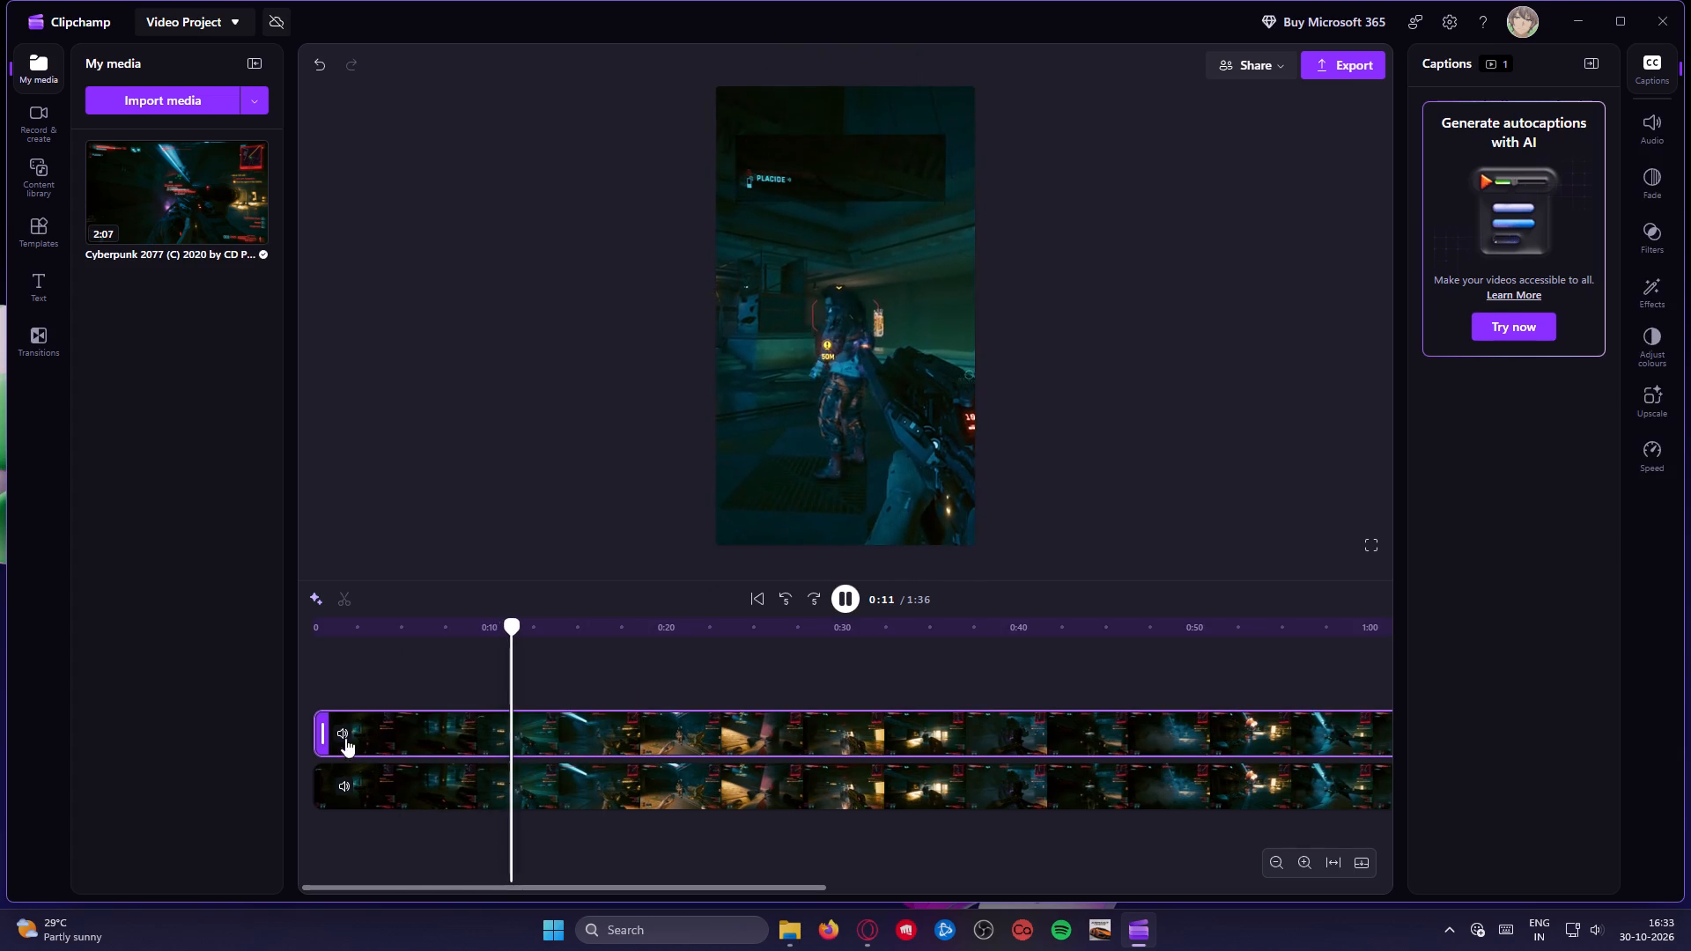
pyautogui.moveTo(327, 733); pyautogui.dragTo(398, 727)
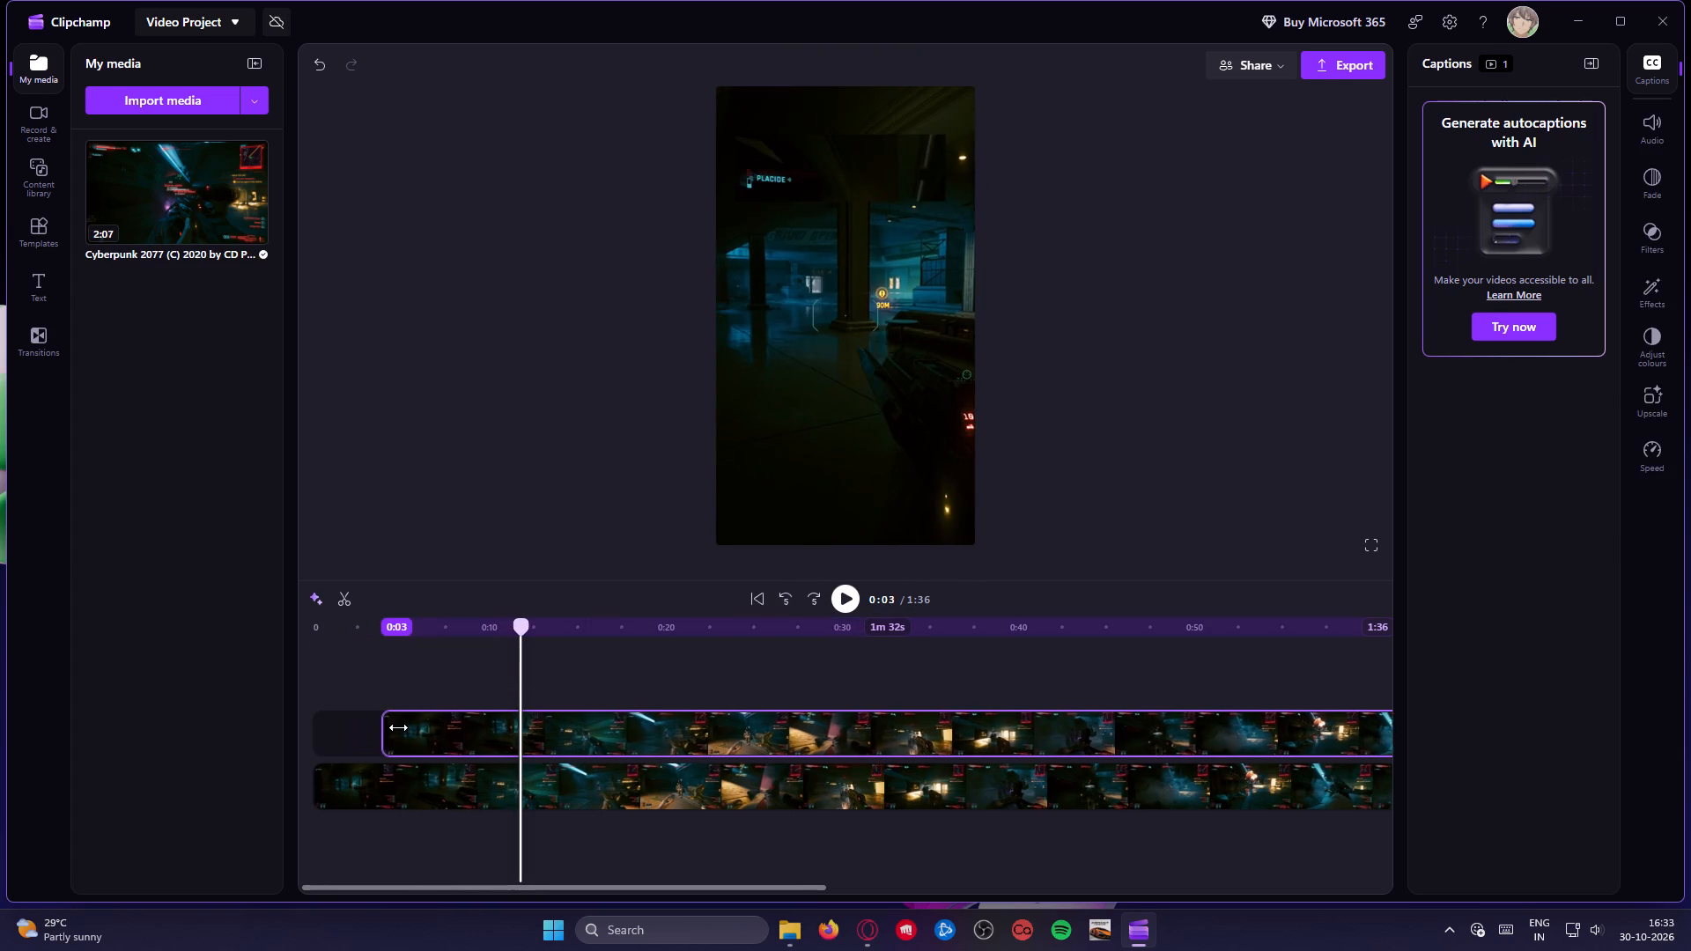
pyautogui.moveTo(398, 727); pyautogui.dragTo(402, 726)
pyautogui.moveTo(516, 625); pyautogui.dragTo(353, 618)
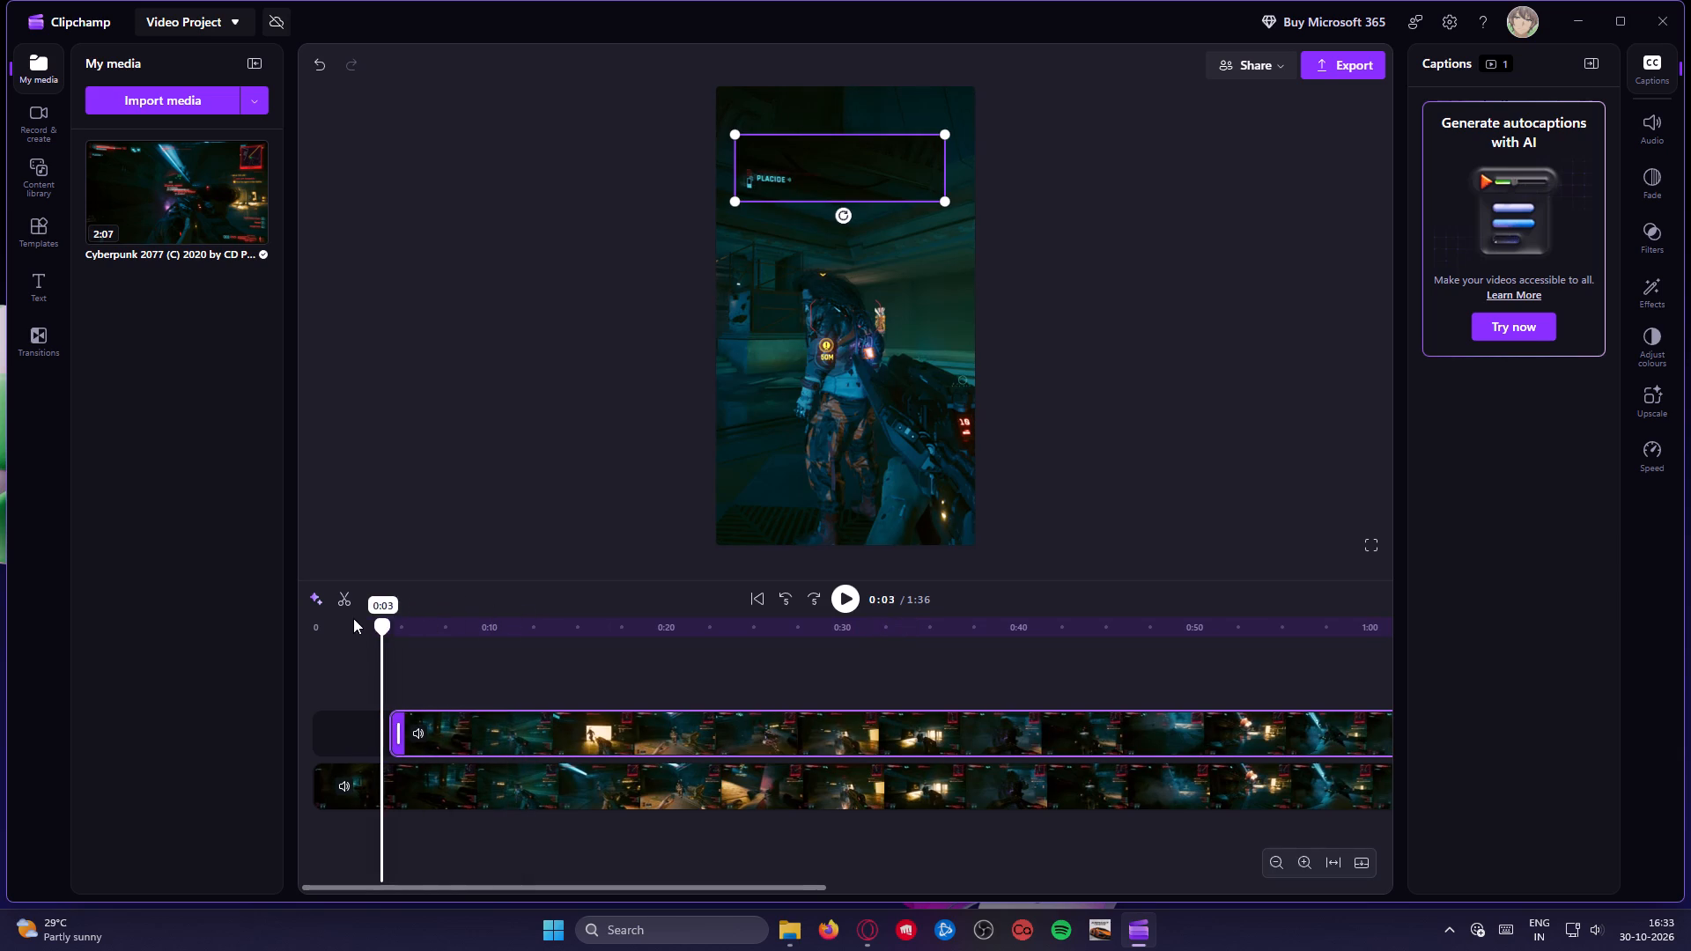
# Trim the start of the upper health-display copy to about 0:07, playing the opening to check when the overlay appears.
pyautogui.moveTo(353, 618); pyautogui.dragTo(284, 616)
pyautogui.click(834, 597)
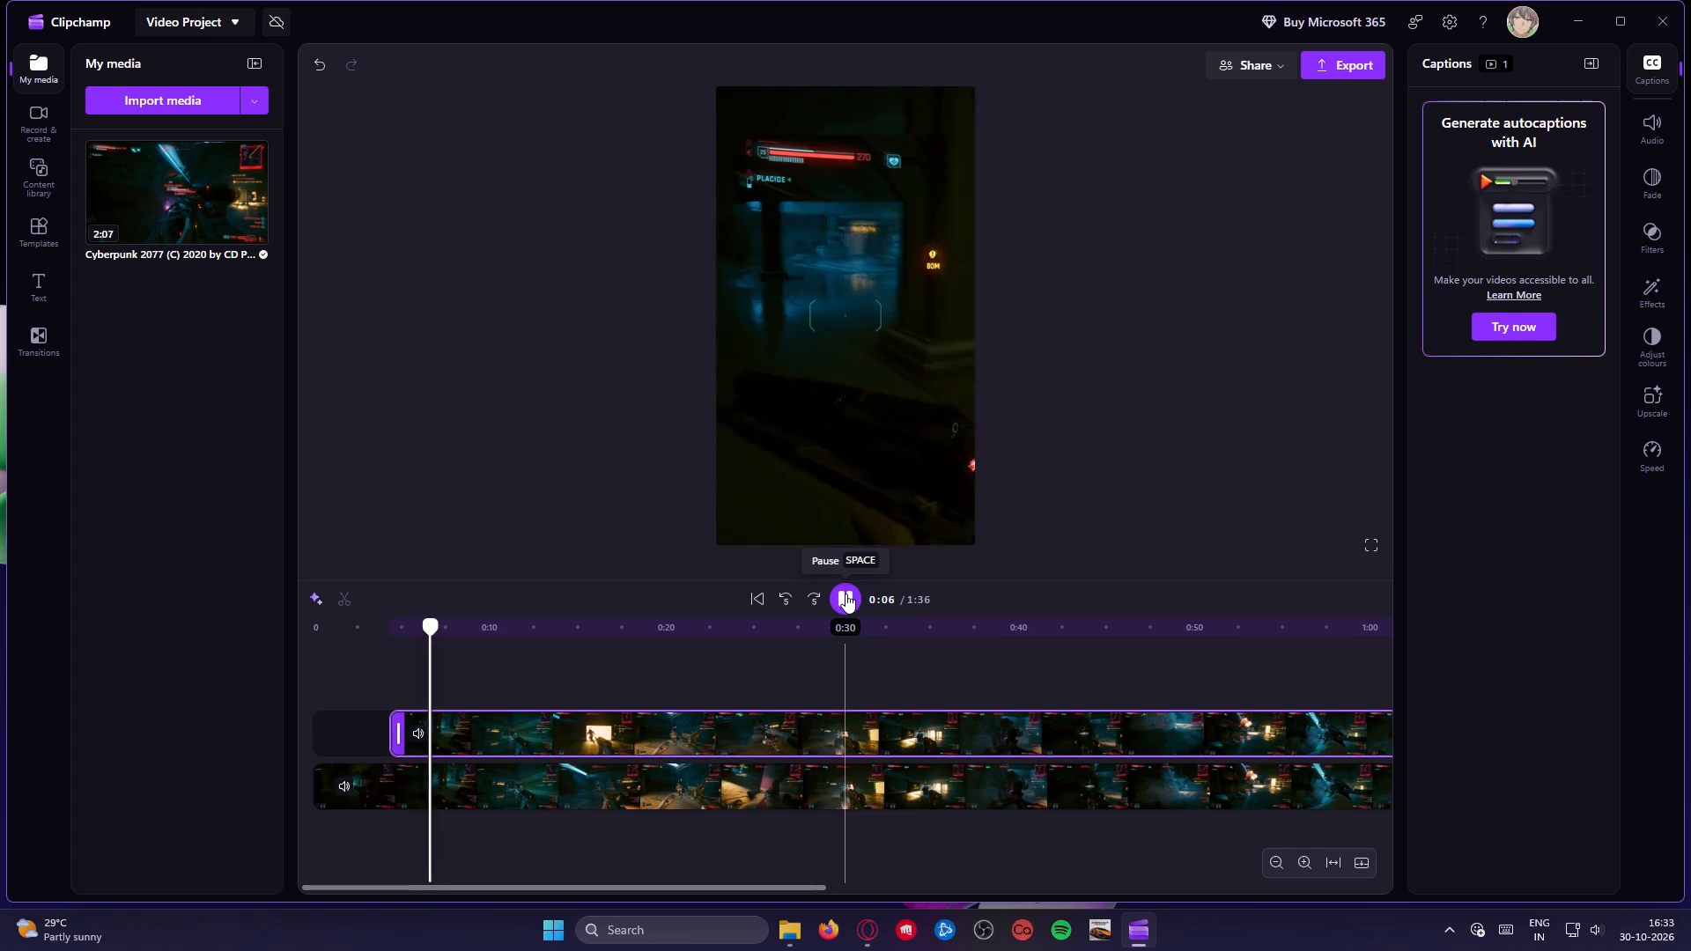
pyautogui.click(845, 593)
pyautogui.moveTo(401, 735); pyautogui.dragTo(409, 733)
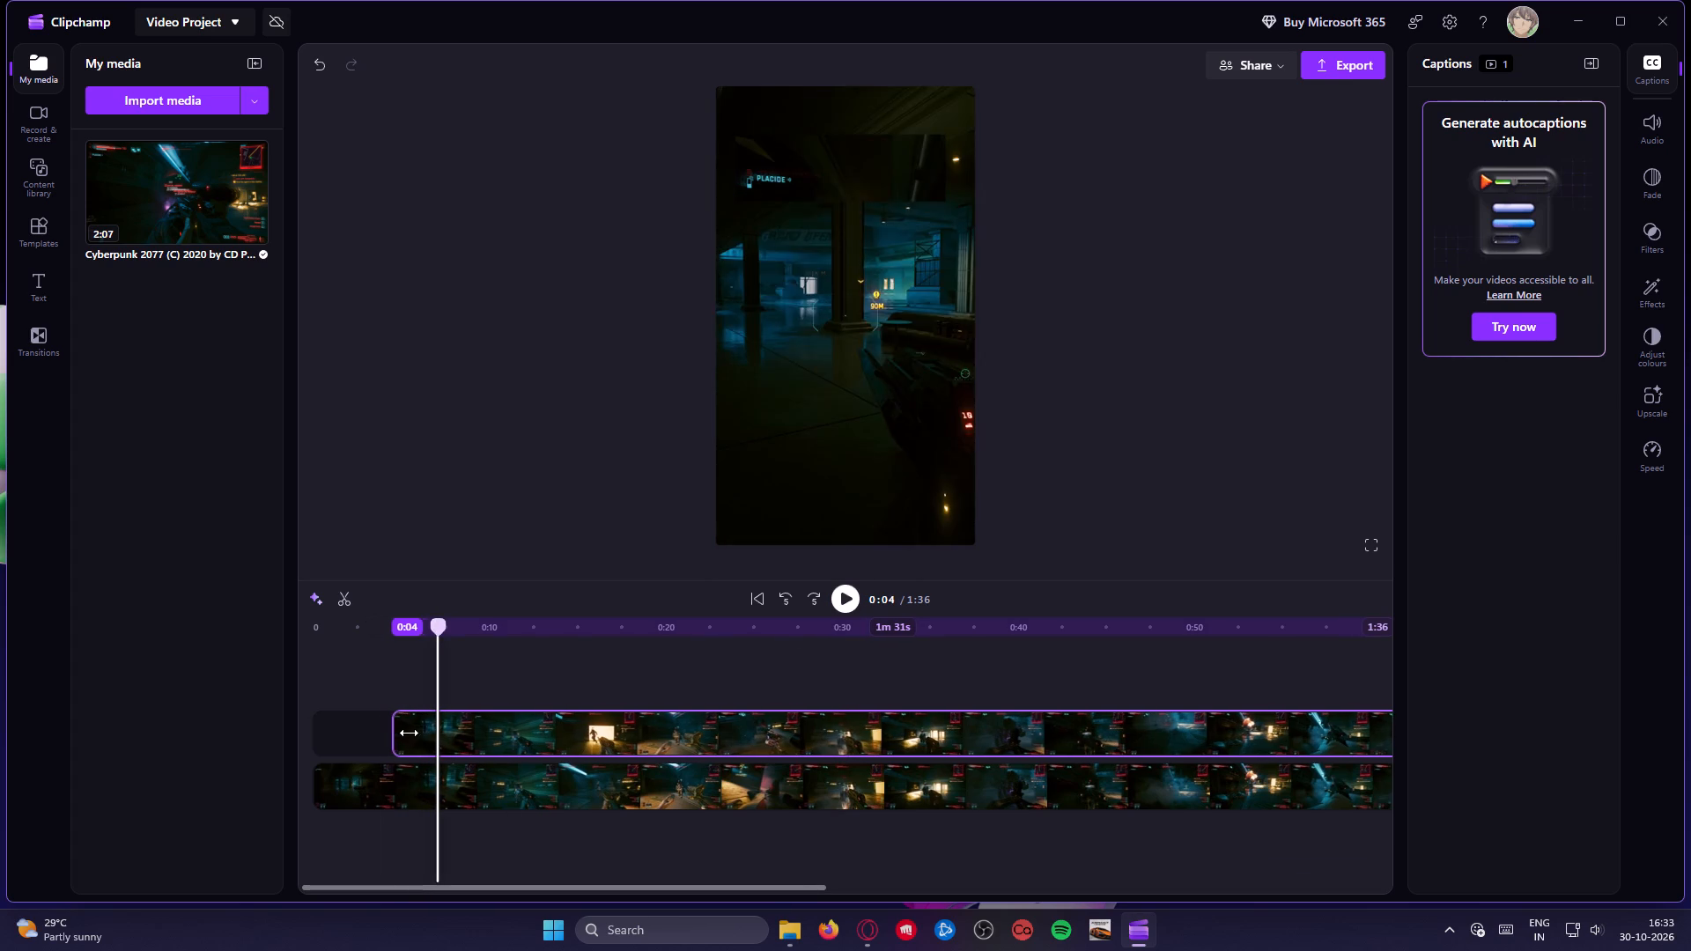
pyautogui.moveTo(409, 733); pyautogui.dragTo(439, 731)
pyautogui.click(410, 677)
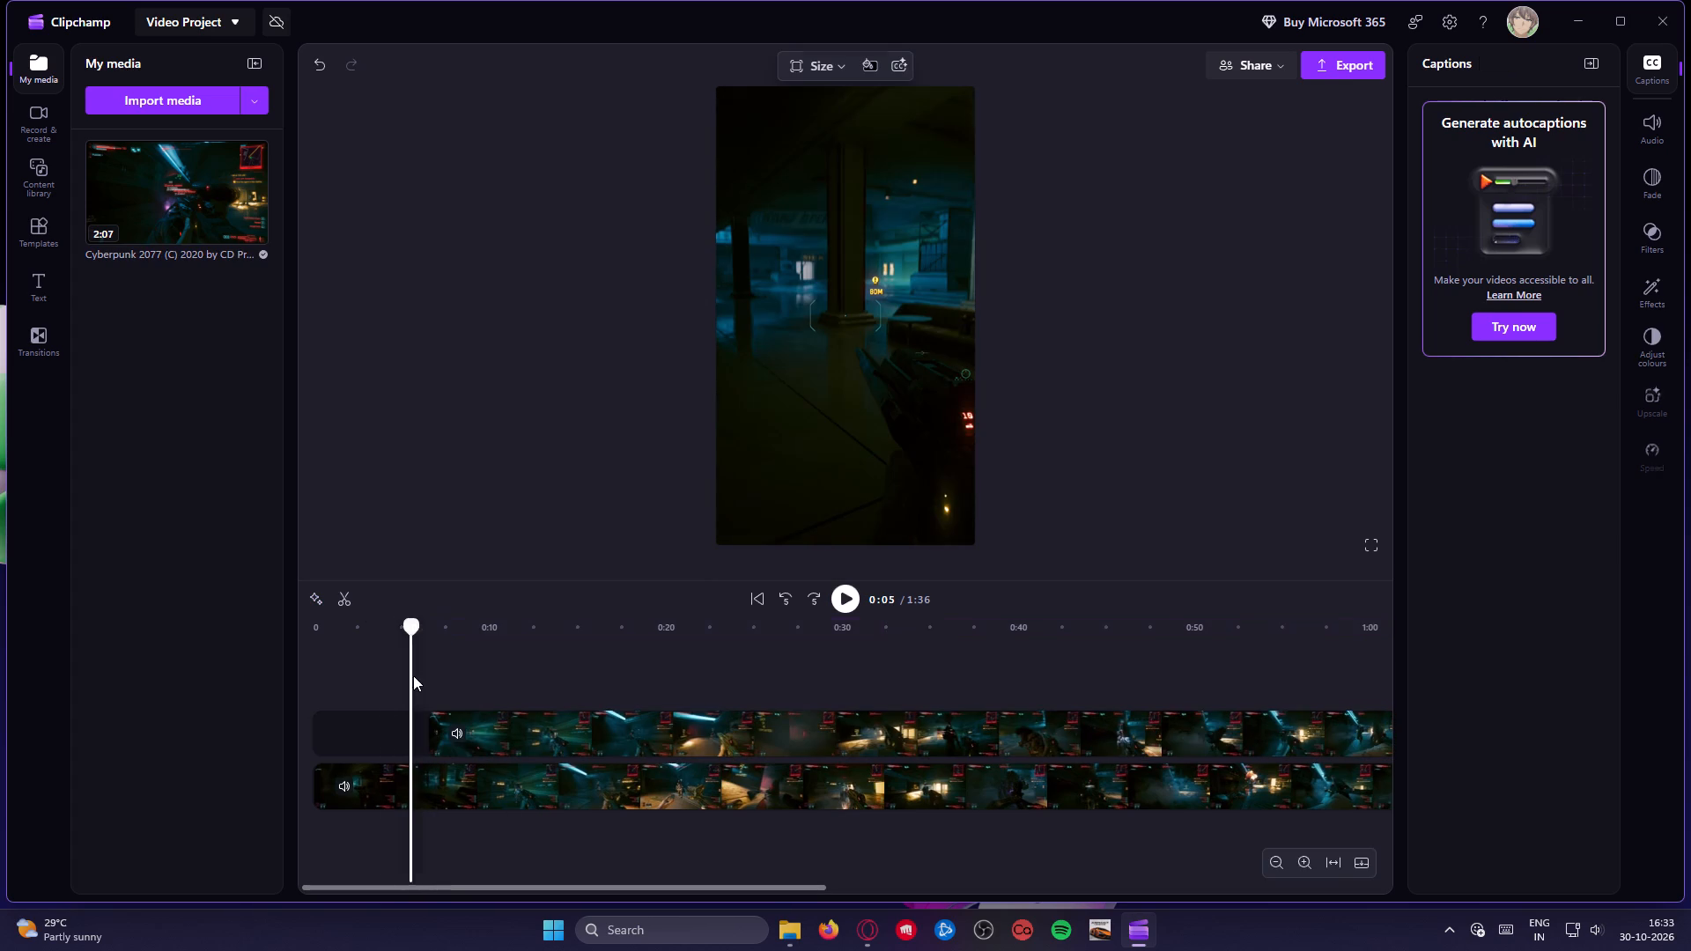
pyautogui.click(844, 593)
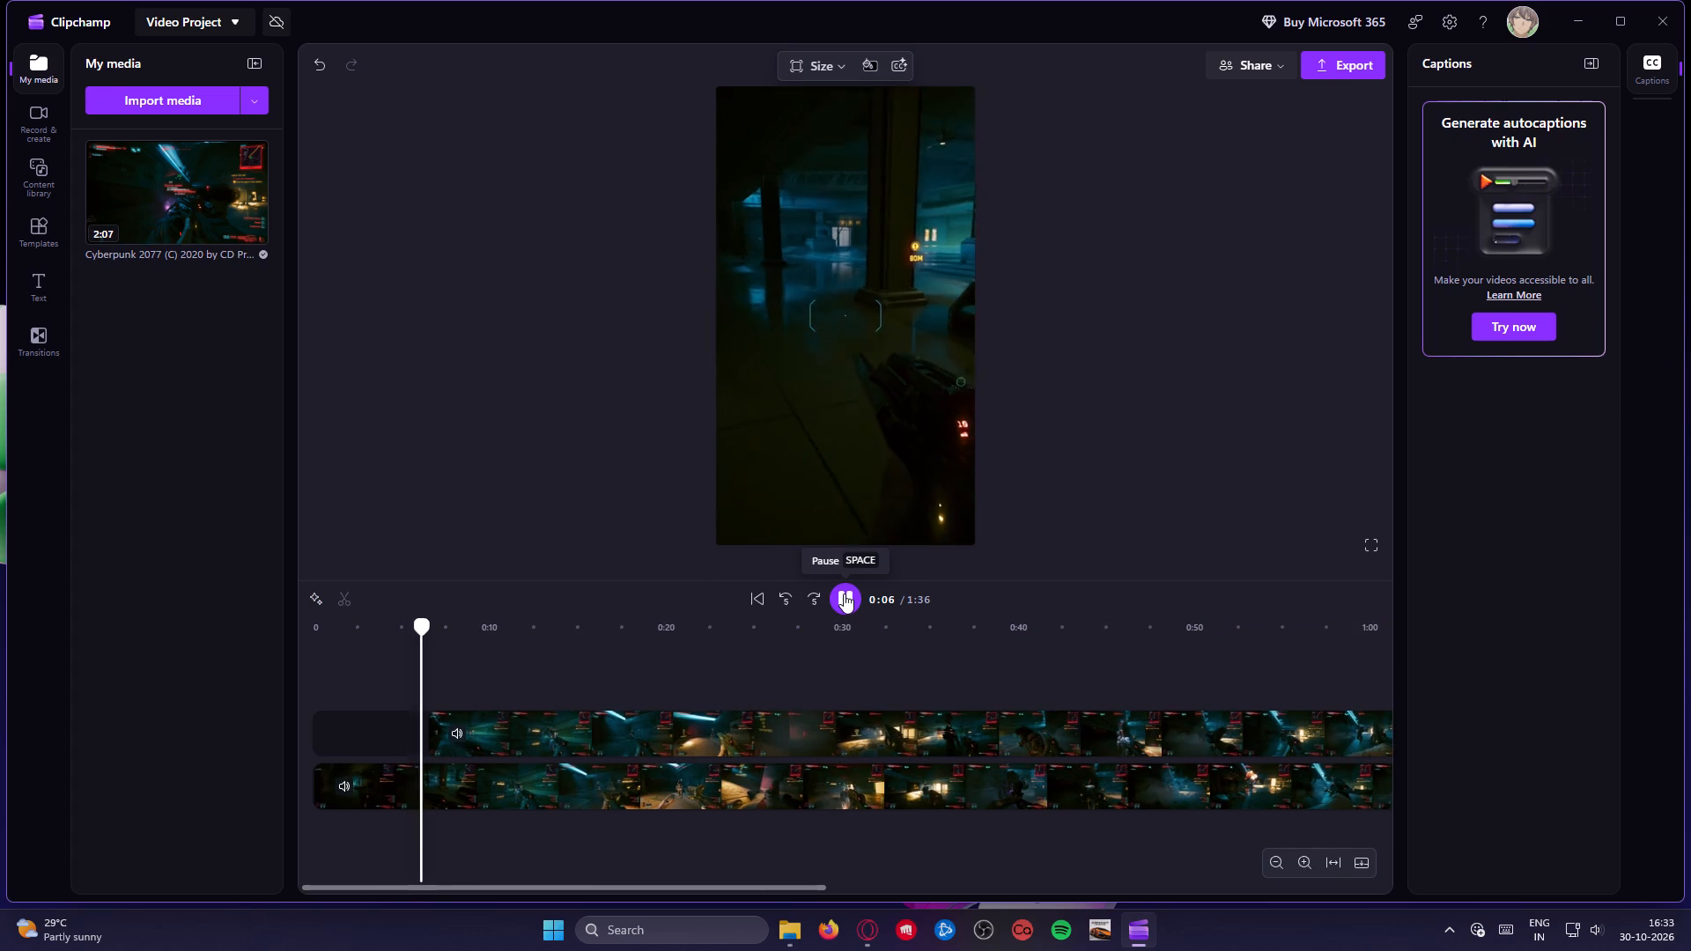
pyautogui.click(844, 593)
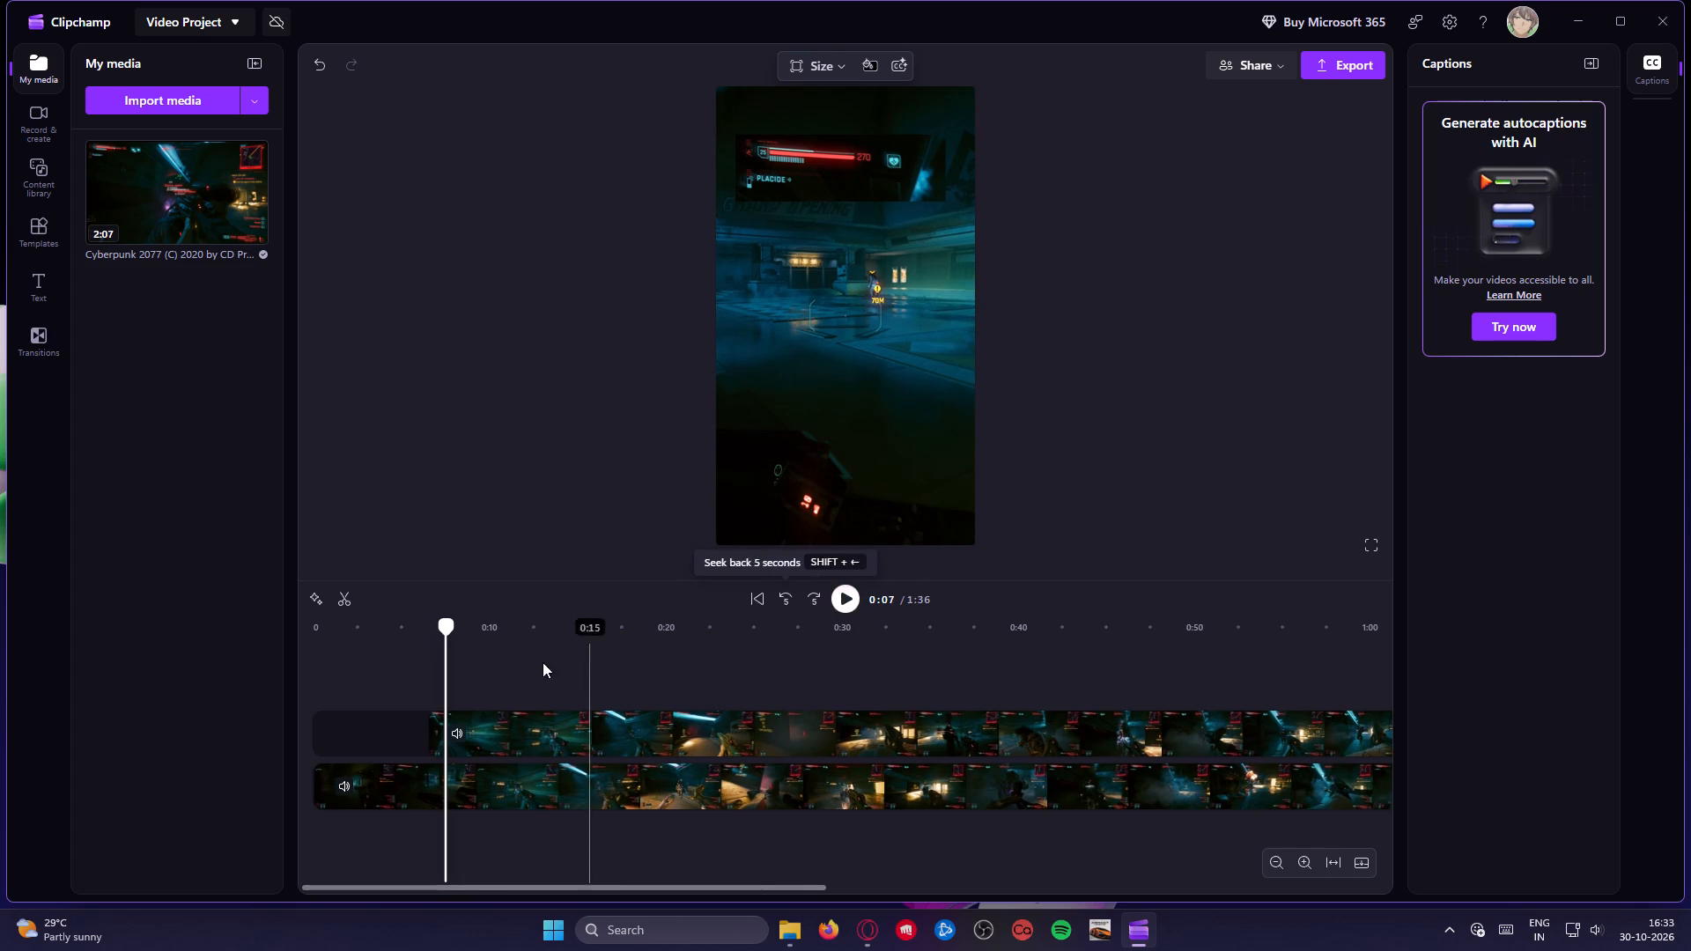
pyautogui.moveTo(434, 728); pyautogui.dragTo(439, 727)
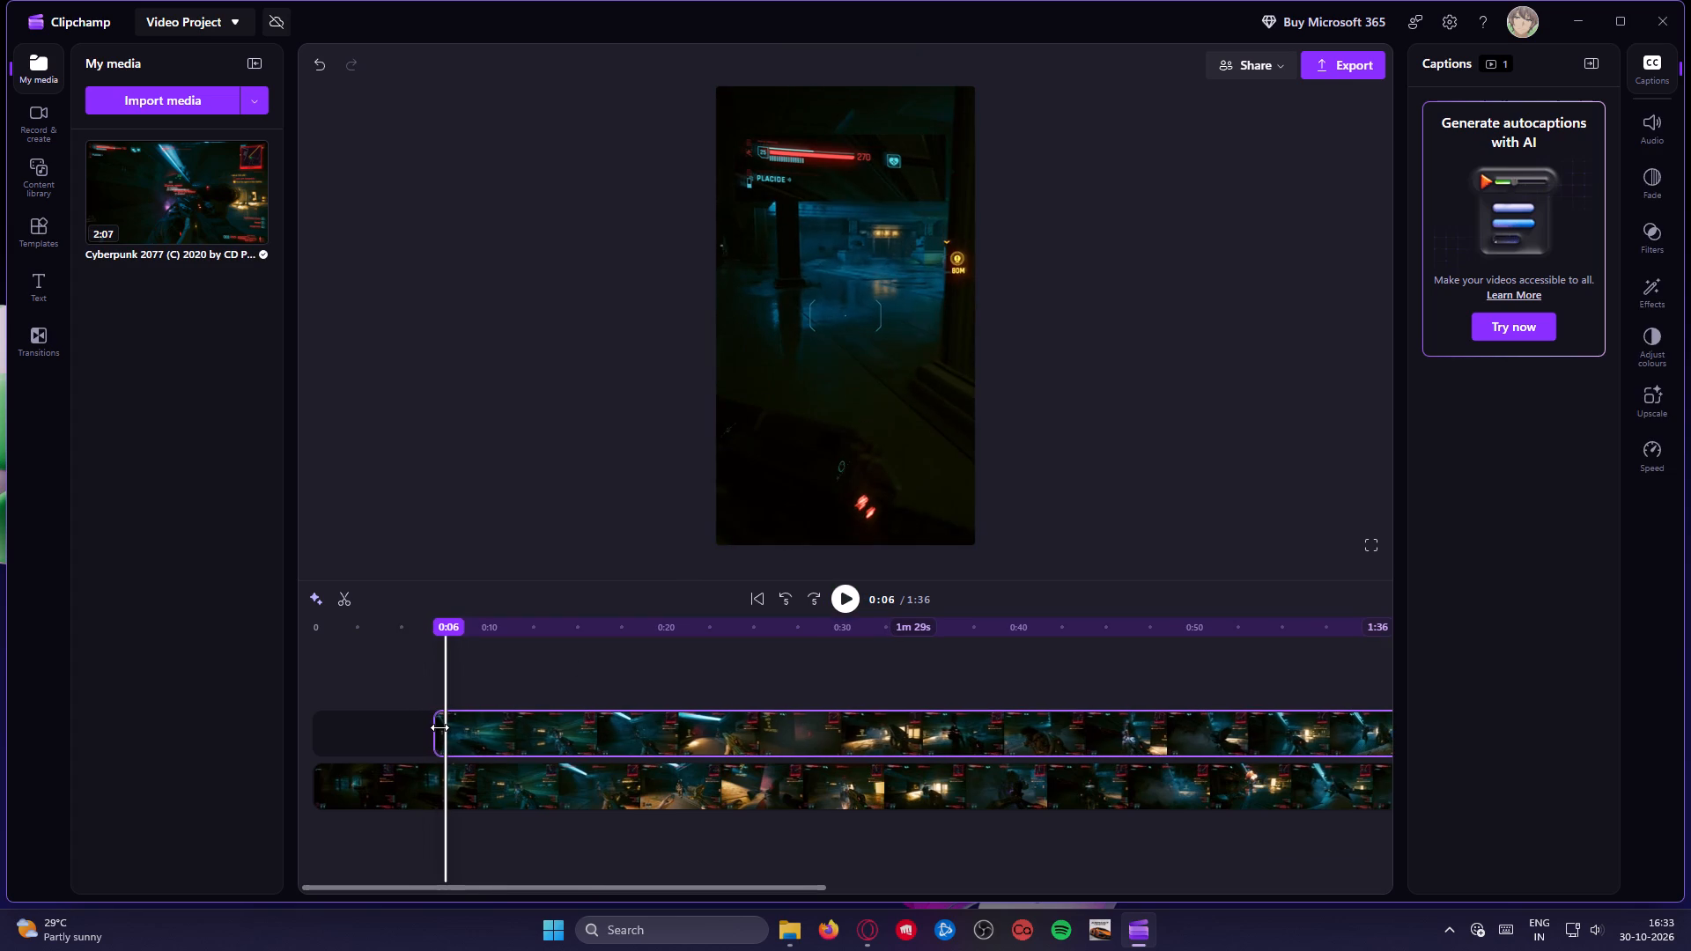
pyautogui.moveTo(439, 727); pyautogui.dragTo(444, 726)
pyautogui.click(428, 681)
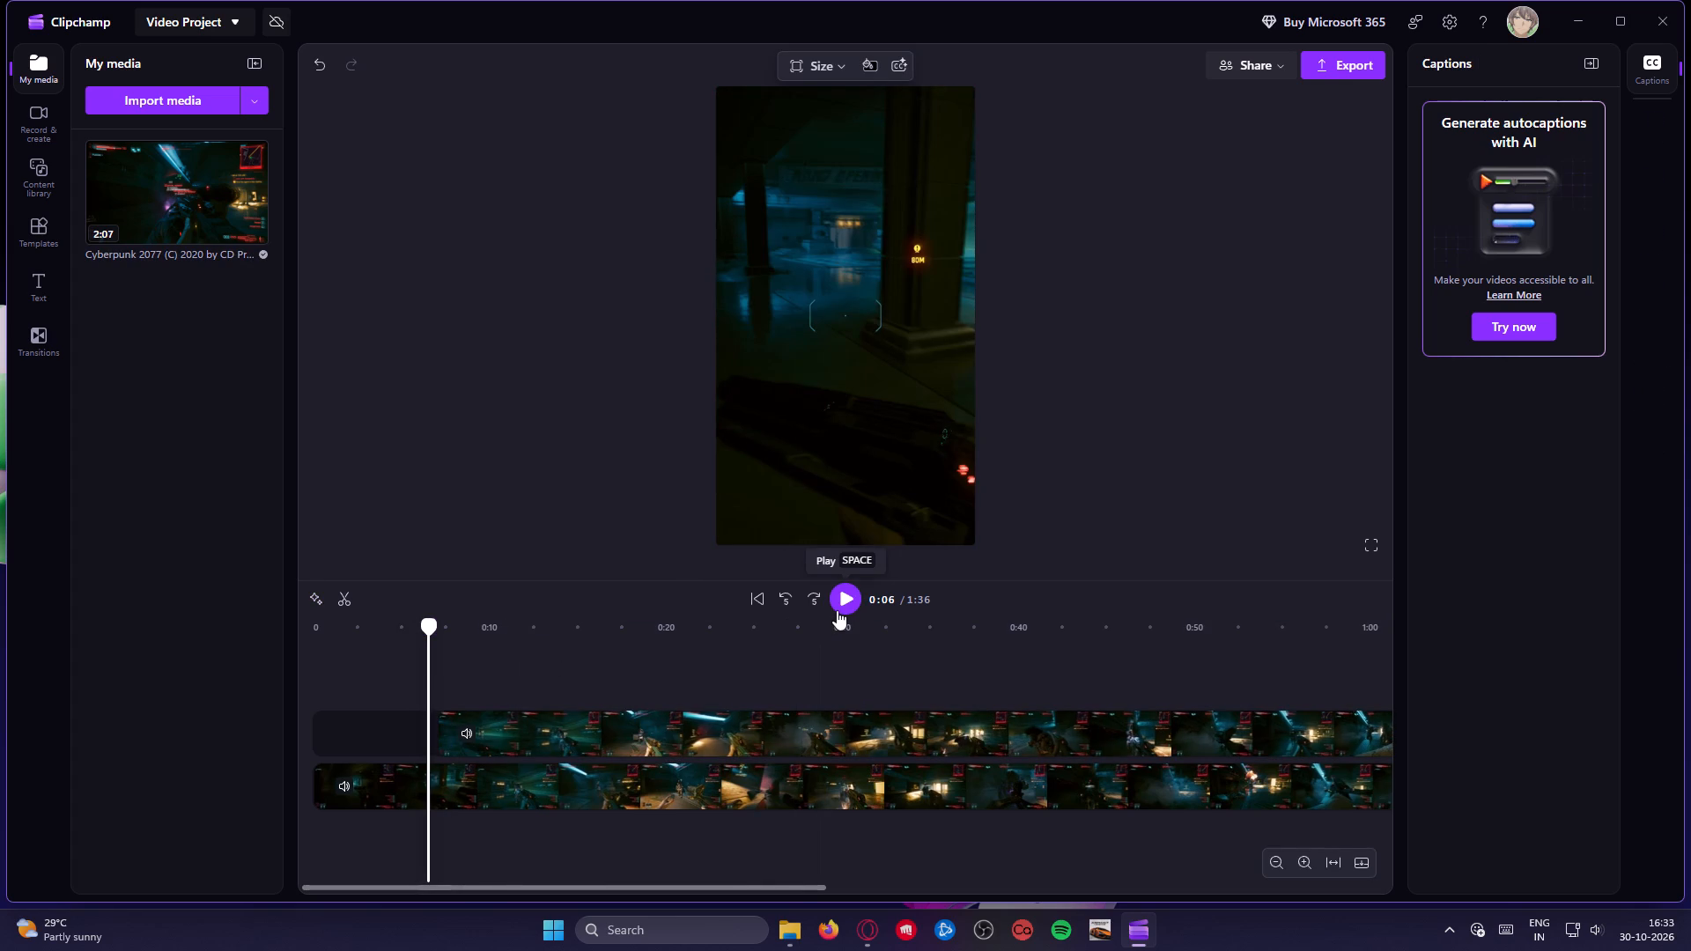
pyautogui.click(837, 610)
pyautogui.click(840, 607)
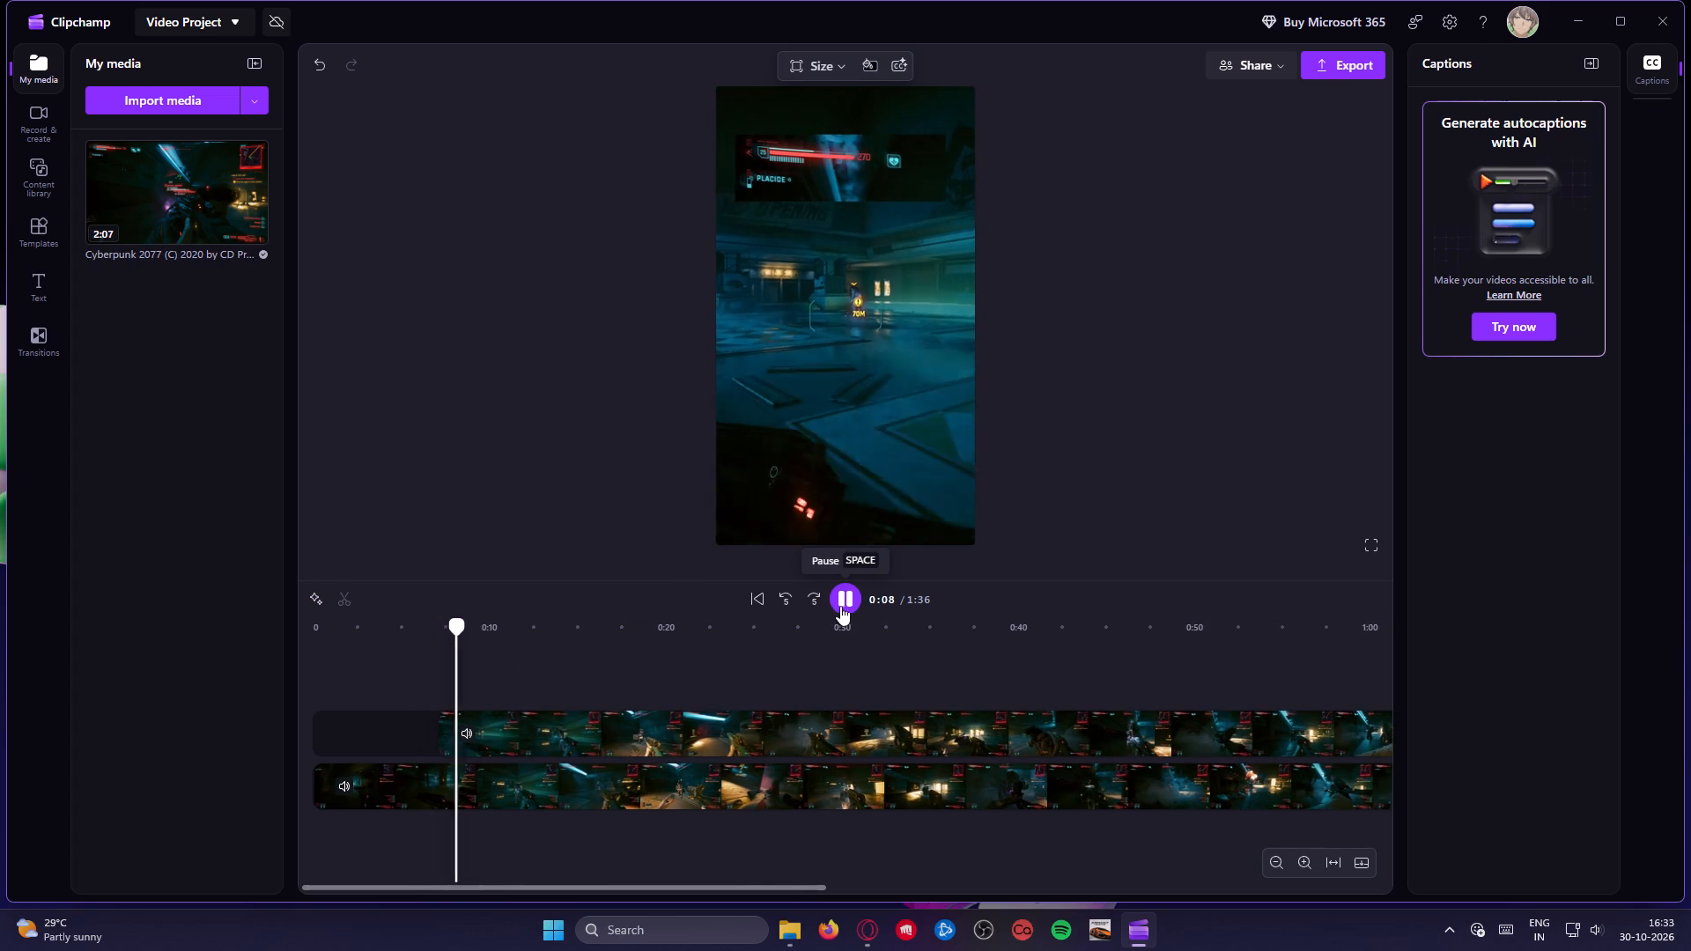
# Give the upper health-display copy a 1 s fade in and a 2 s fade out, and play the opening to check it.
pyautogui.click(642, 744)
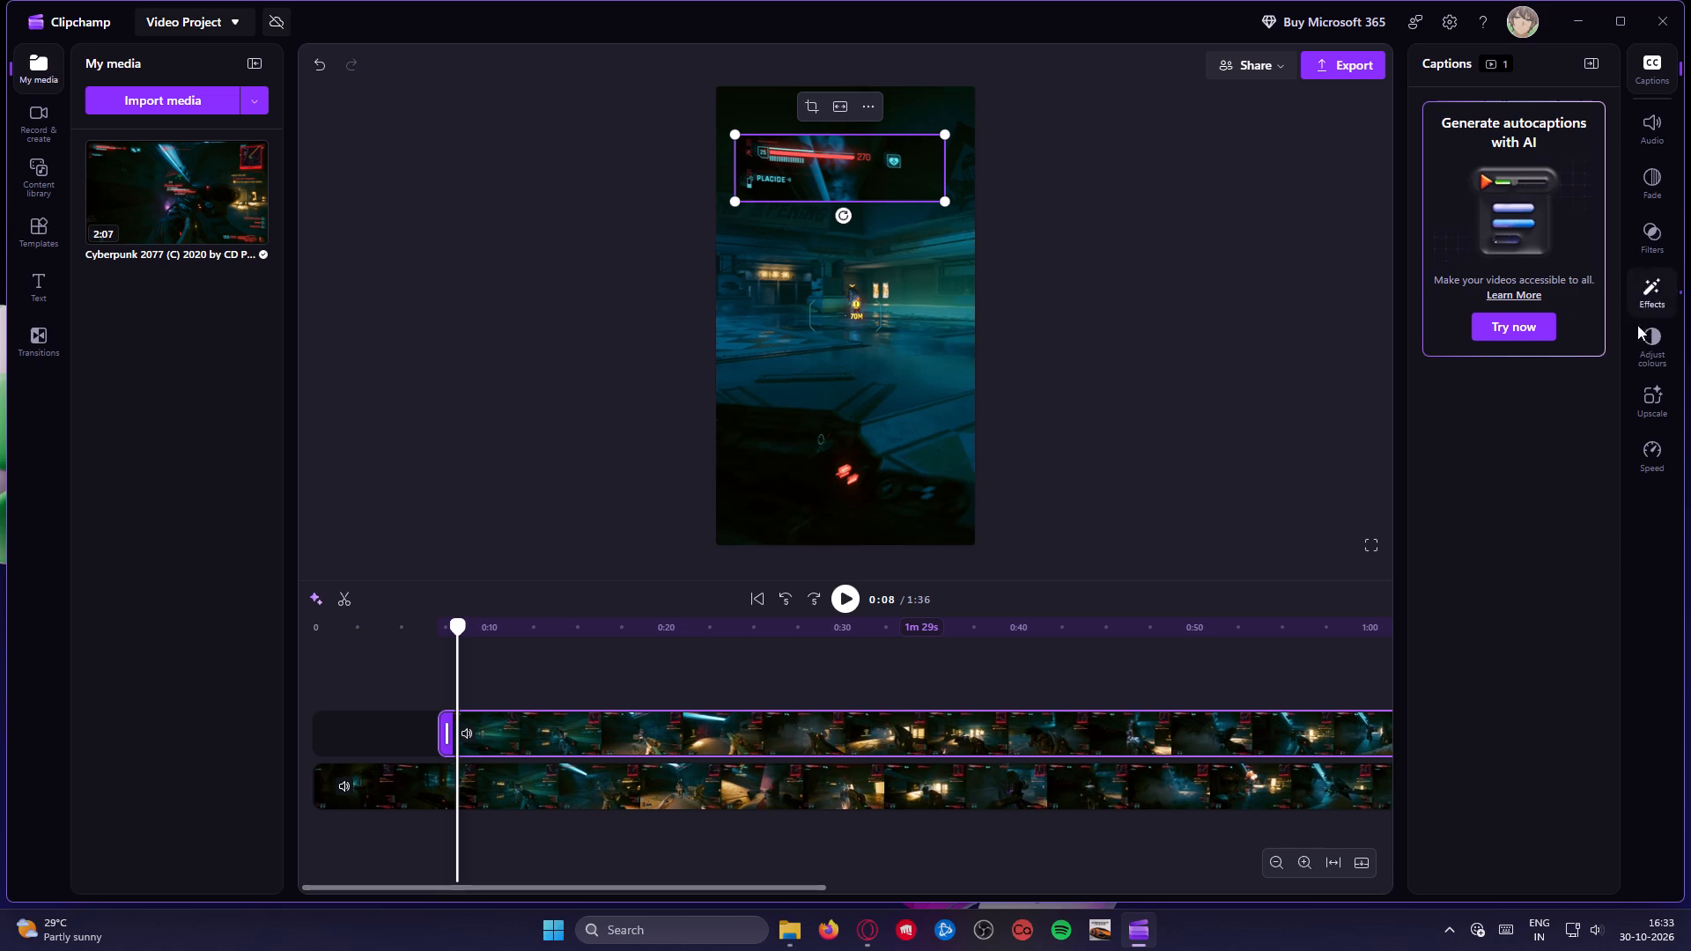
pyautogui.click(1661, 232)
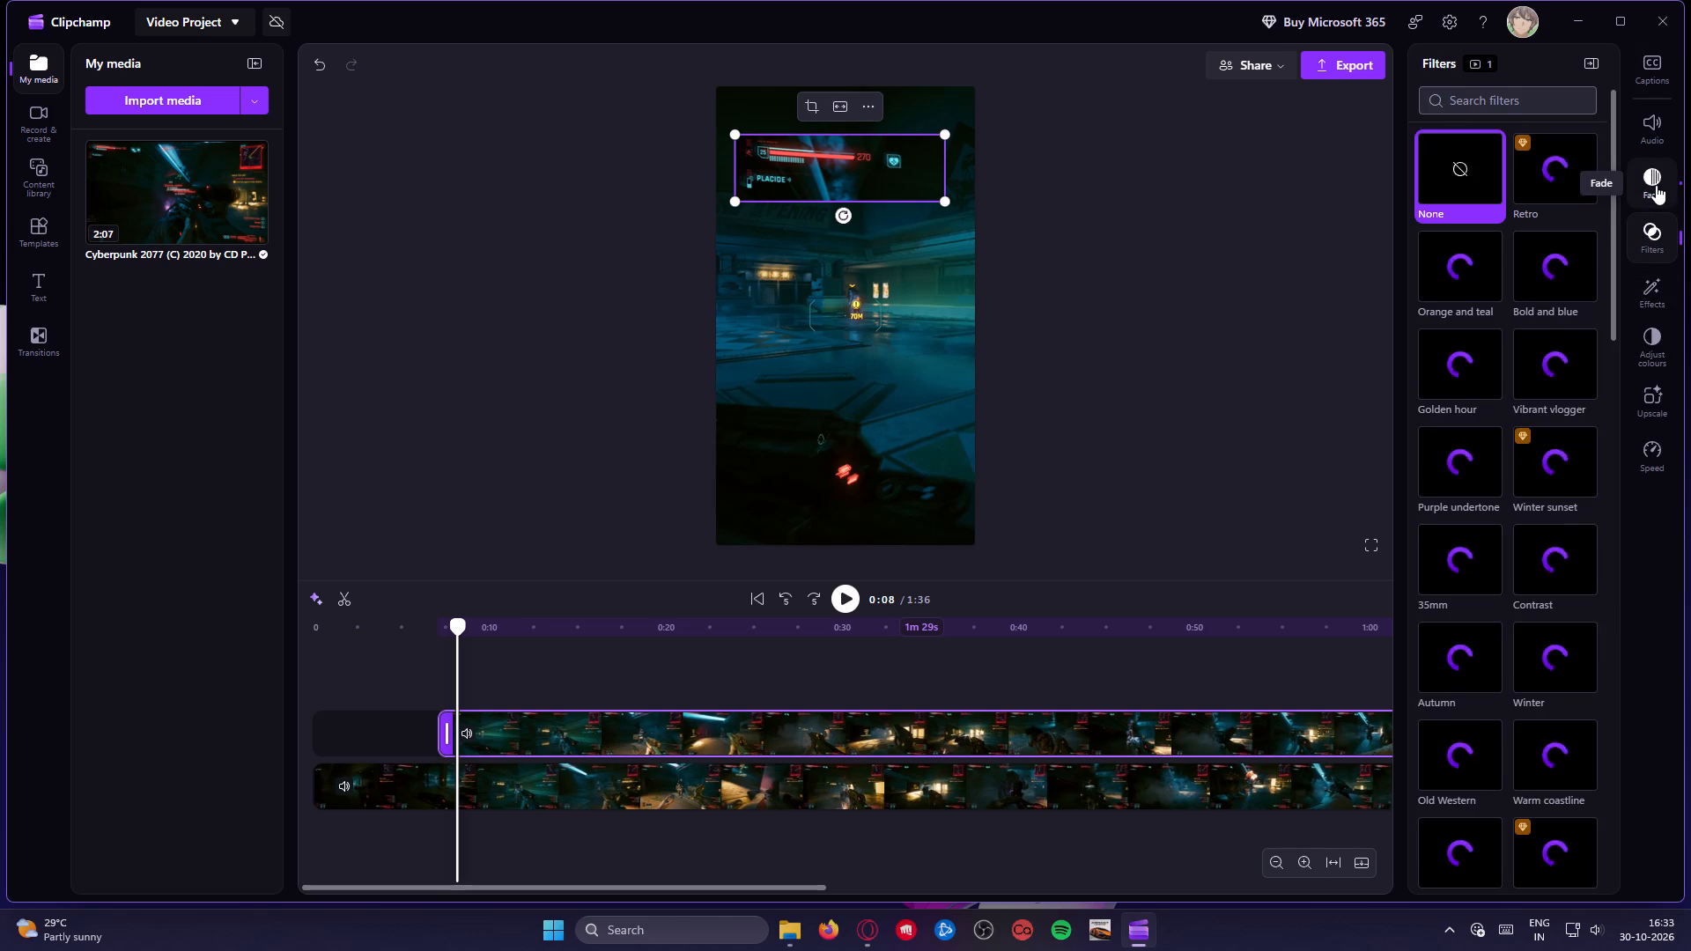
pyautogui.click(1656, 185)
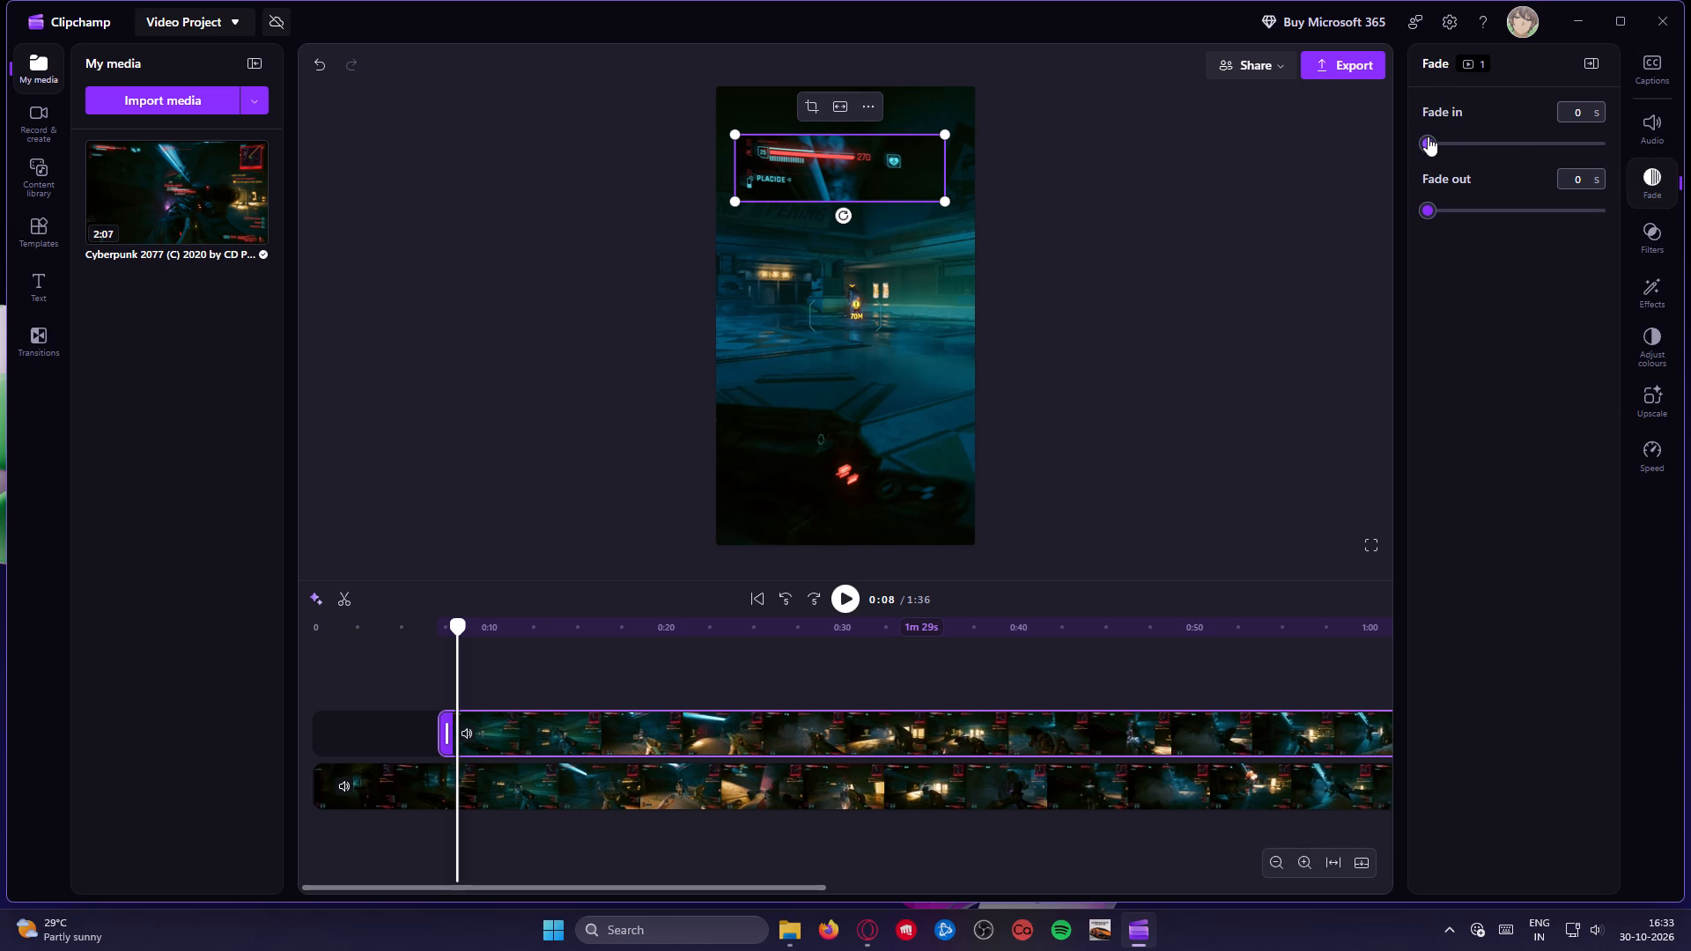
pyautogui.moveTo(1434, 133); pyautogui.dragTo(1520, 138)
pyautogui.click(1499, 143)
pyautogui.click(1508, 143)
pyautogui.click(1514, 143)
pyautogui.moveTo(1429, 205); pyautogui.dragTo(1617, 199)
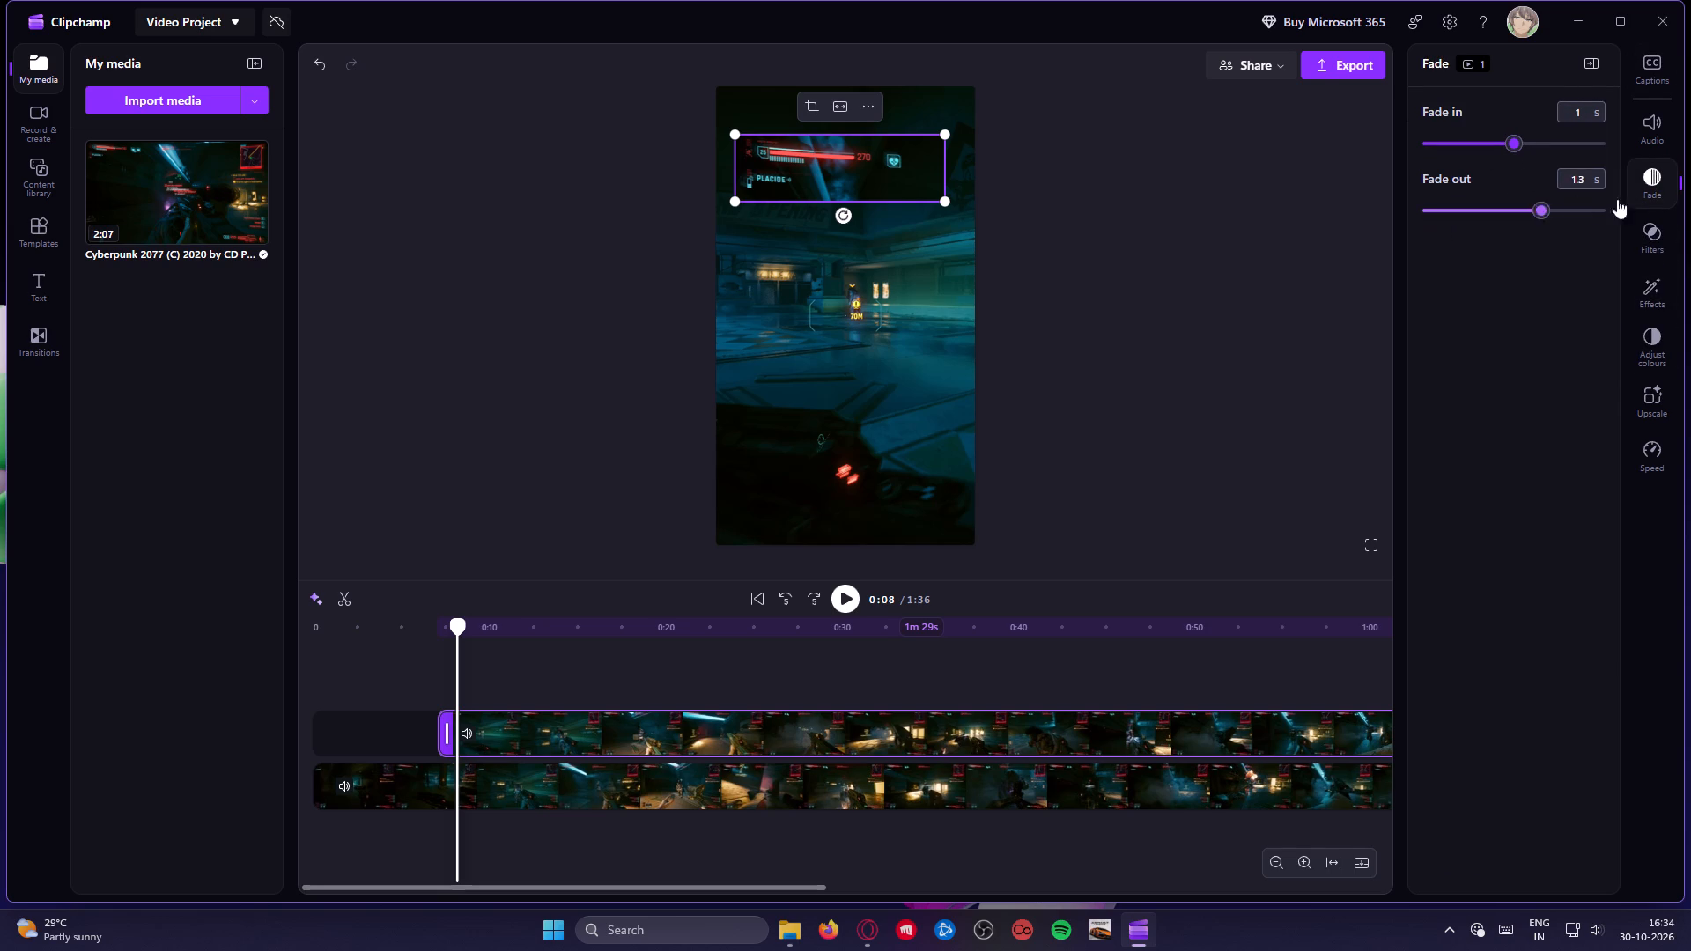
pyautogui.moveTo(1617, 199); pyautogui.dragTo(1636, 199)
pyautogui.moveTo(454, 623); pyautogui.dragTo(440, 624)
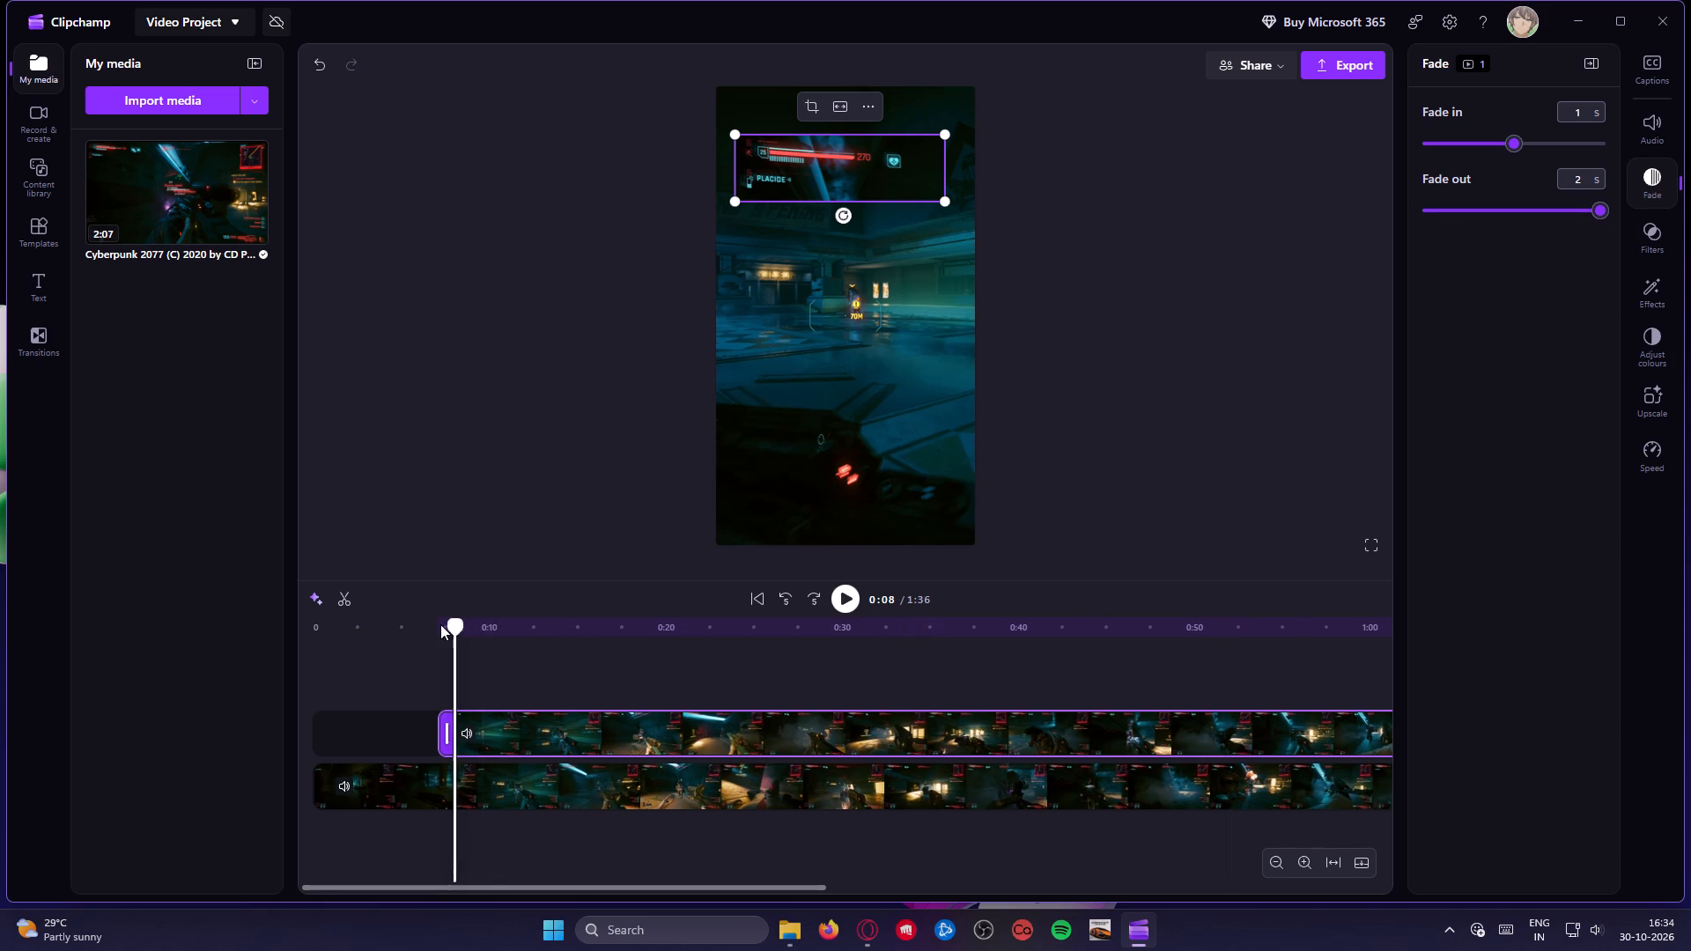
pyautogui.moveTo(440, 624); pyautogui.dragTo(247, 625)
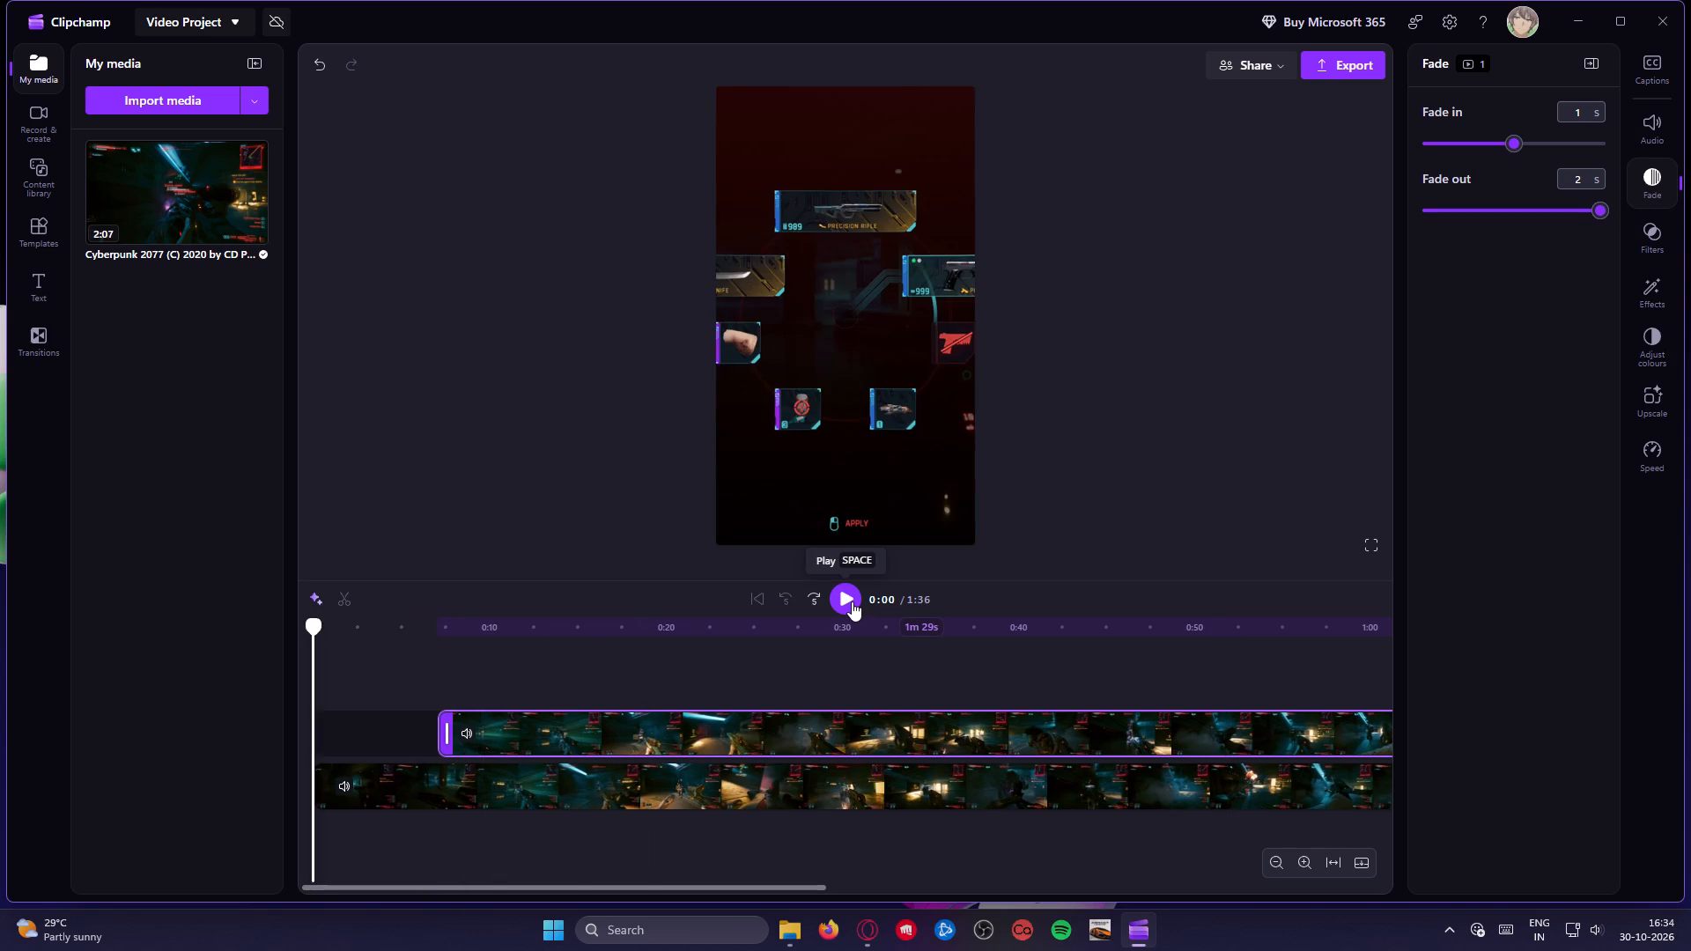
pyautogui.click(851, 600)
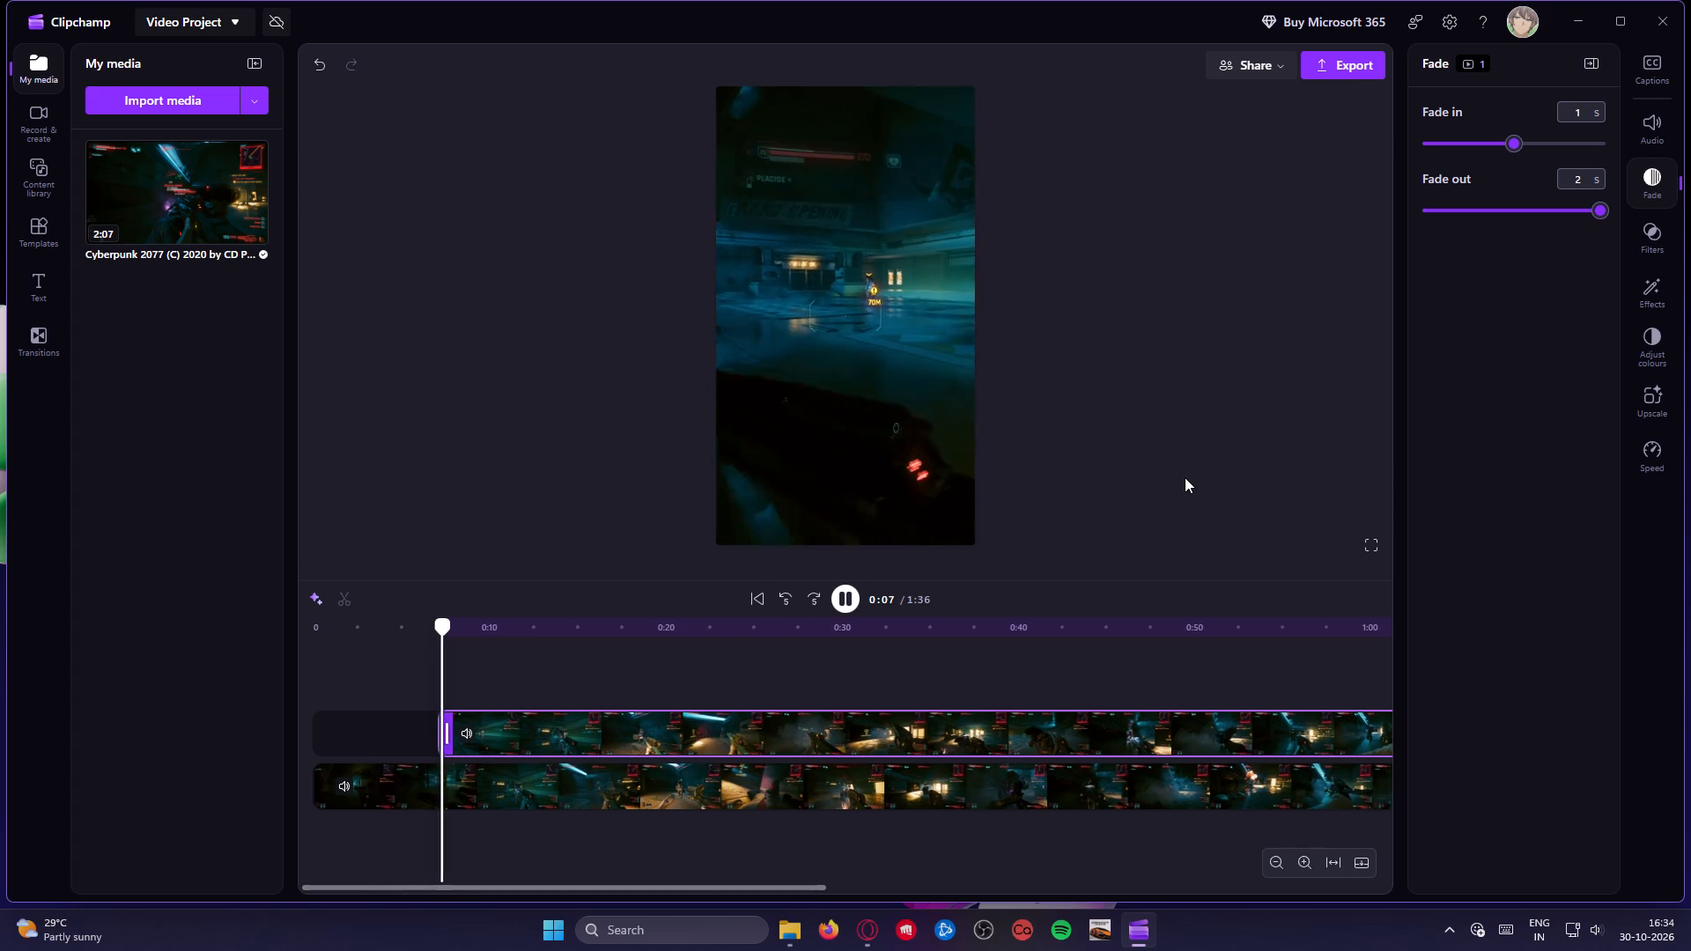
pyautogui.click(848, 599)
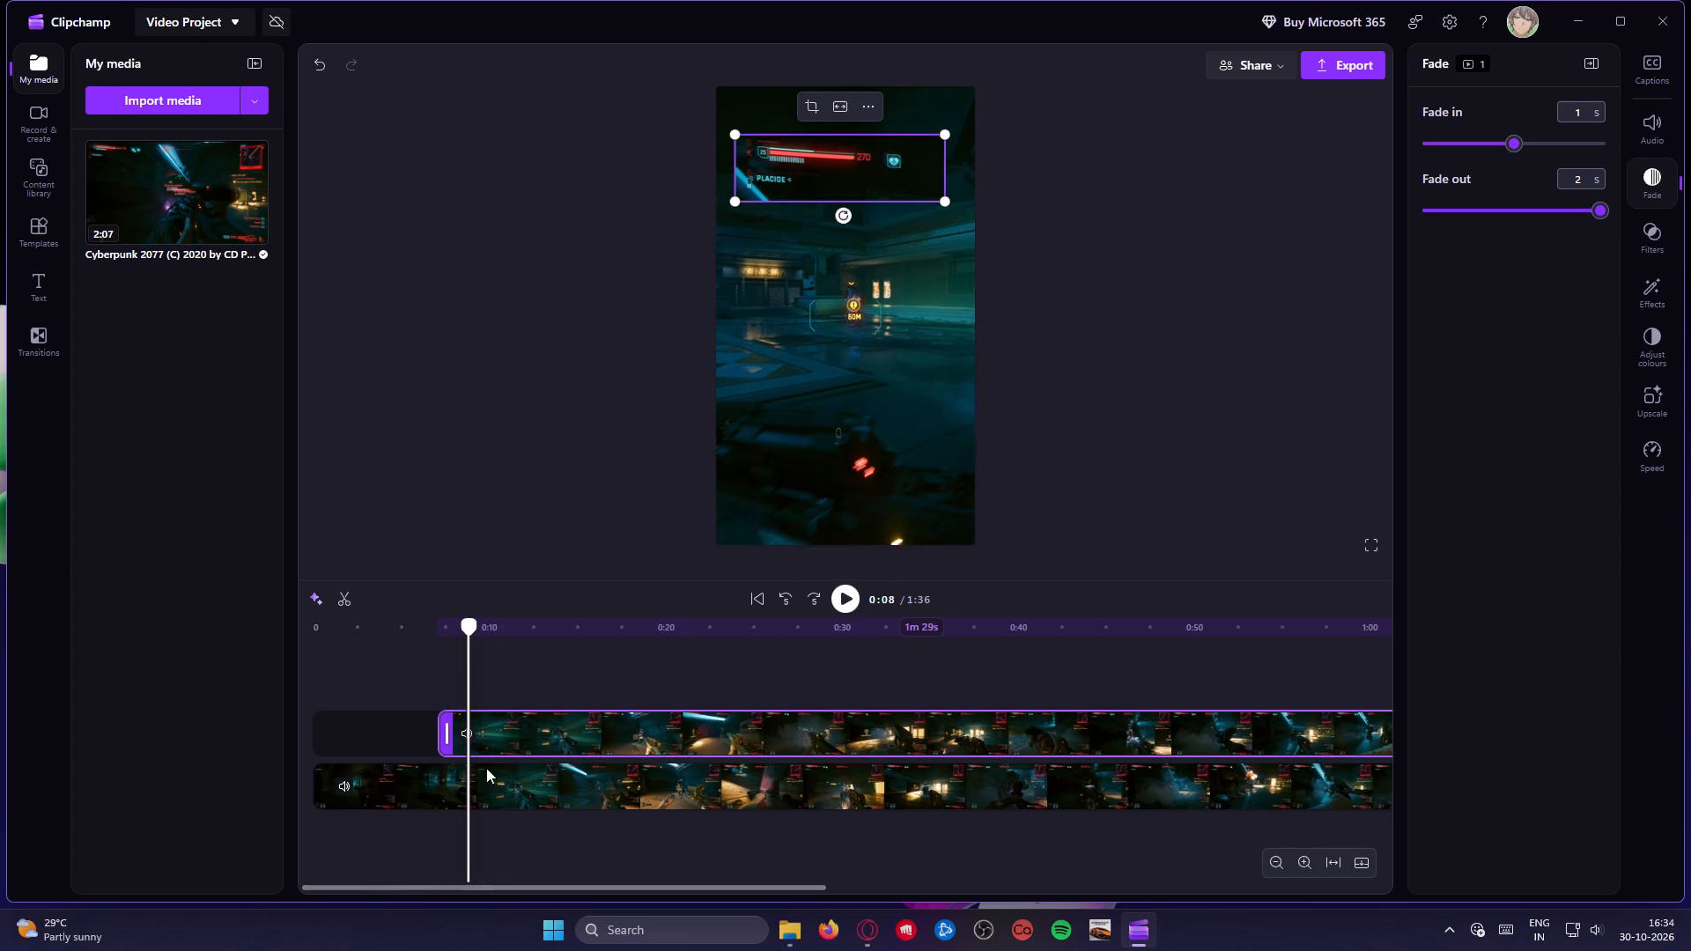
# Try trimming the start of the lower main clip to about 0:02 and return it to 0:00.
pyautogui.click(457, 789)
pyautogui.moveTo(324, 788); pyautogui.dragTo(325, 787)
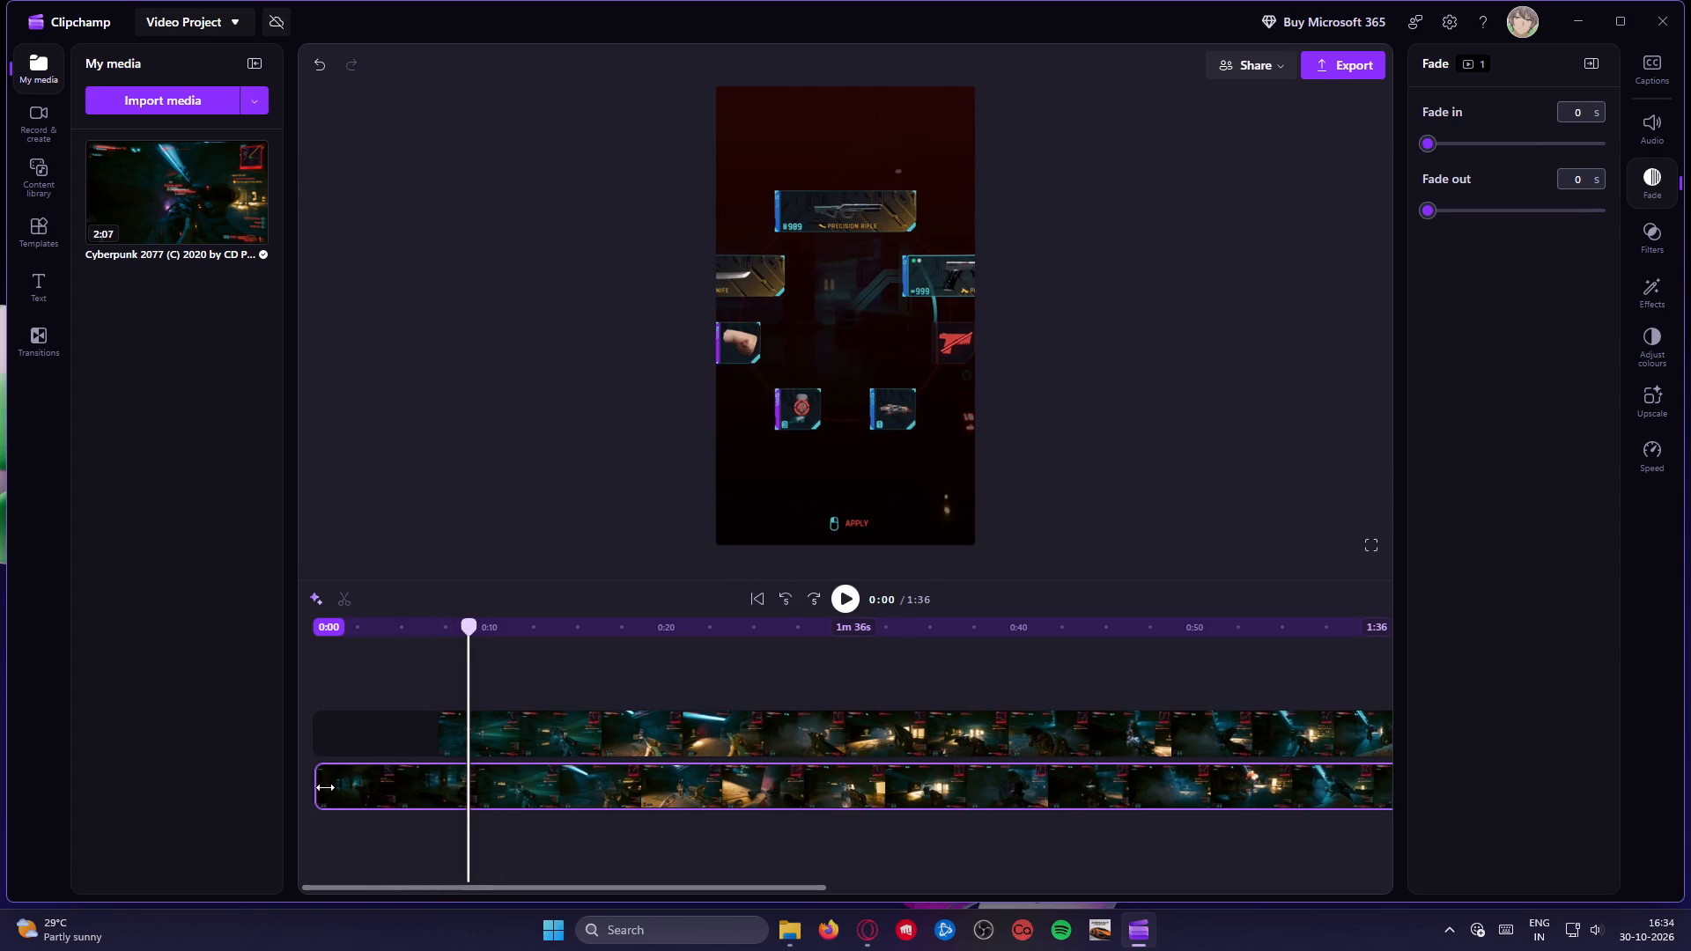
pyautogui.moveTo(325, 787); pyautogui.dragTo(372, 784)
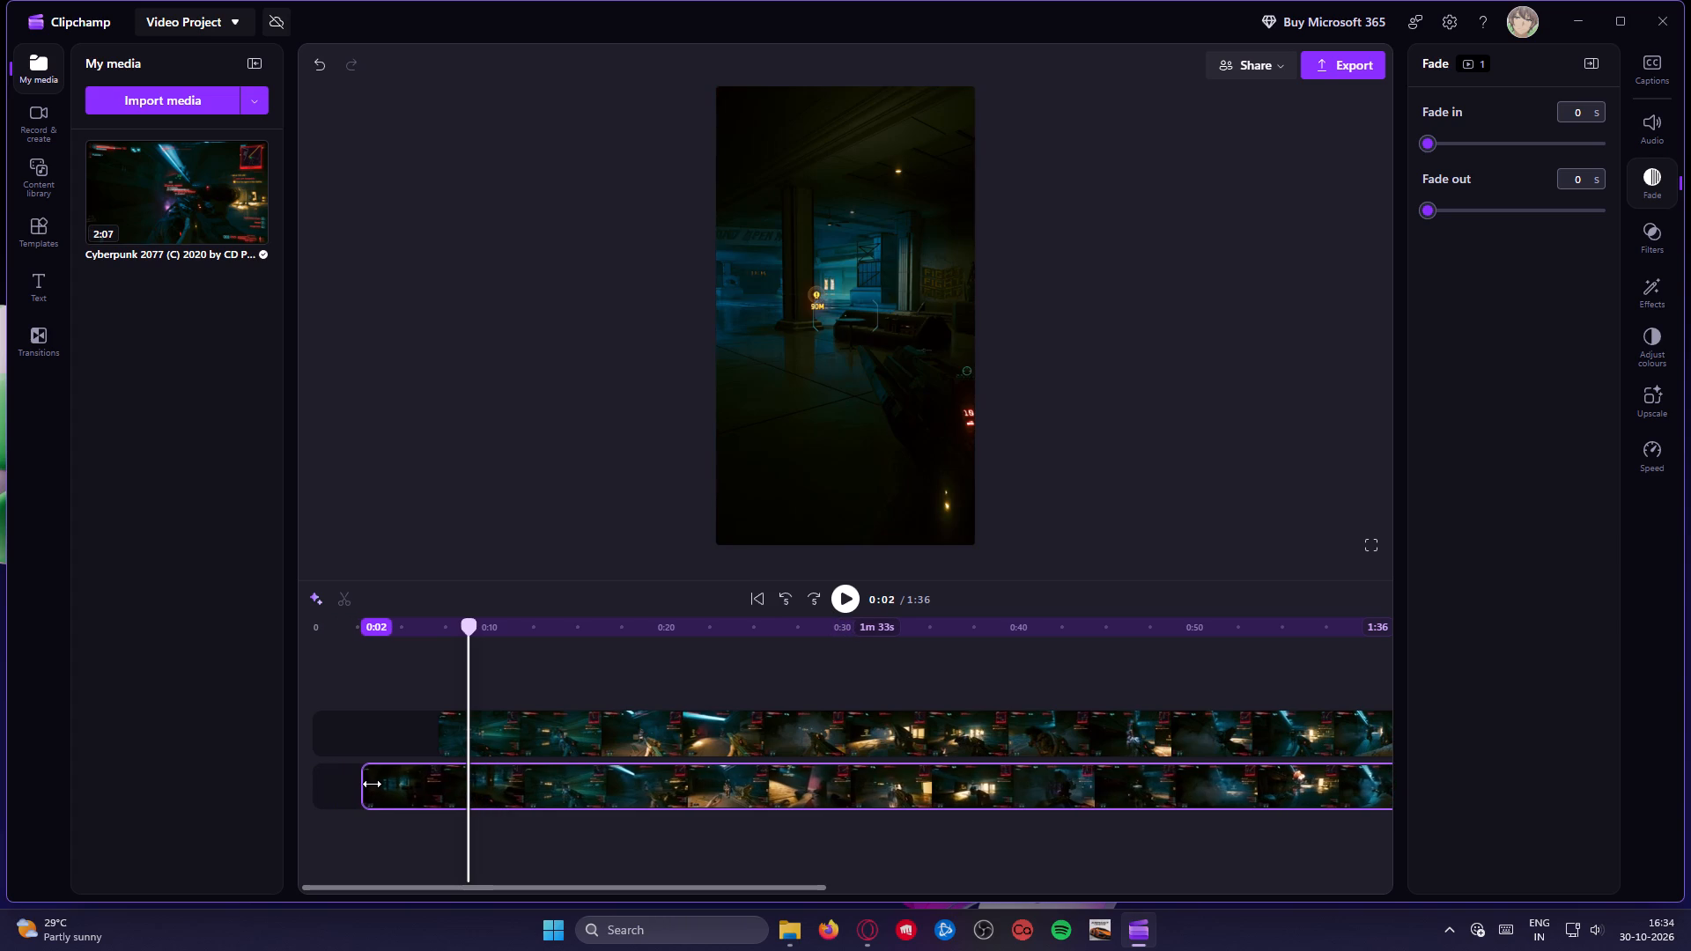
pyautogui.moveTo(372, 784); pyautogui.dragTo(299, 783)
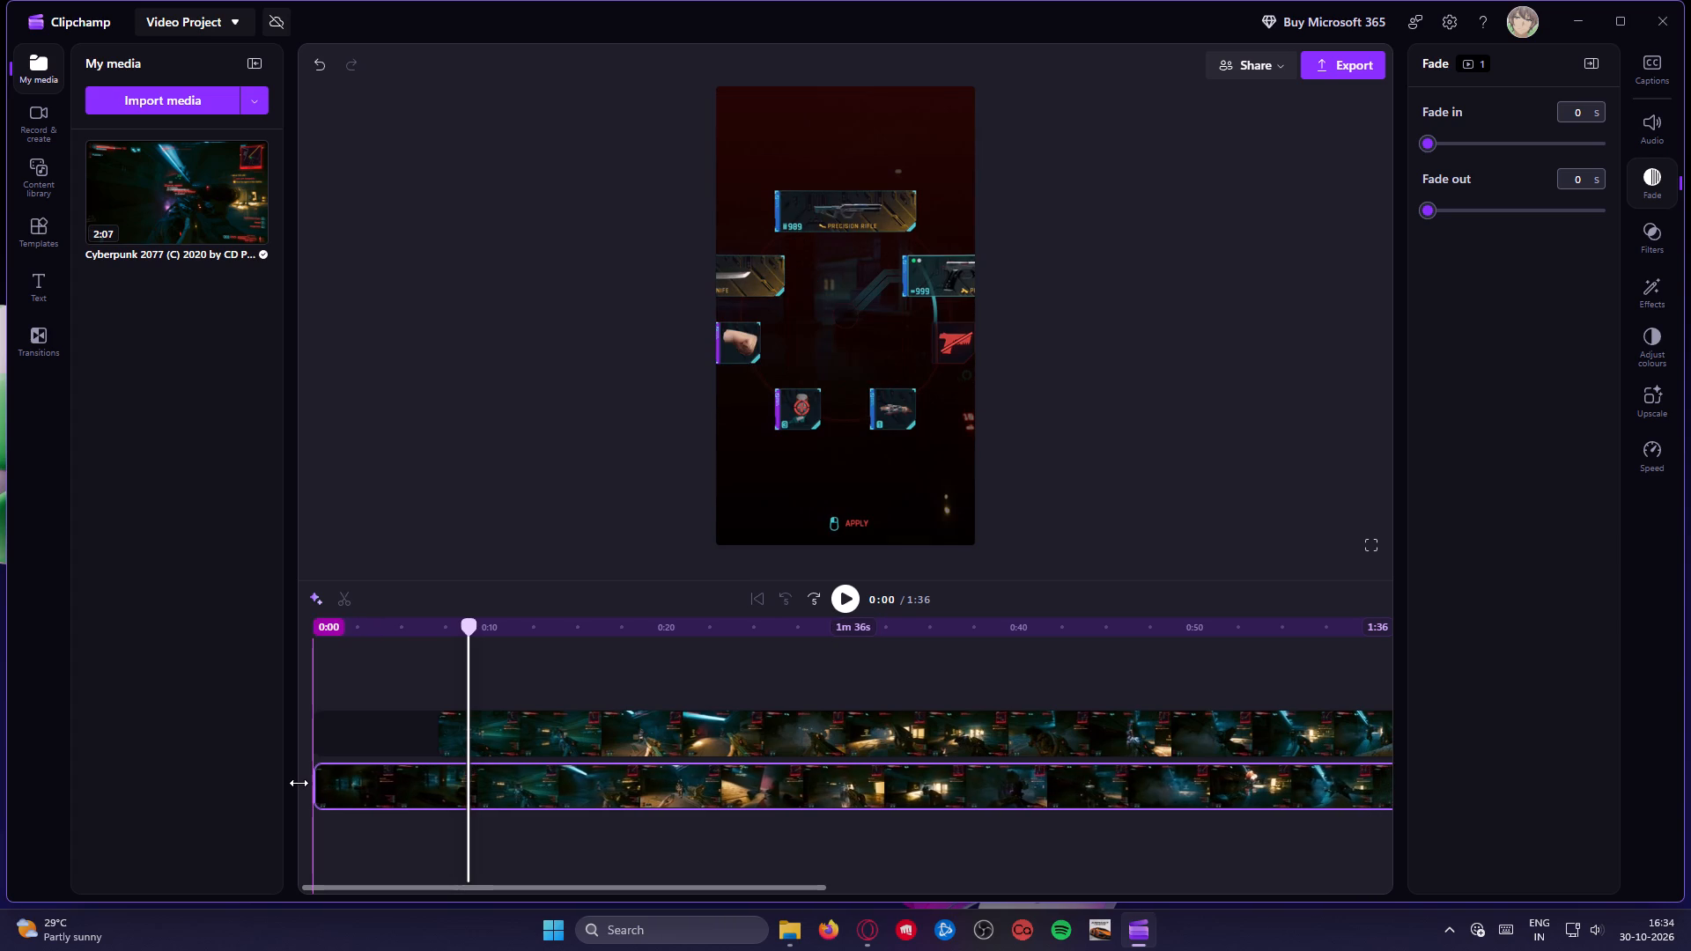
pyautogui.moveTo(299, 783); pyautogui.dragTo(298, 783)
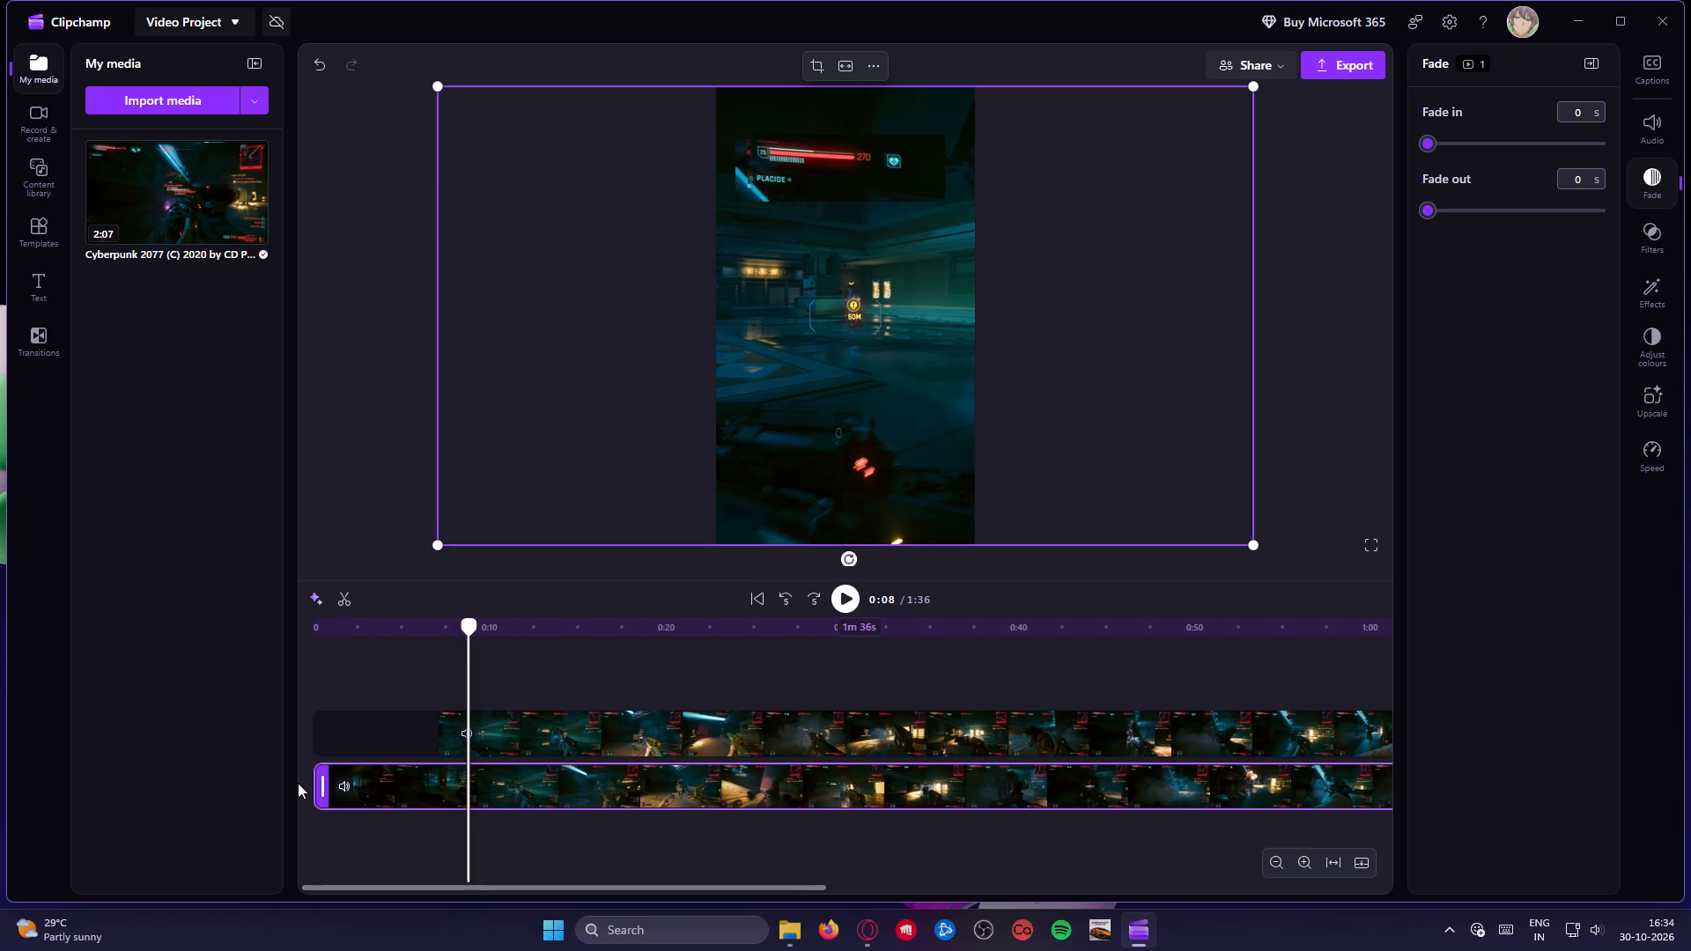
# Play the video from the beginning and from about 0:33 to check how the health overlay sits over the gameplay.
pyautogui.moveTo(469, 630); pyautogui.dragTo(312, 635)
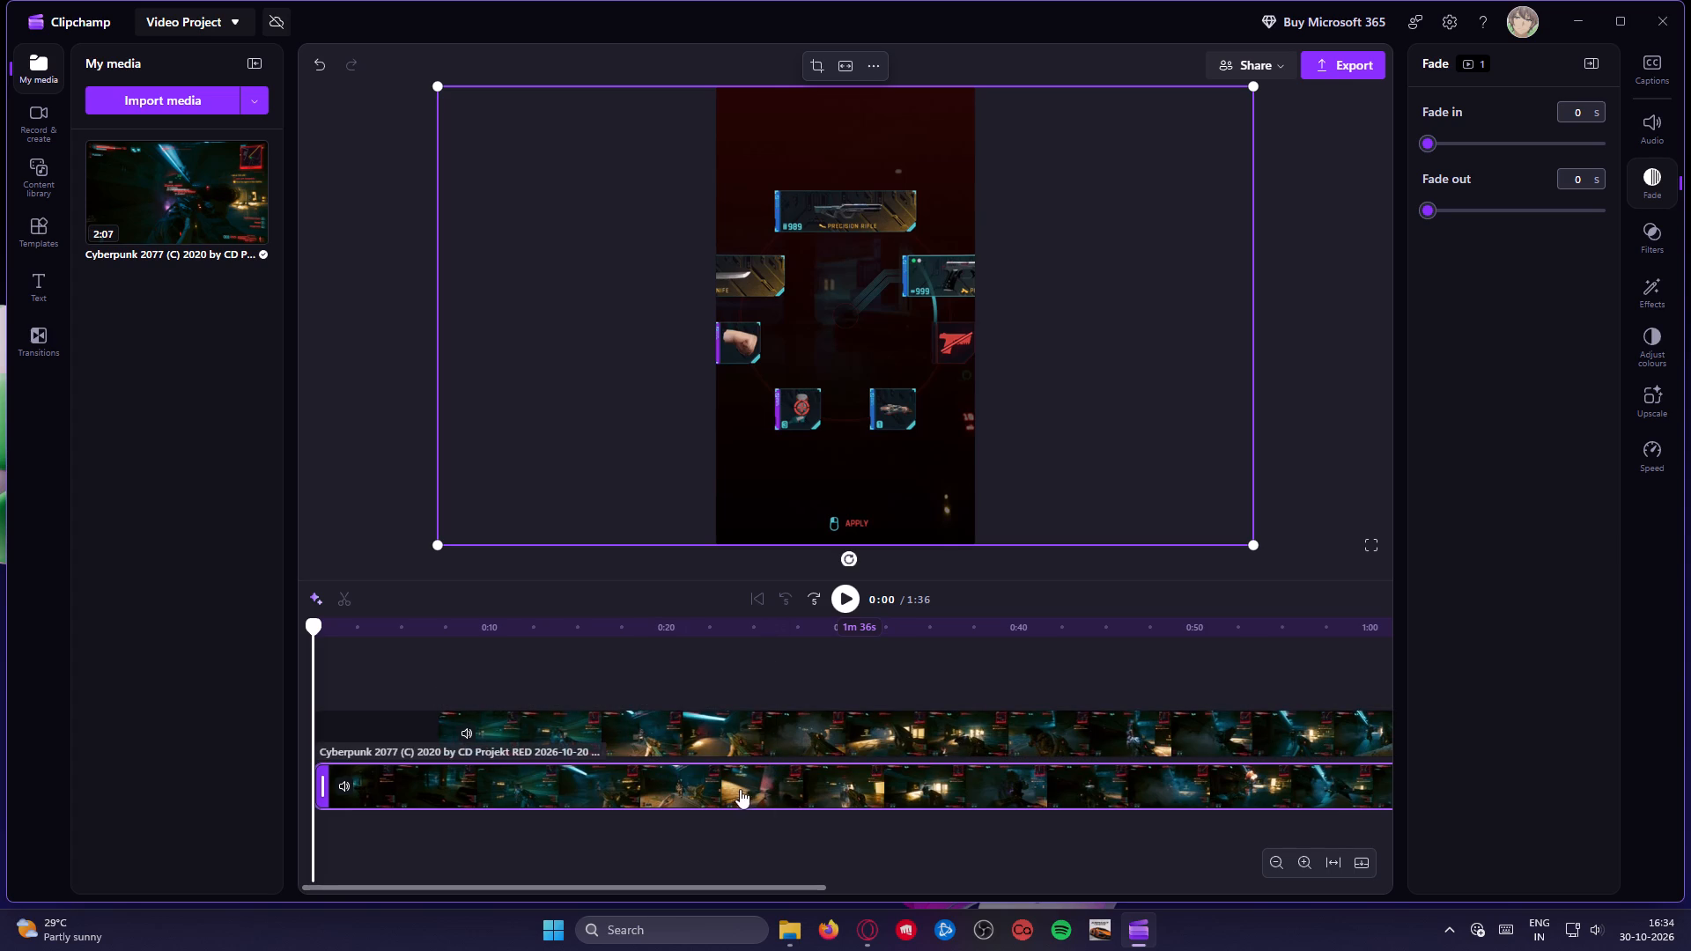
pyautogui.click(1050, 663)
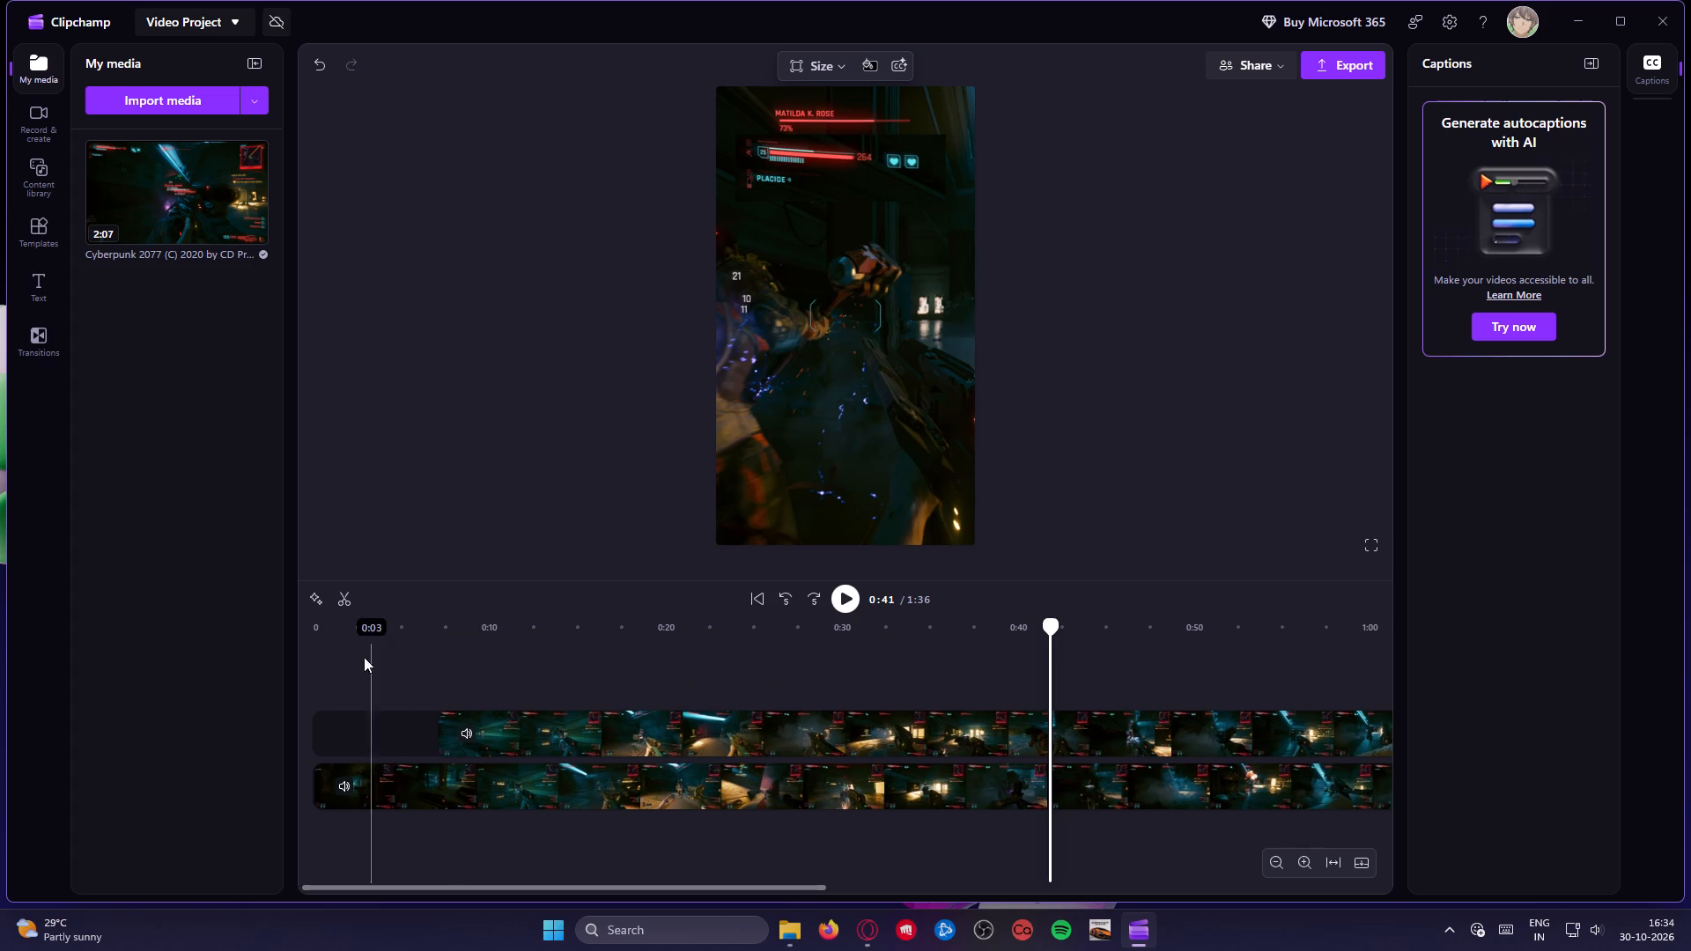
pyautogui.click(327, 649)
pyautogui.moveTo(325, 649); pyautogui.dragTo(288, 653)
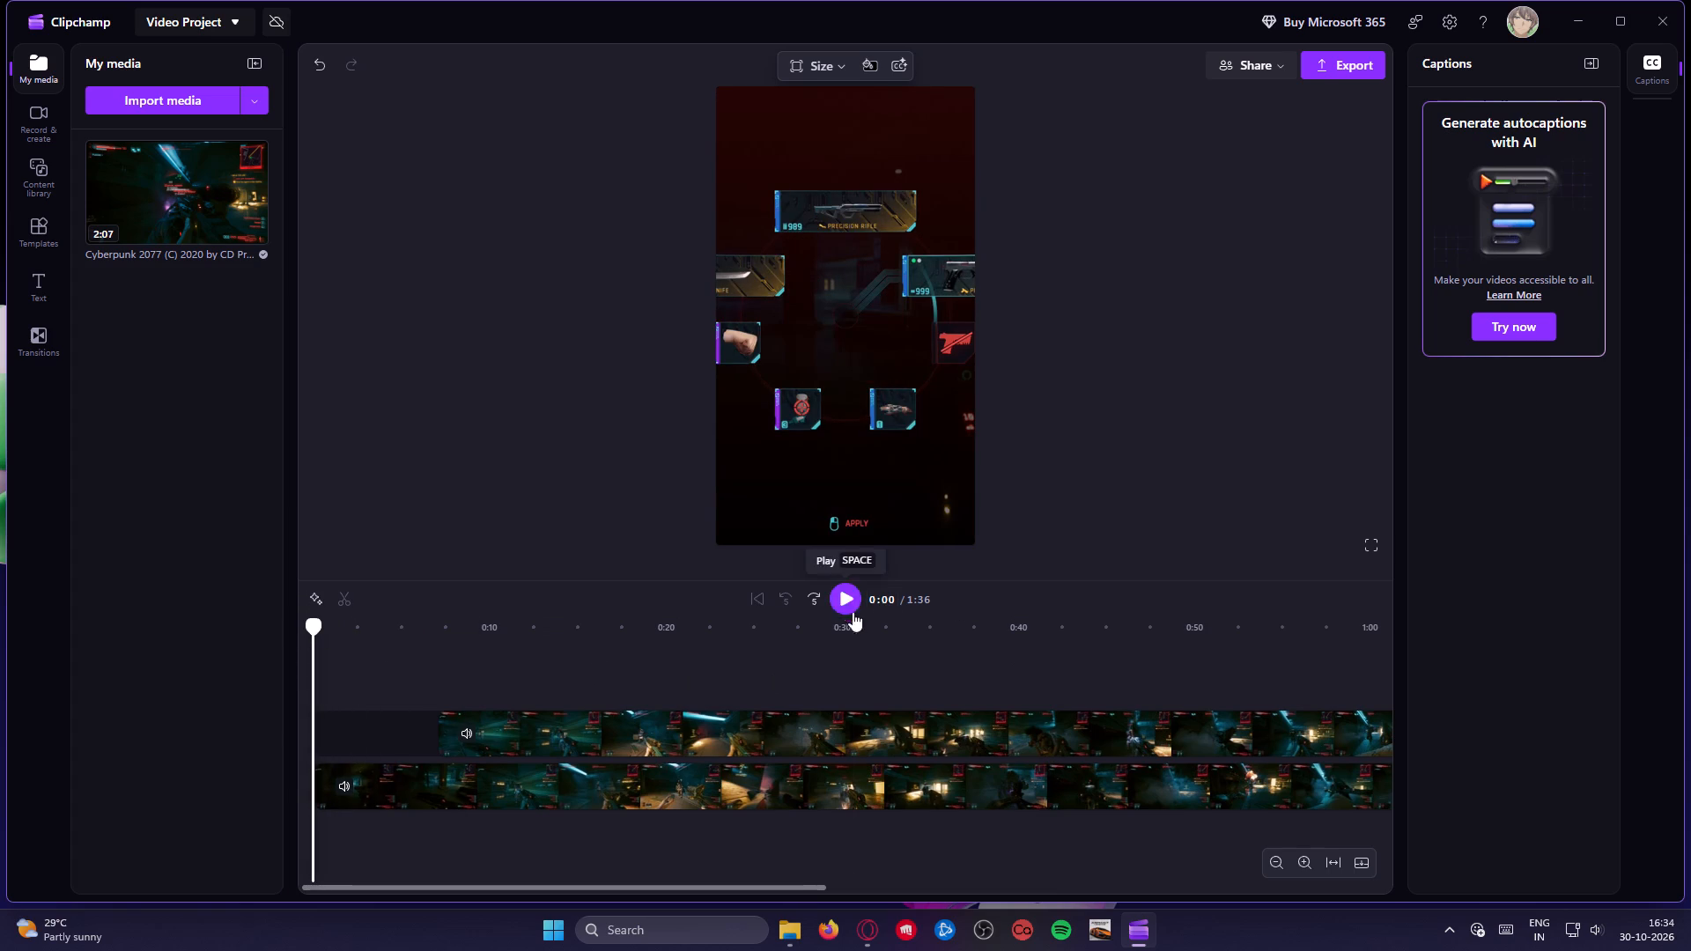
pyautogui.click(840, 603)
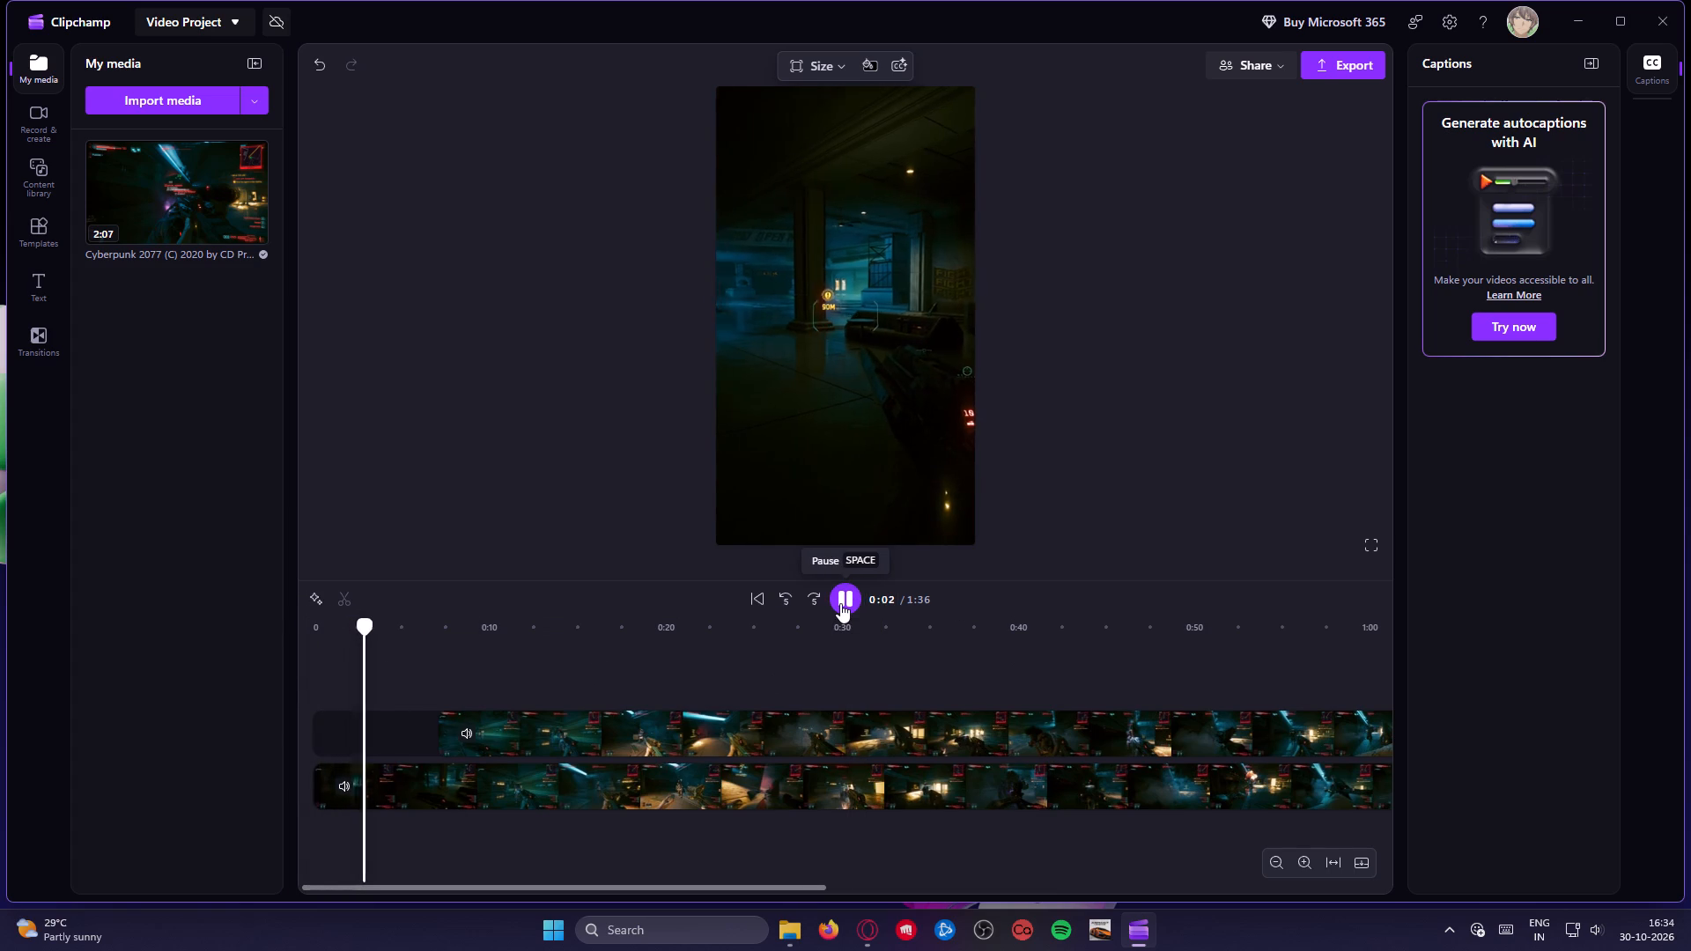
pyautogui.click(903, 668)
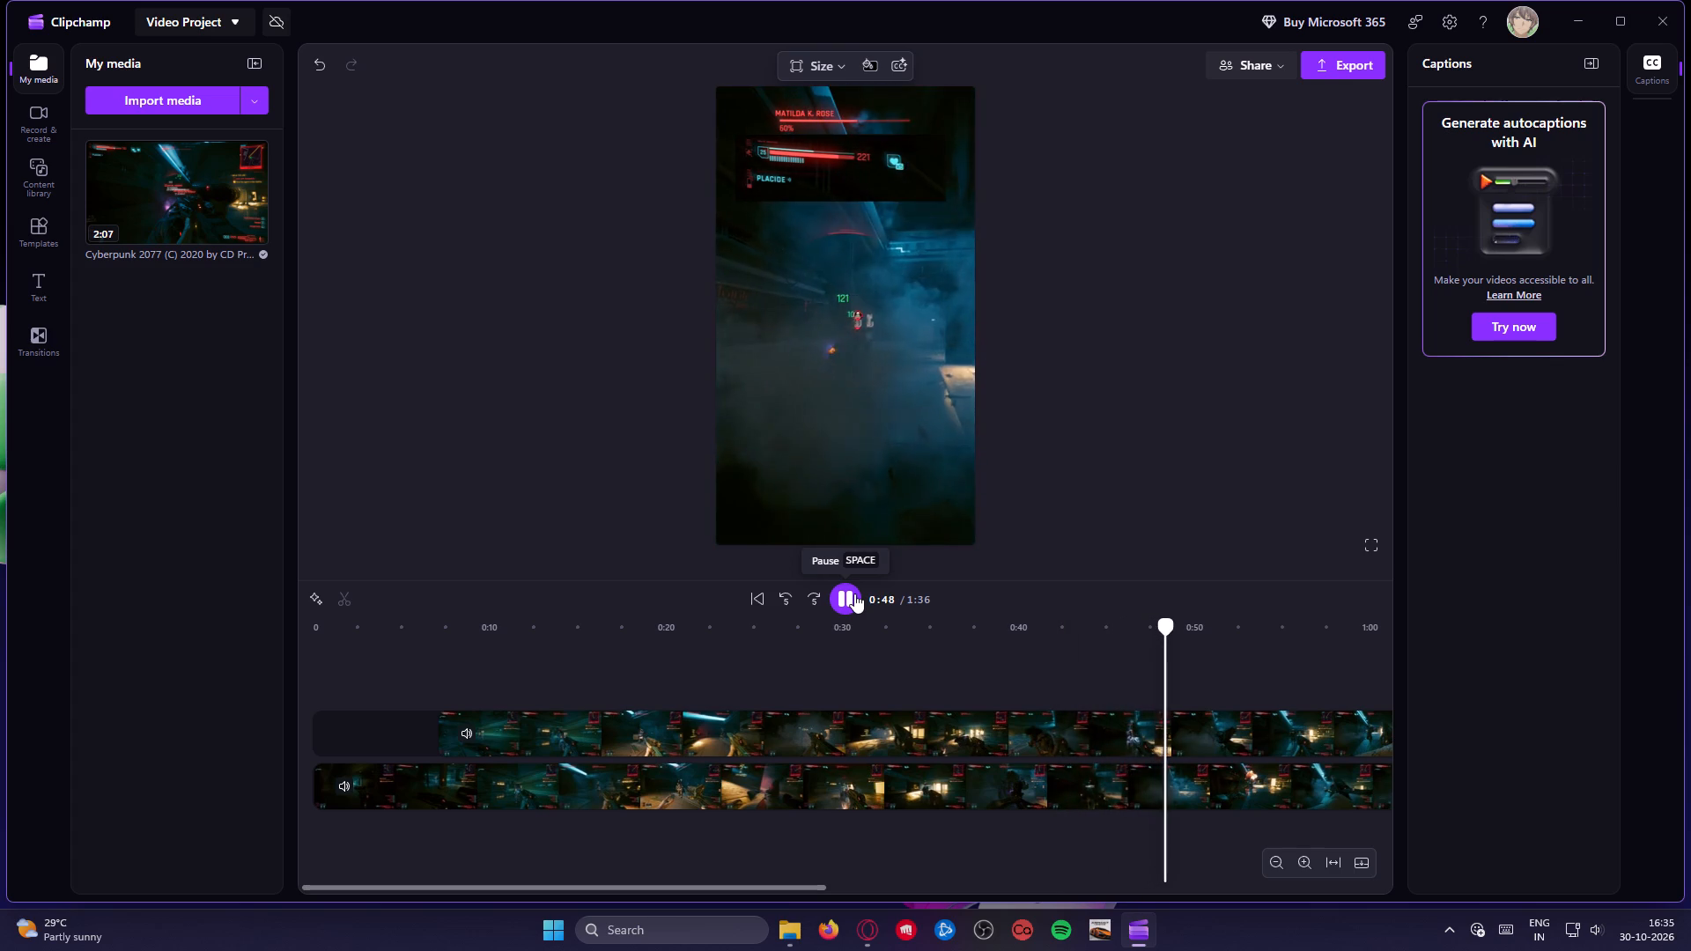
# Select both clips, try the Vibrant vlogger and Purple undertone filters, and apply Contrast at roughly a quarter intensity.
pyautogui.click(818, 712)
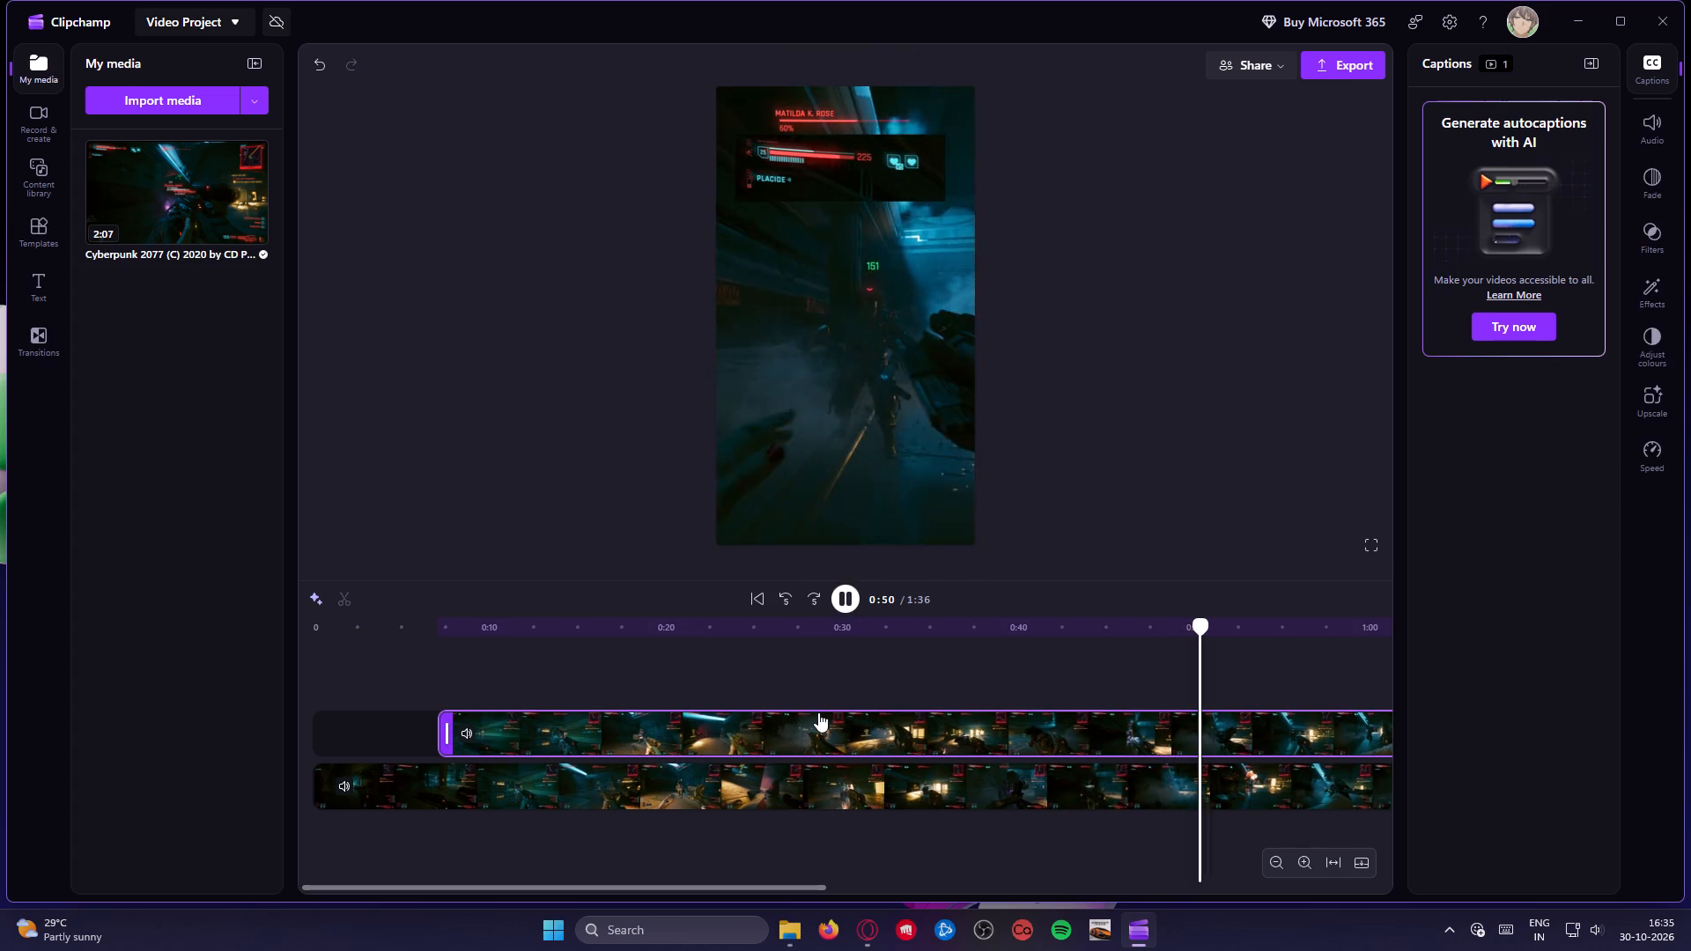
pyautogui.keyDown('shift'); pyautogui.click(760, 785); pyautogui.keyUp('shift')
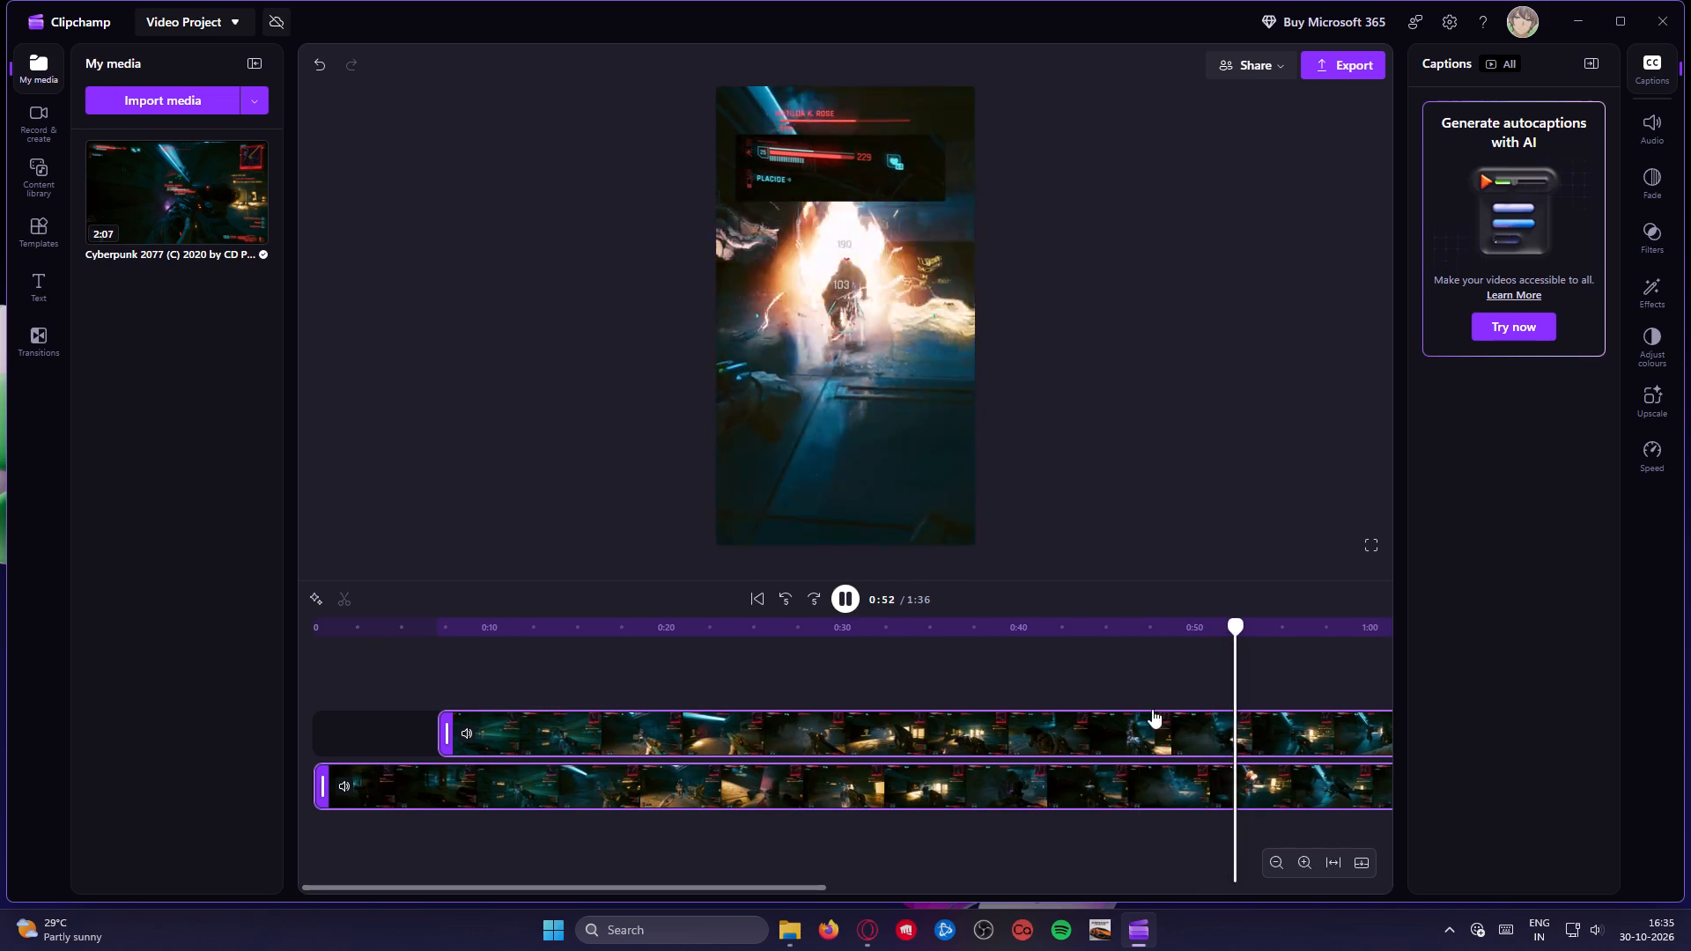
pyautogui.click(841, 608)
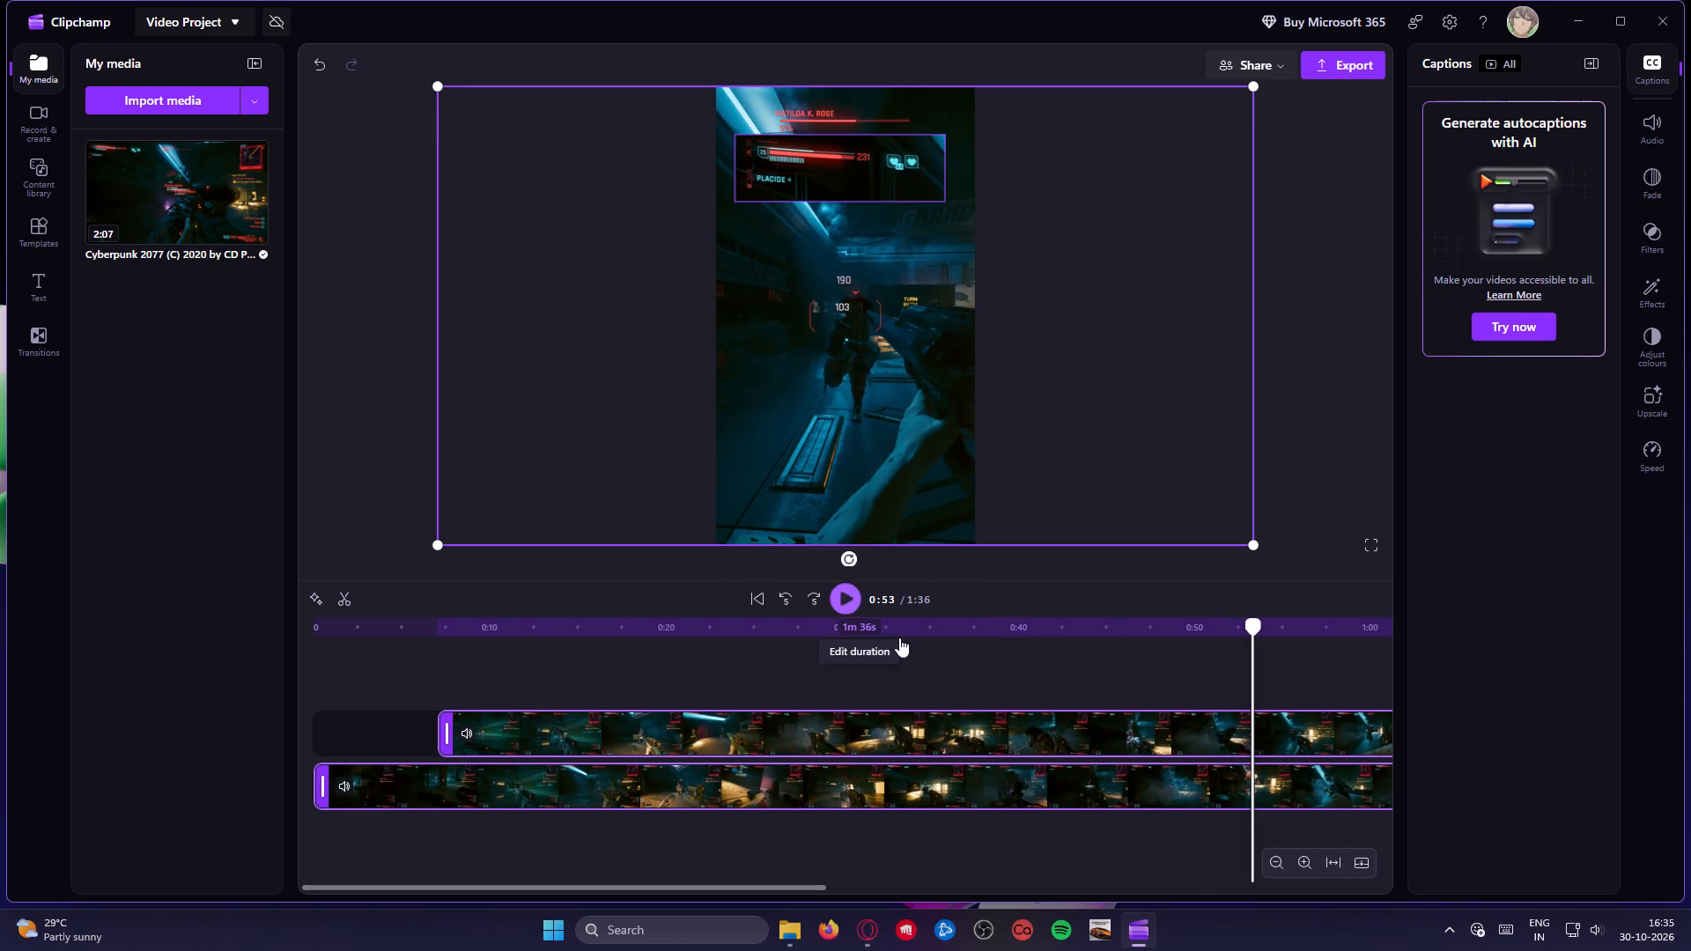
pyautogui.click(1645, 348)
pyautogui.click(1651, 246)
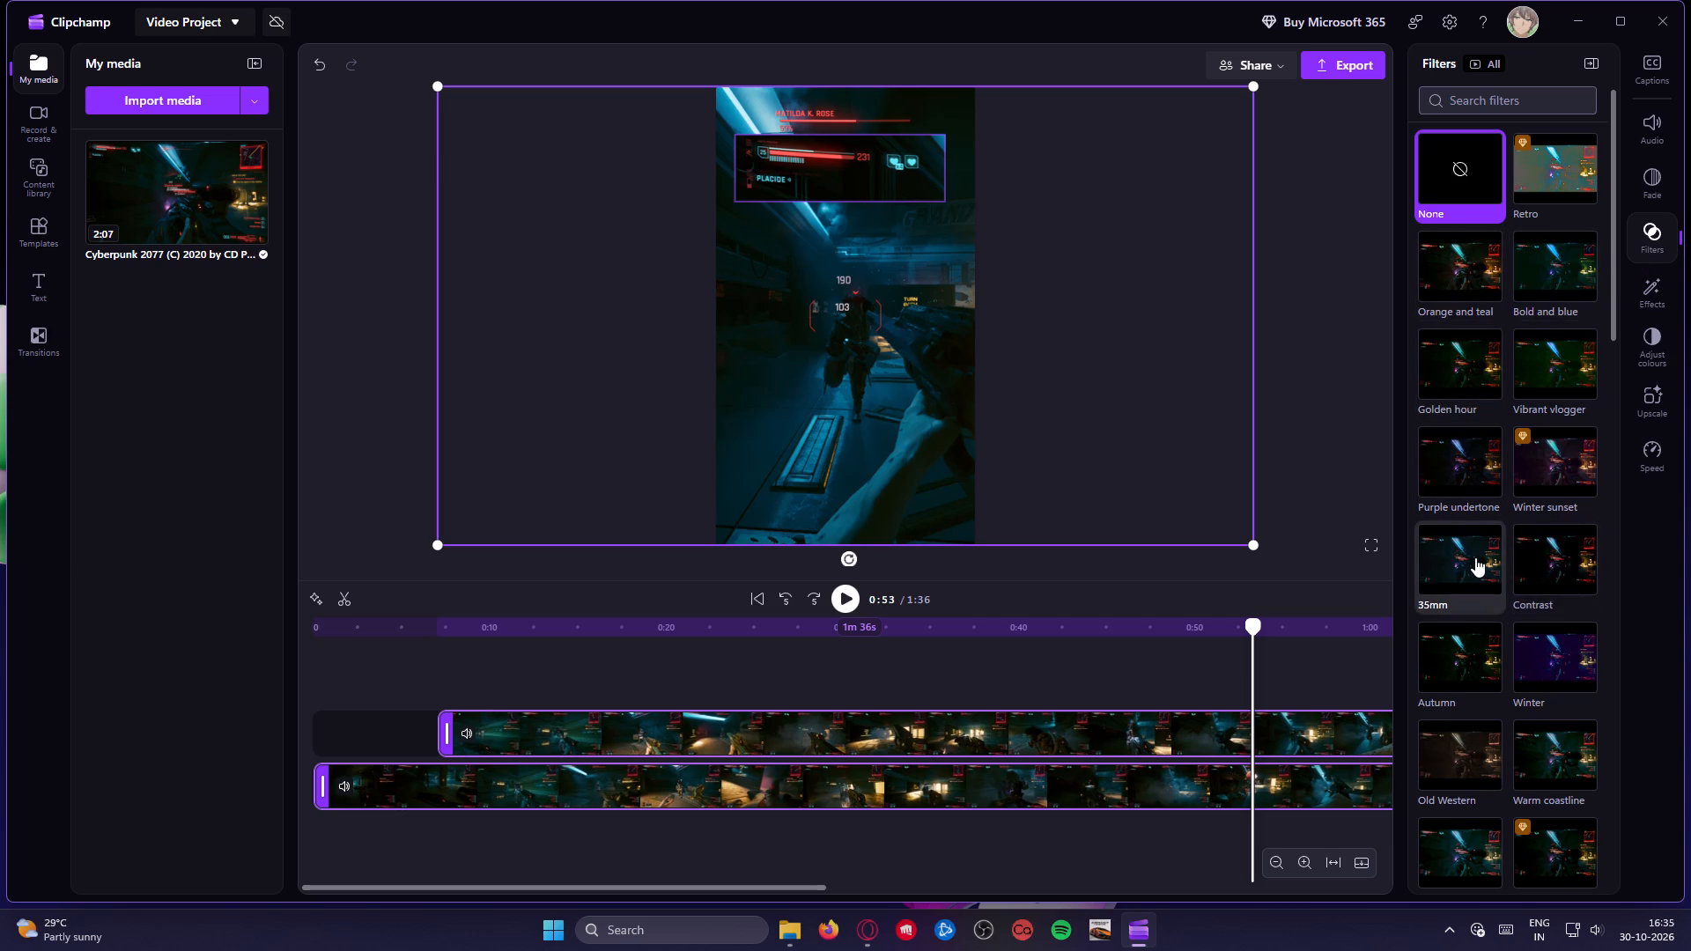
pyautogui.click(1541, 382)
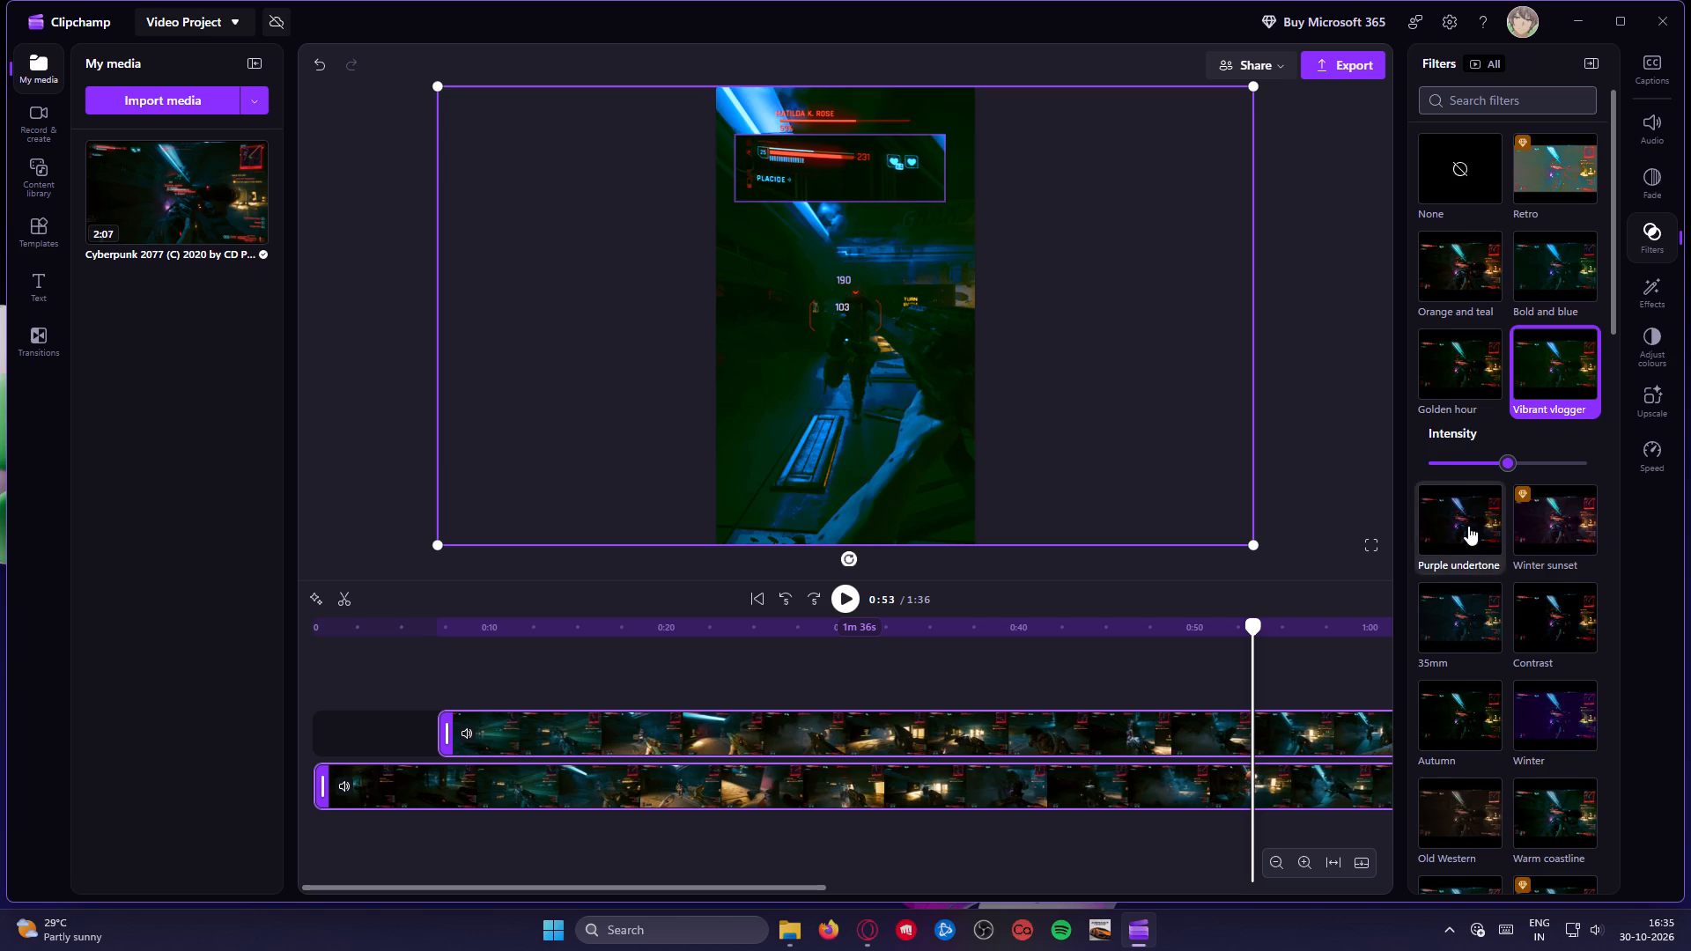
pyautogui.click(1468, 526)
pyautogui.click(1551, 638)
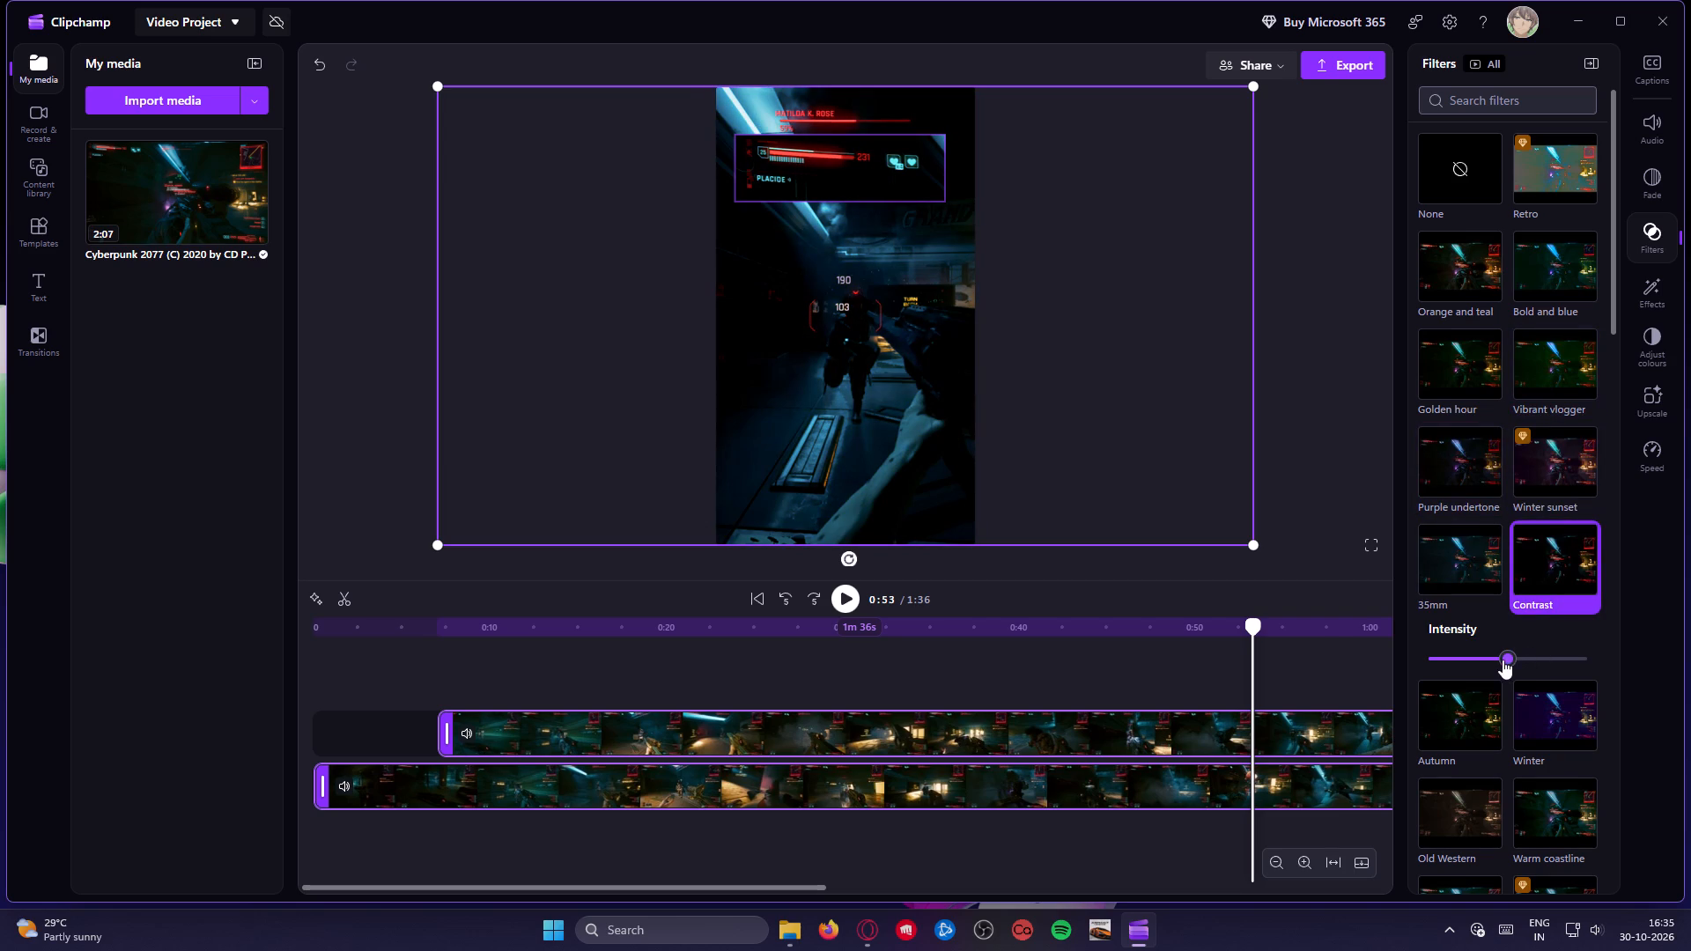
pyautogui.moveTo(1505, 658); pyautogui.dragTo(1473, 651)
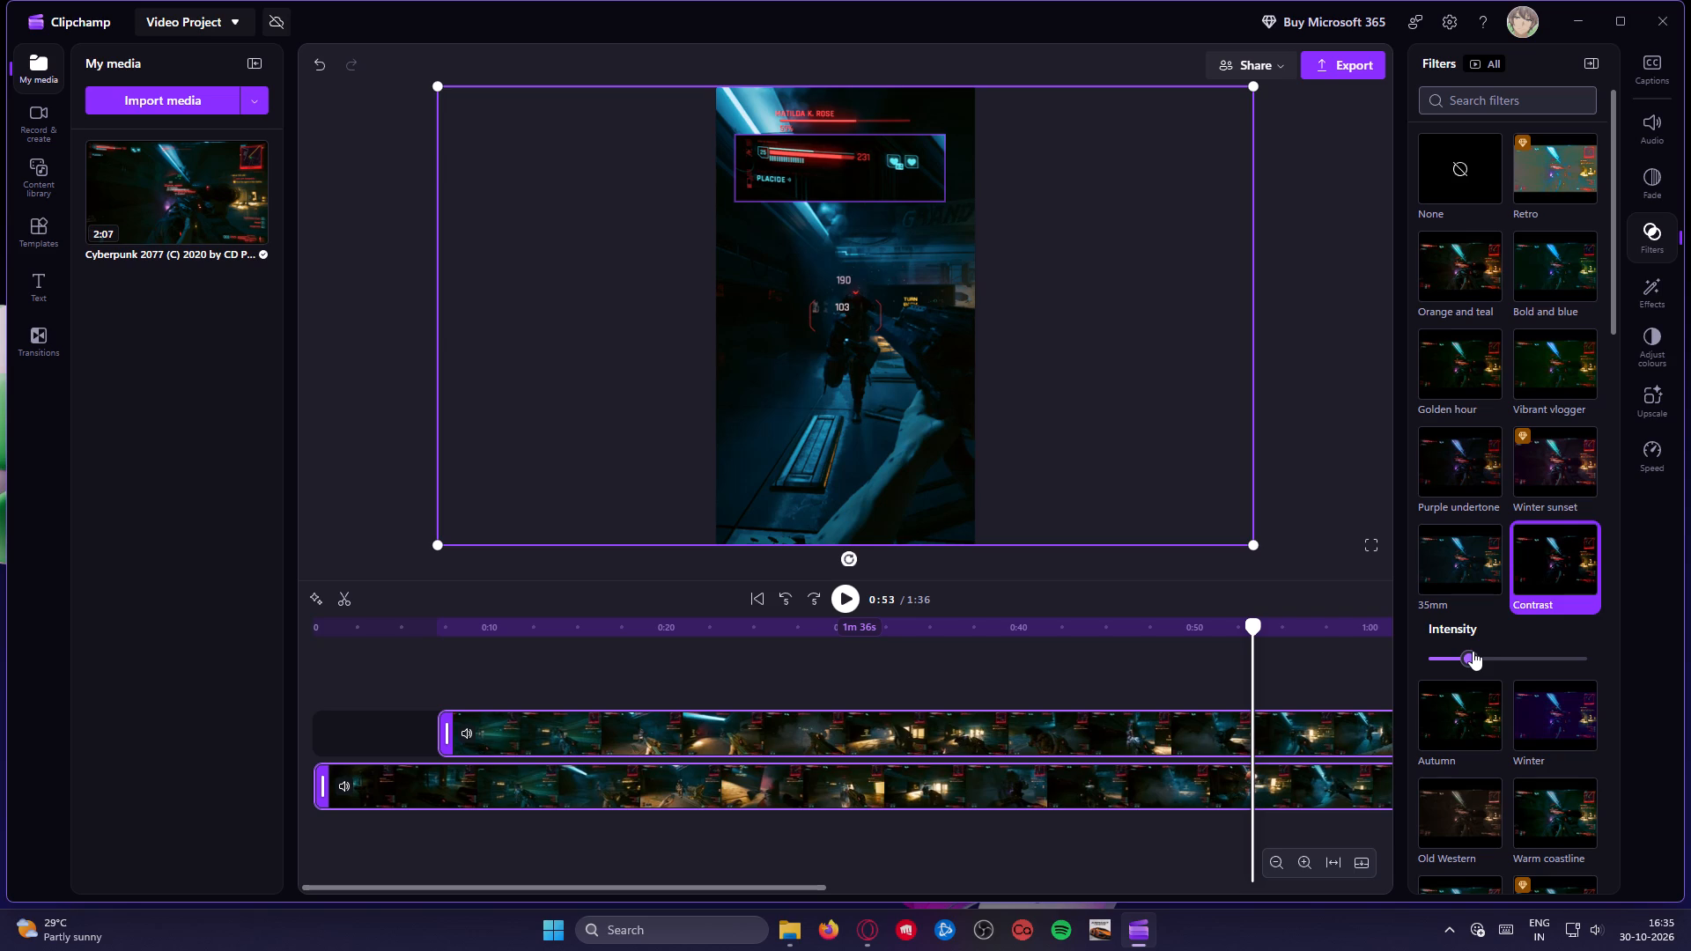
pyautogui.moveTo(1473, 651); pyautogui.dragTo(1473, 659)
pyautogui.moveTo(1473, 659); pyautogui.dragTo(1475, 659)
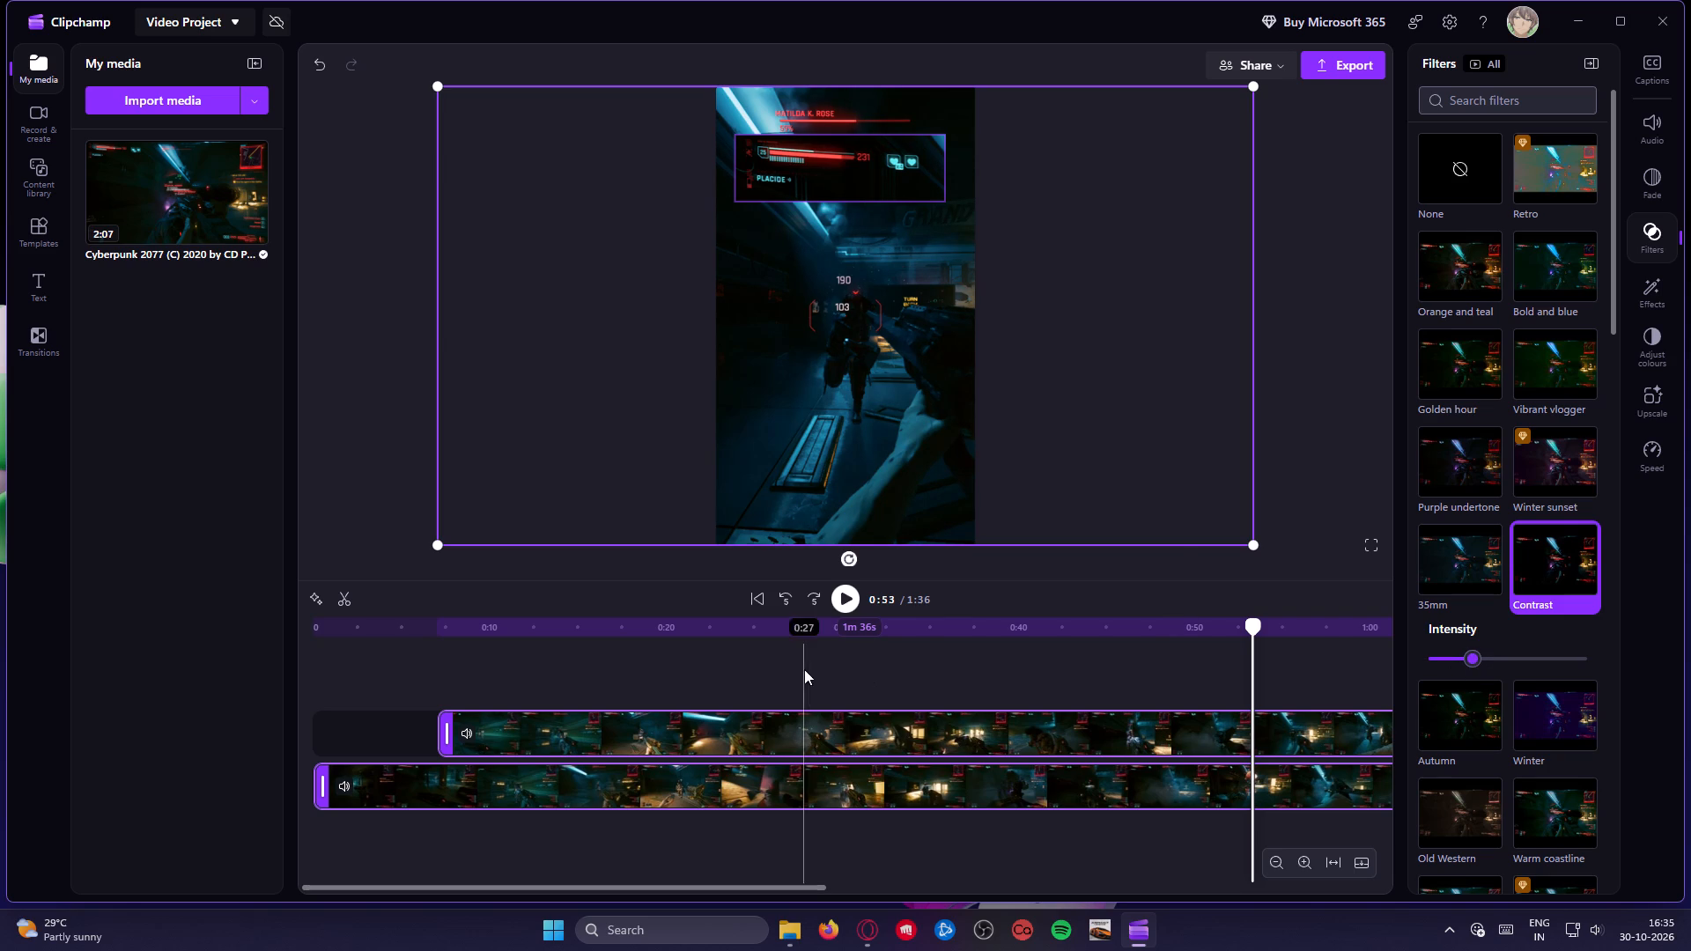
# Play the video from about 0:53 to 1:28 to check how the Contrast filter looks.
pyautogui.click(840, 601)
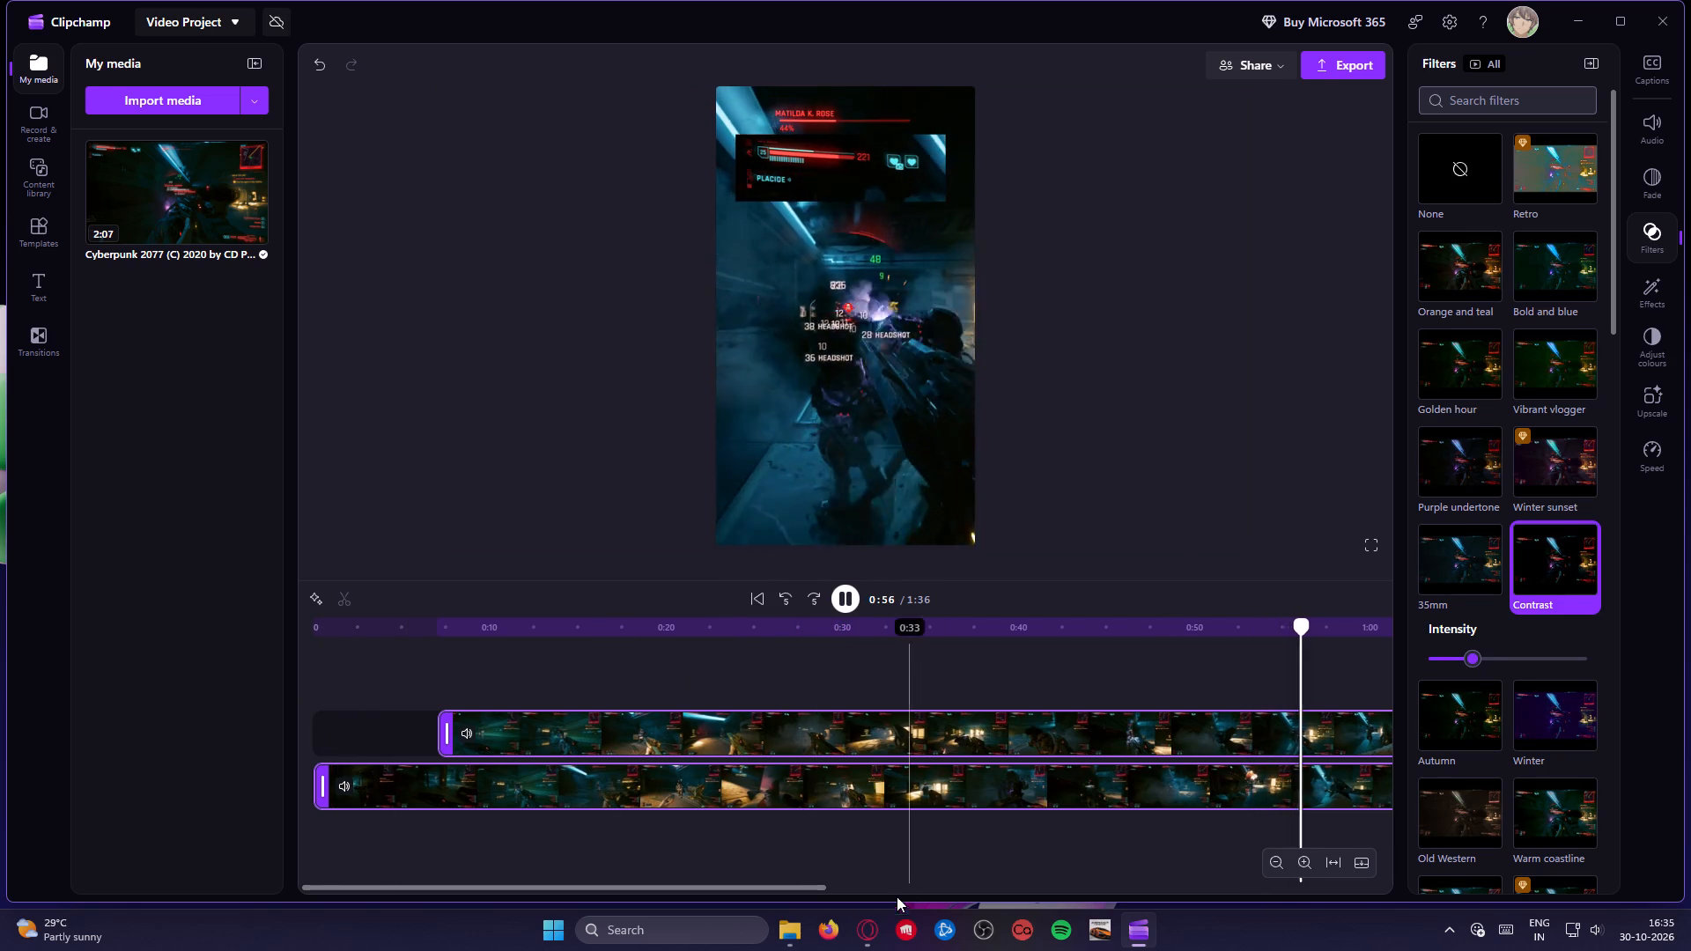
pyautogui.moveTo(820, 890); pyautogui.dragTo(1080, 888)
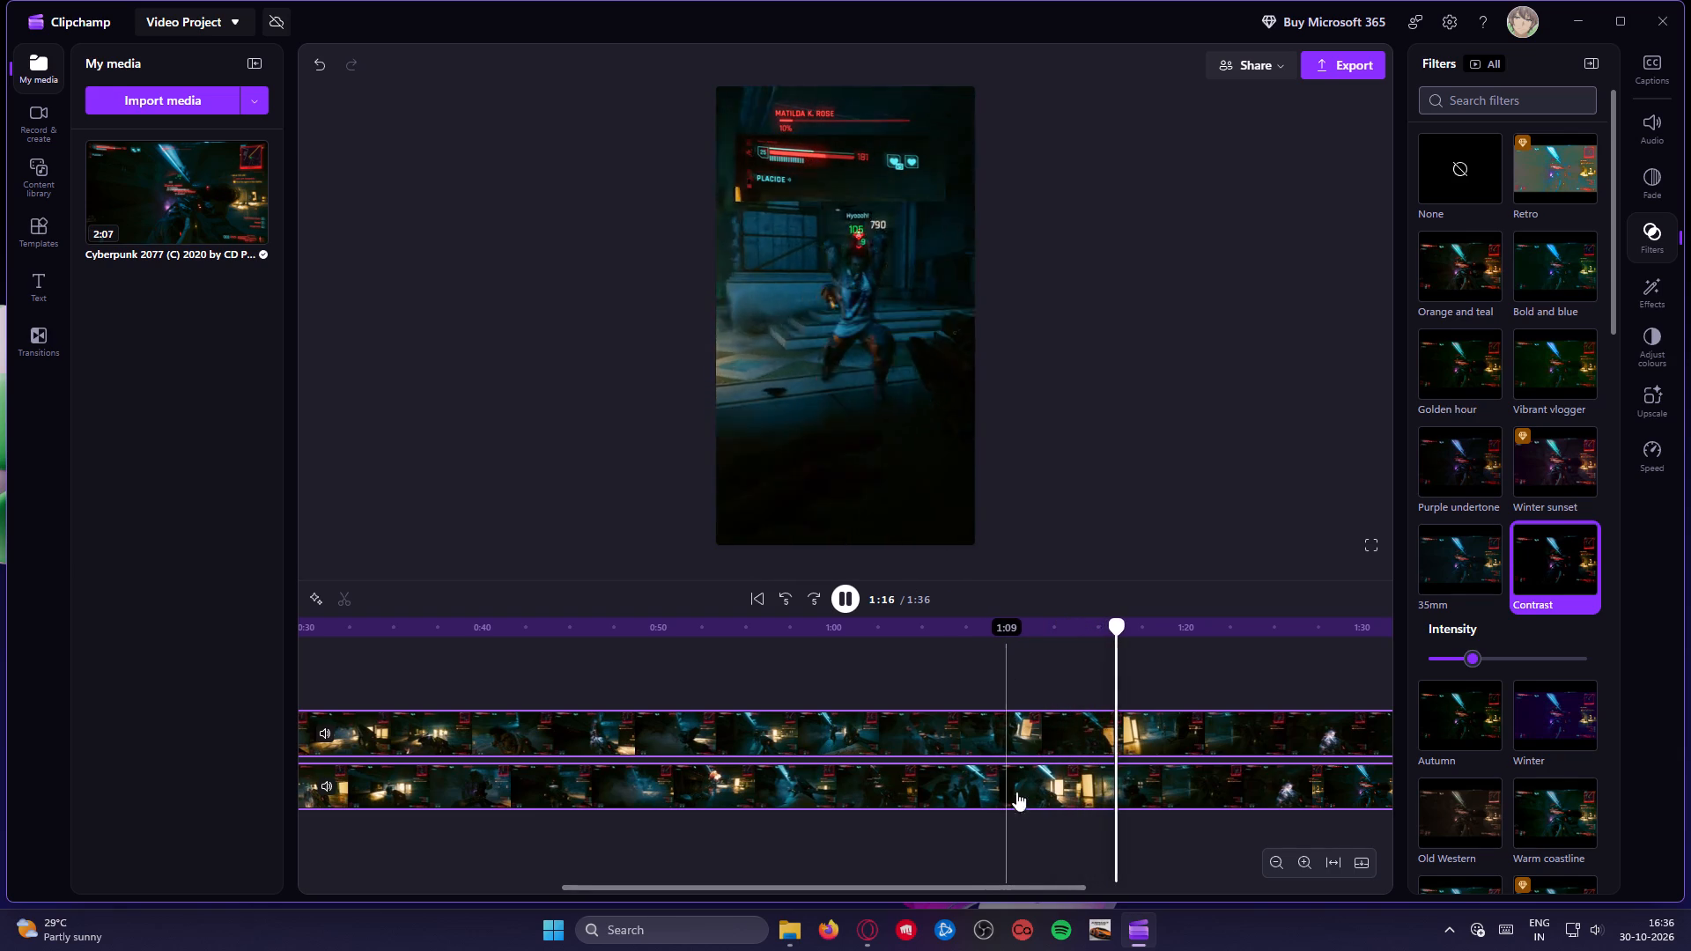
pyautogui.moveTo(980, 881); pyautogui.dragTo(1197, 879)
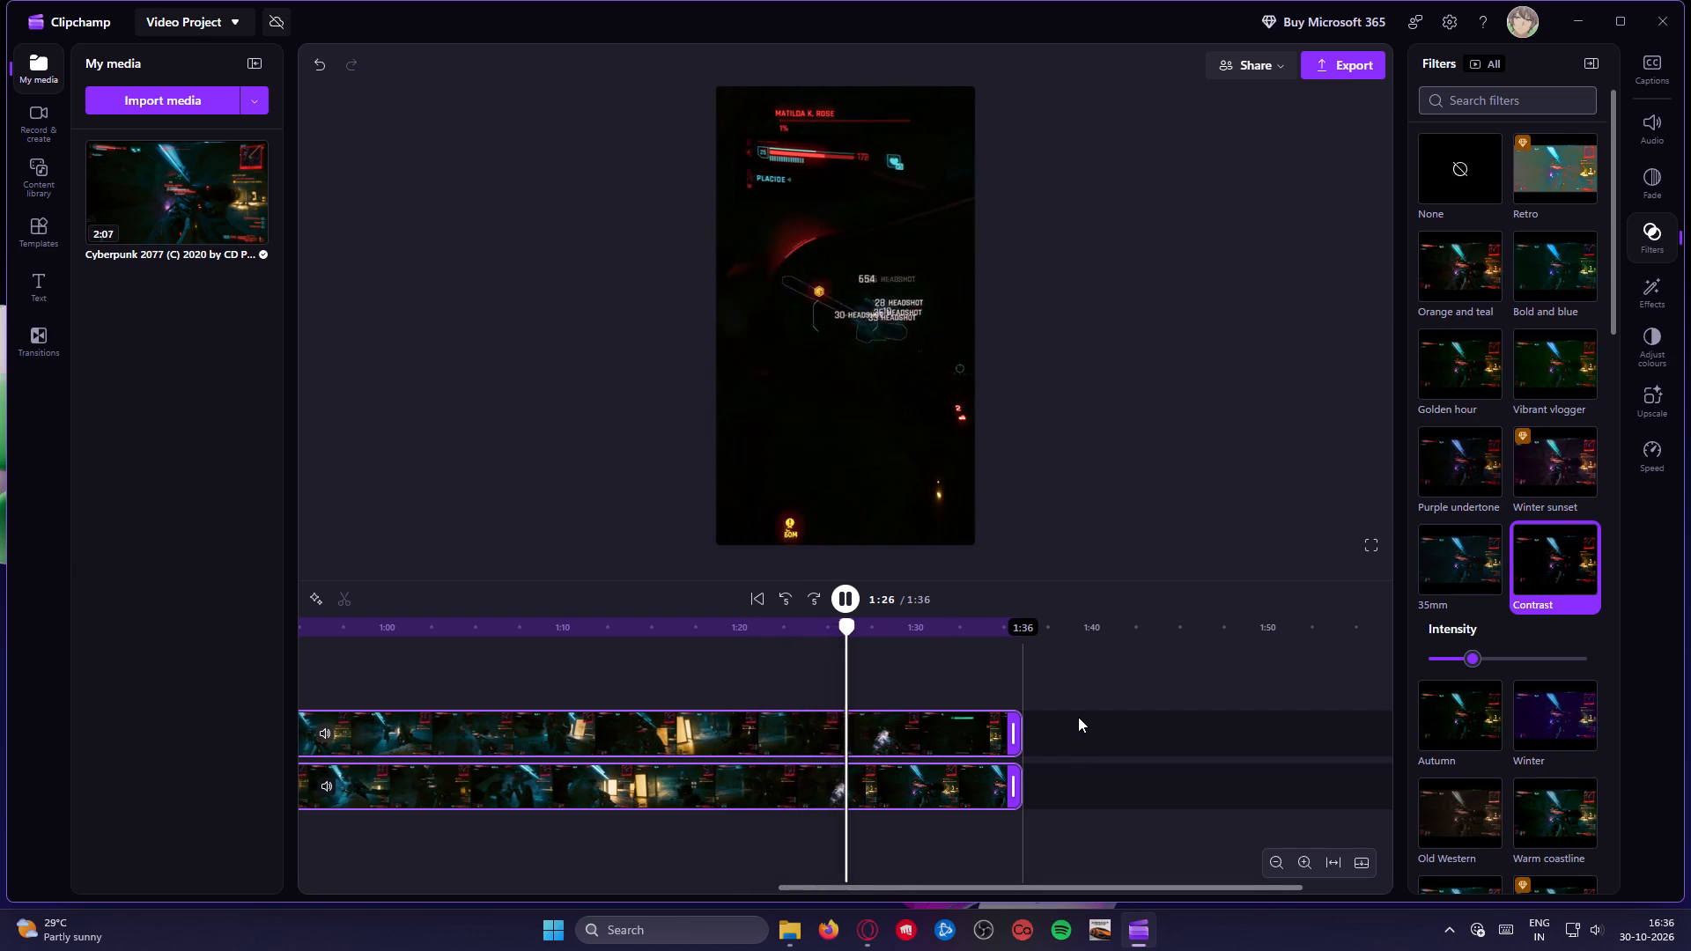
pyautogui.click(842, 596)
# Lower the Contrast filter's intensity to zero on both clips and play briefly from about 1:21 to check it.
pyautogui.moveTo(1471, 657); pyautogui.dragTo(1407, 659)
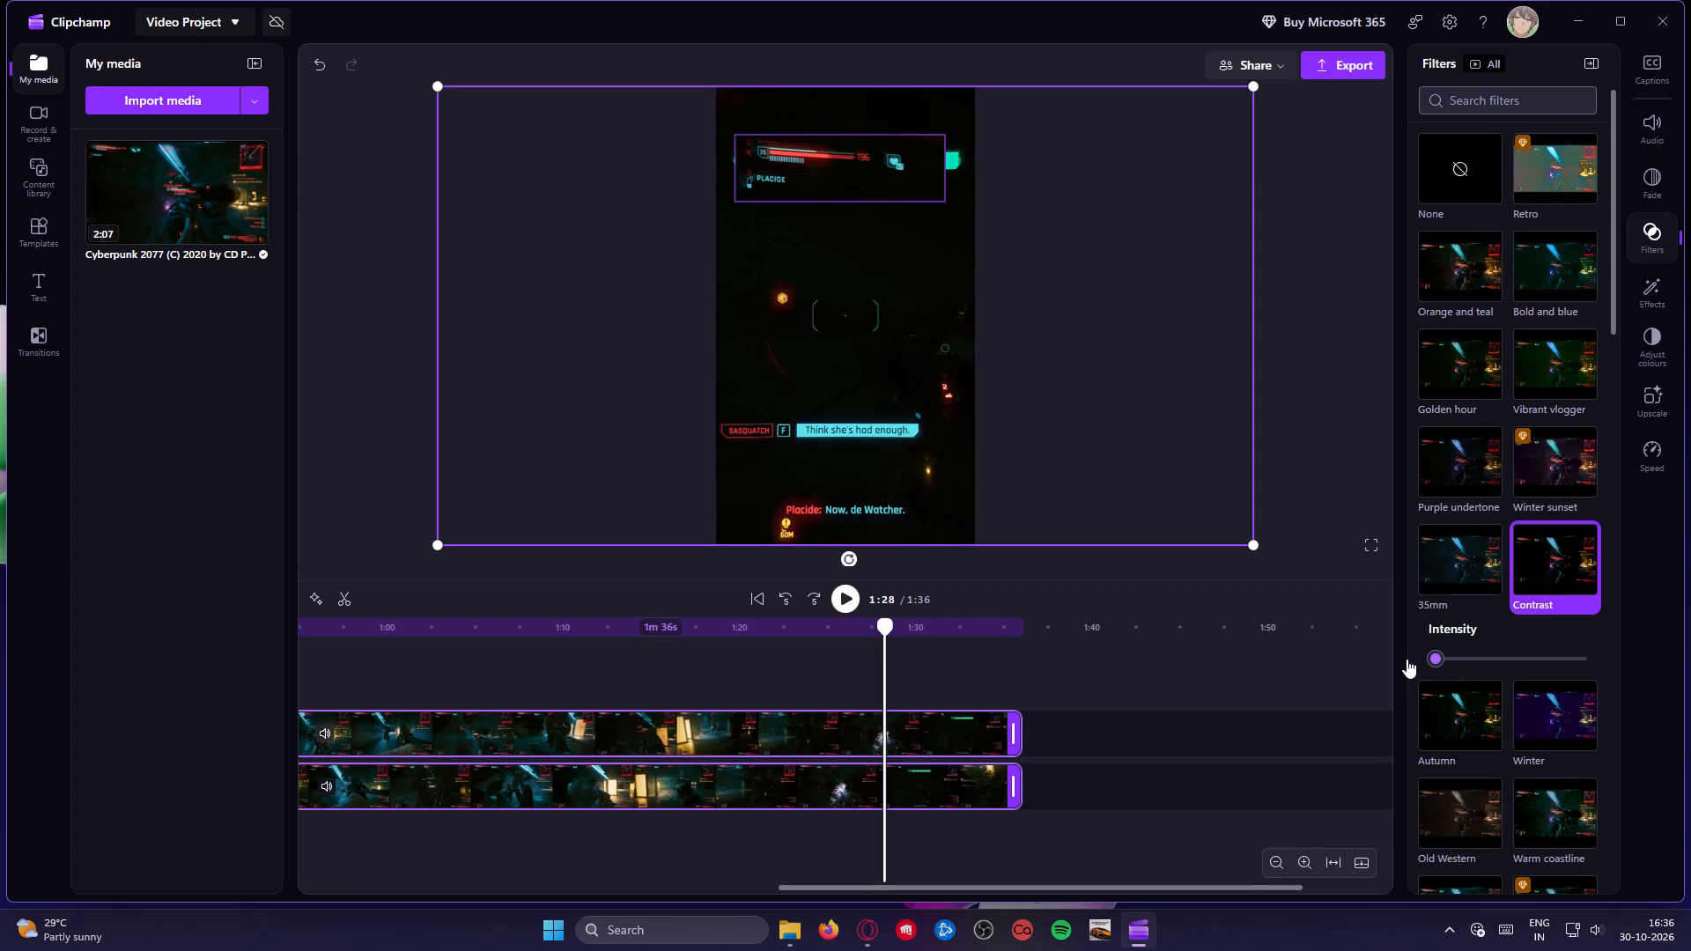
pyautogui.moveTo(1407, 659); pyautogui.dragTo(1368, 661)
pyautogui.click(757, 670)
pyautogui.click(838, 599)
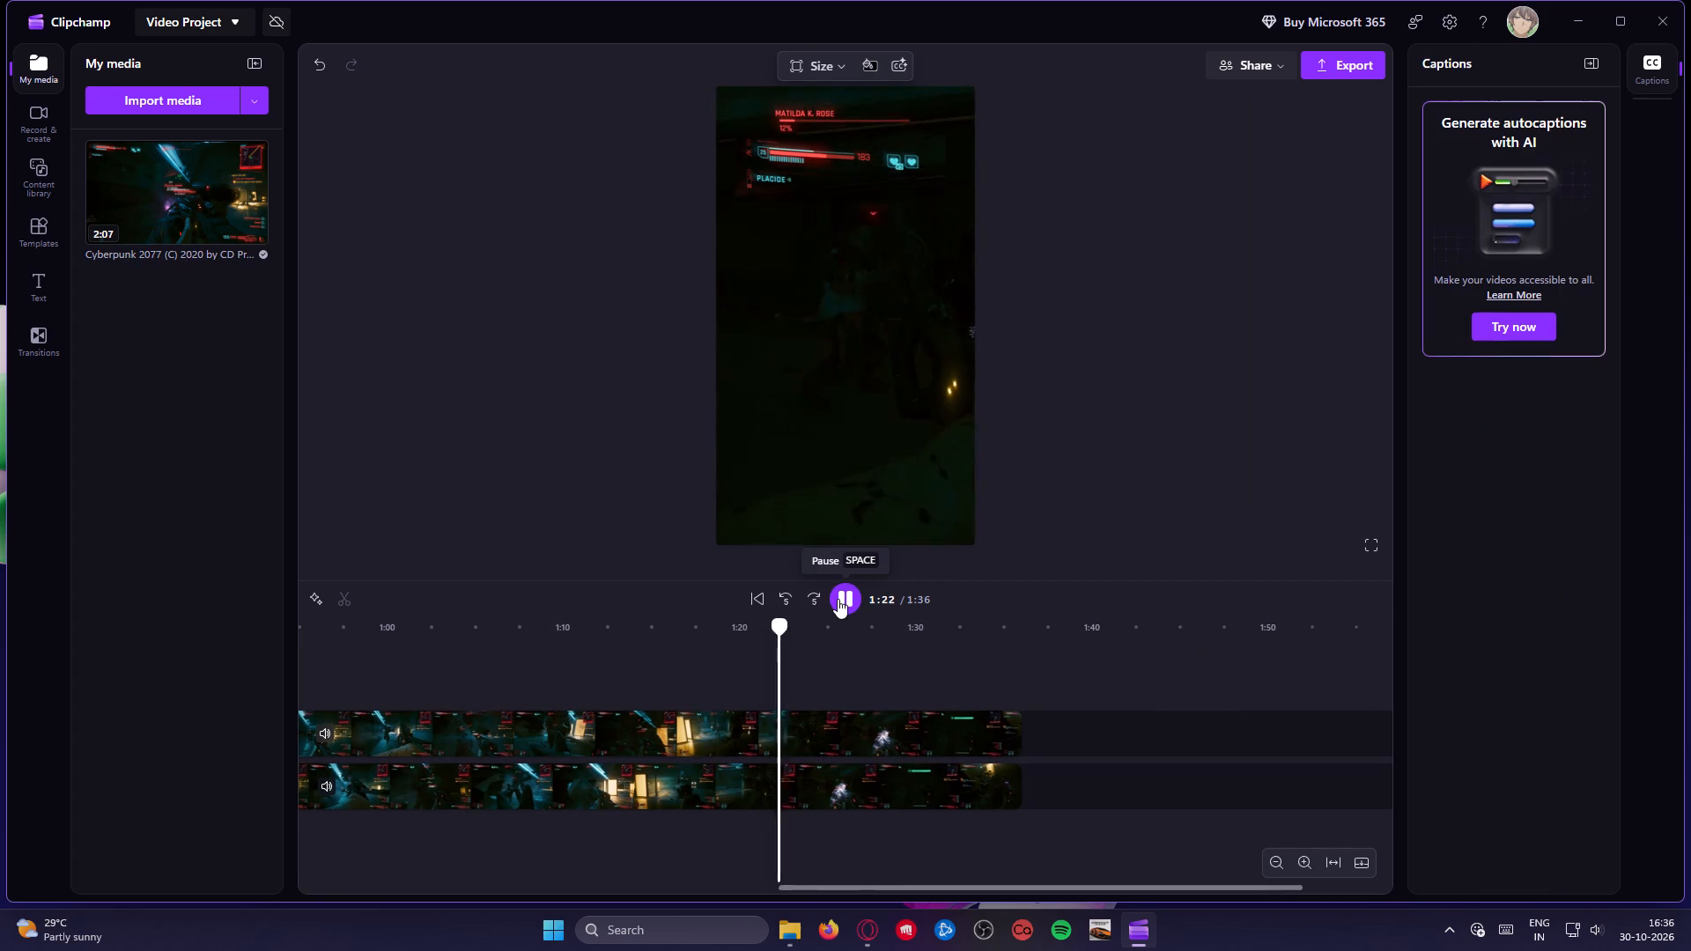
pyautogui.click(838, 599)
# Select both clips, remove their Contrast filter and apply the Cool coastline filter instead.
pyautogui.click(832, 743)
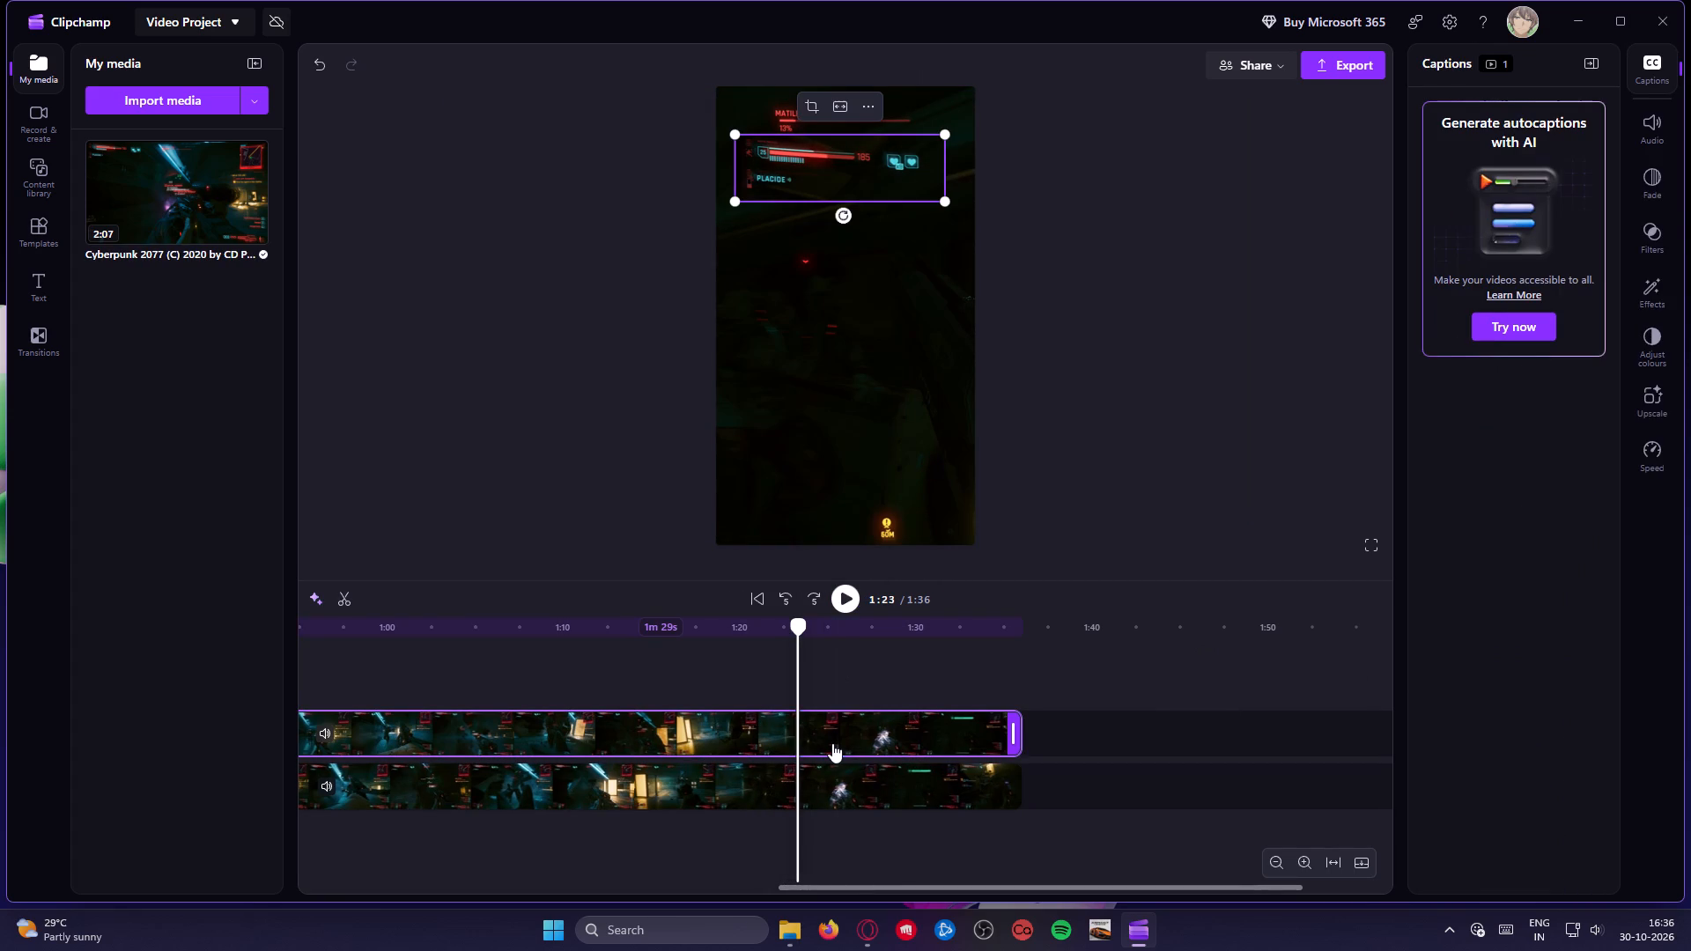
pyautogui.keyDown('shift'); pyautogui.click(817, 790); pyautogui.keyUp('shift')
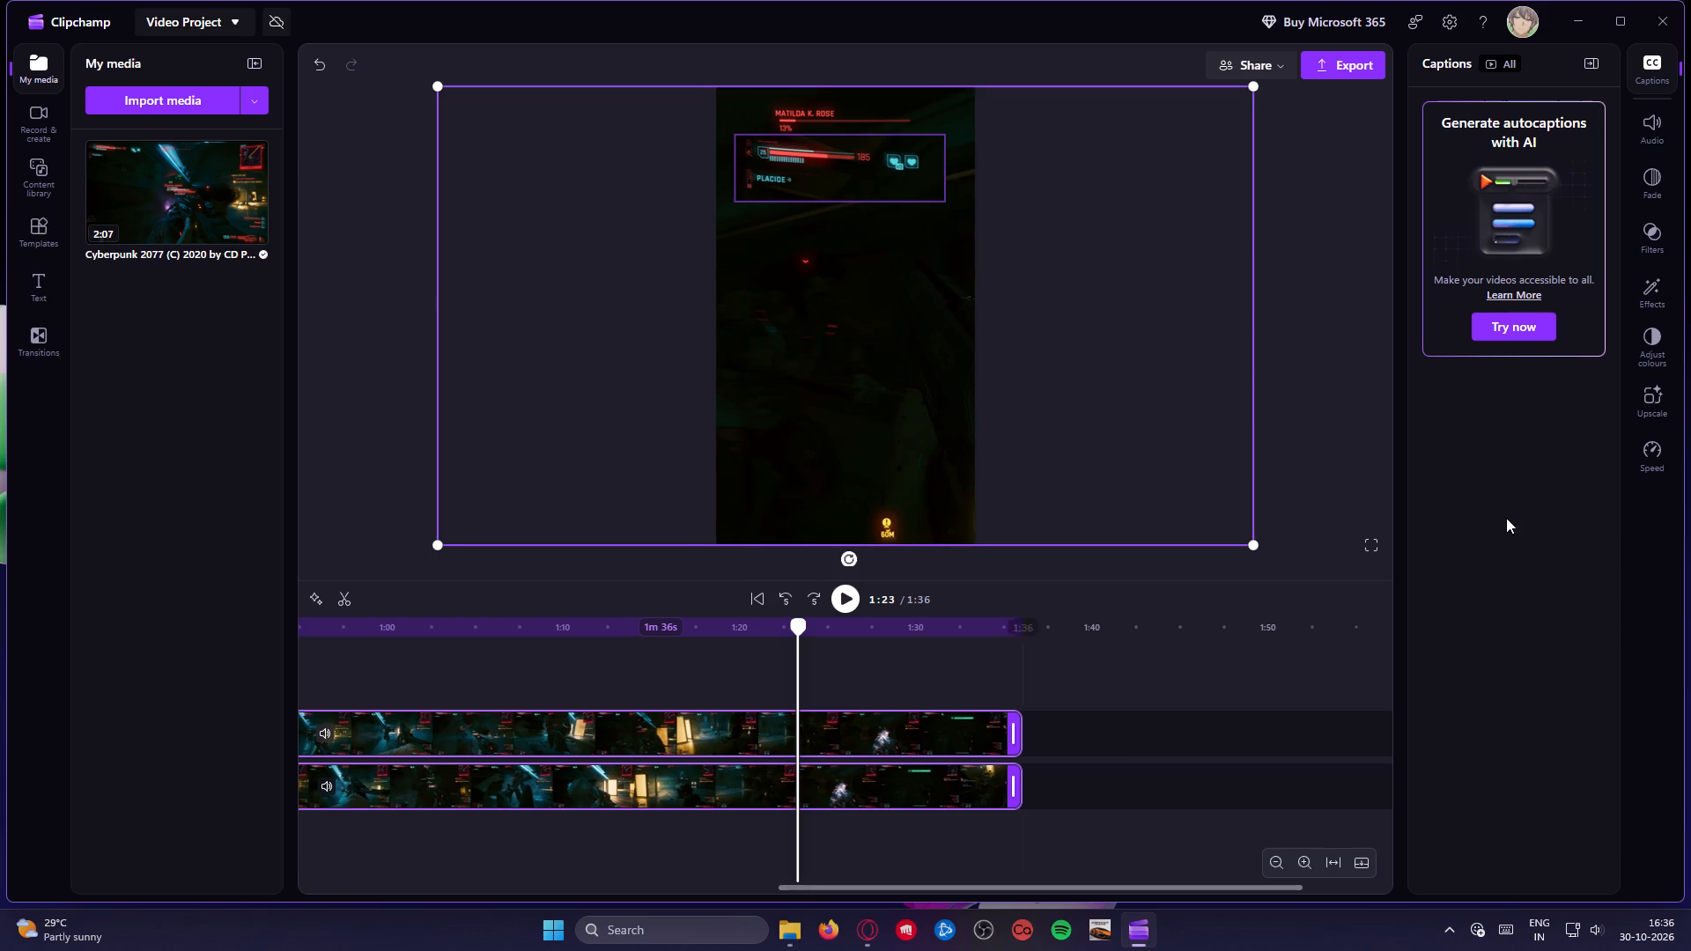
pyautogui.click(1663, 299)
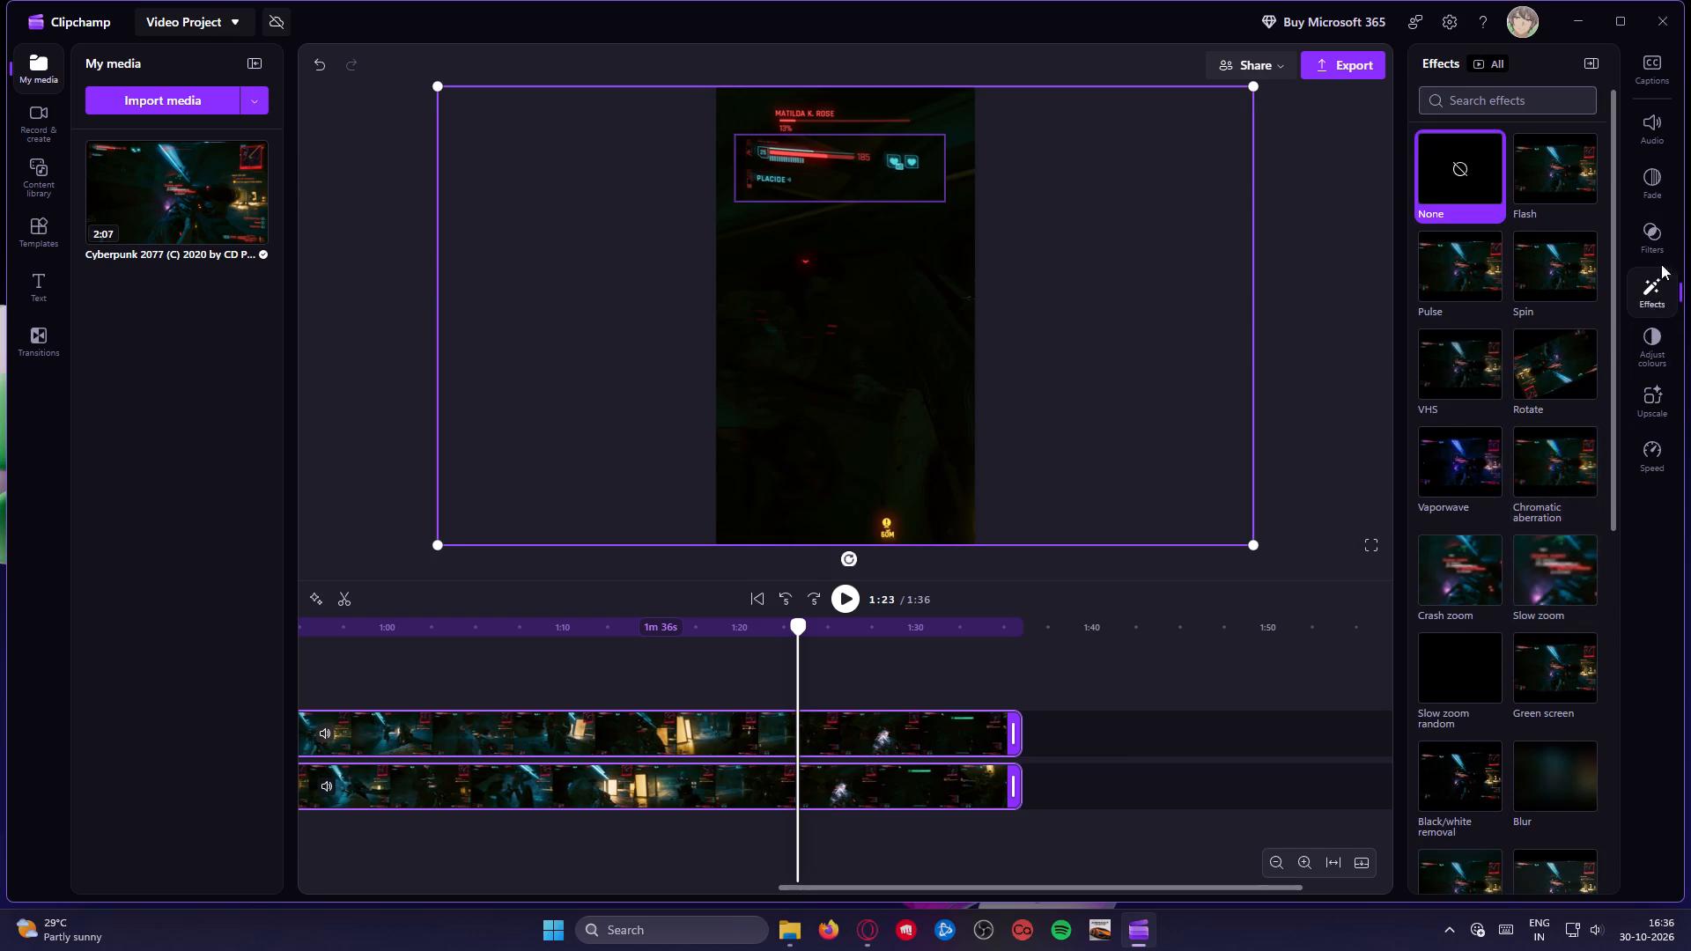
pyautogui.click(1653, 243)
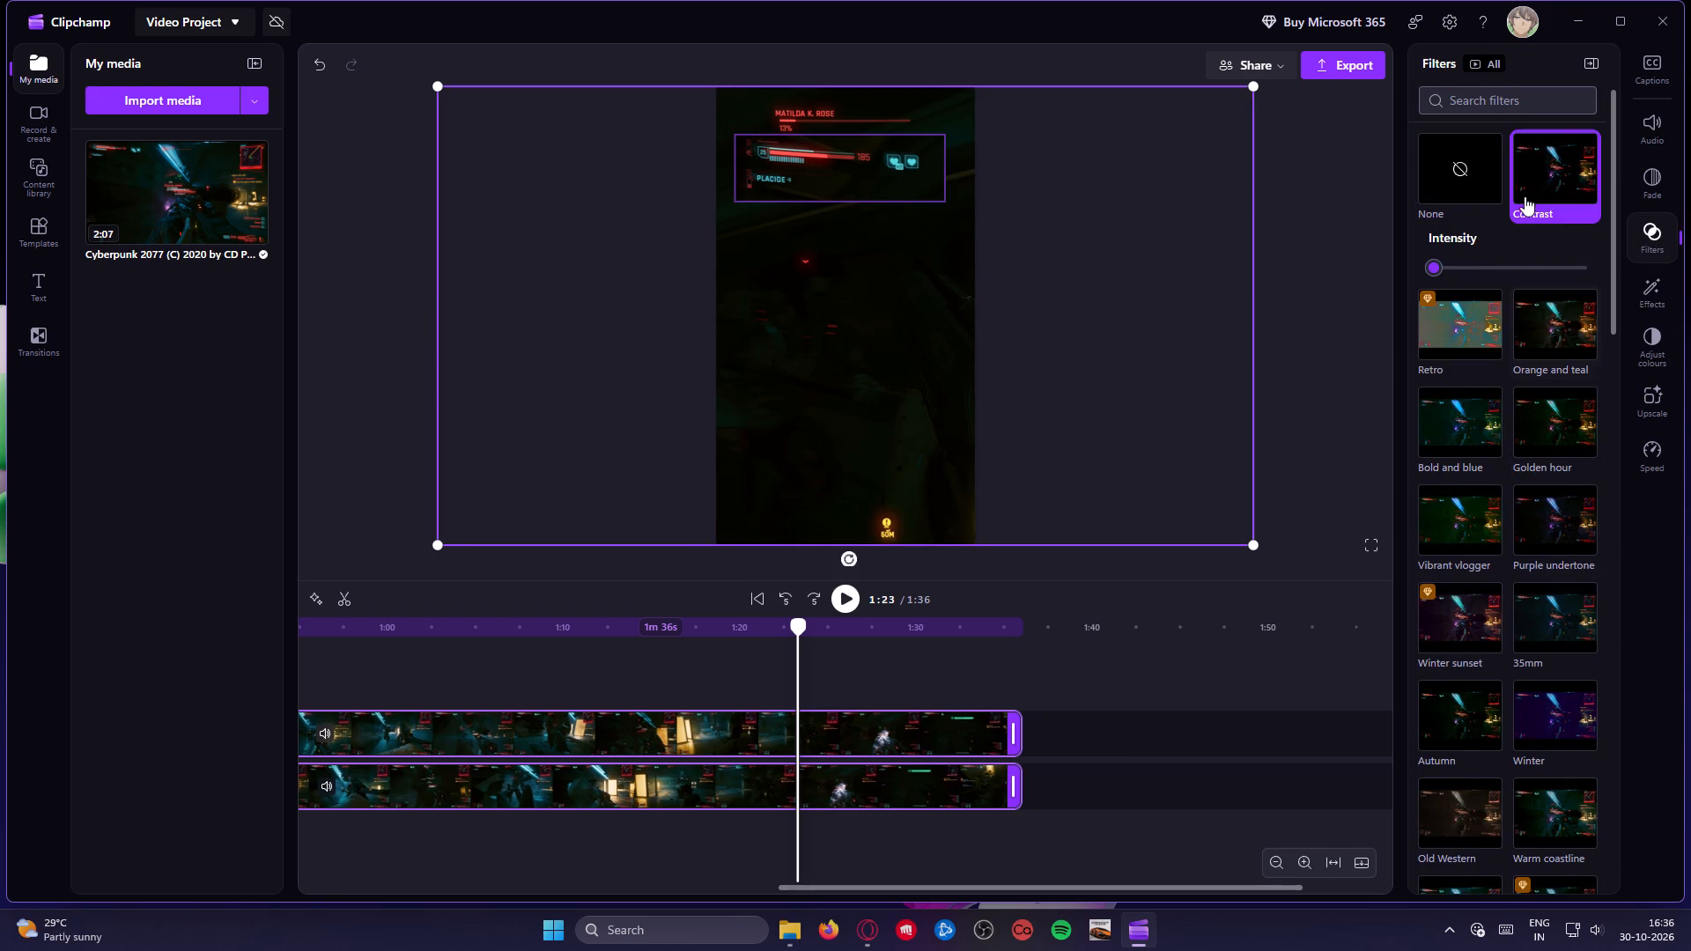
pyautogui.click(1466, 175)
pyautogui.scroll(-7, 1515, 542)
pyautogui.scroll(1, 1530, 548)
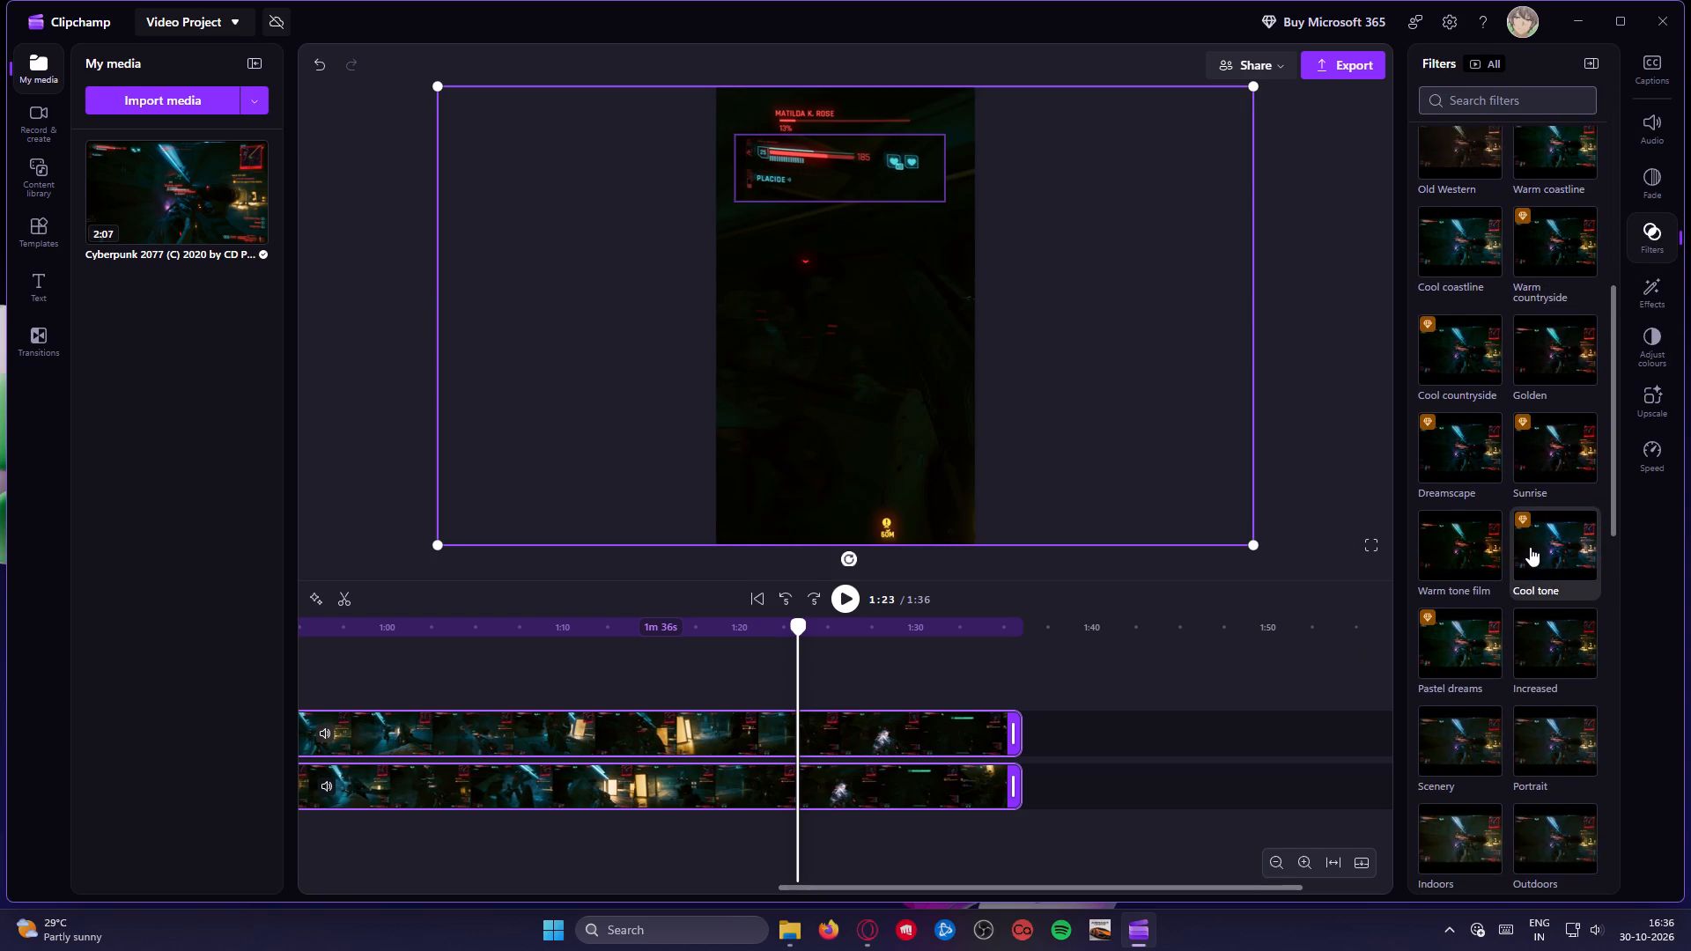
pyautogui.scroll(2, 1530, 547)
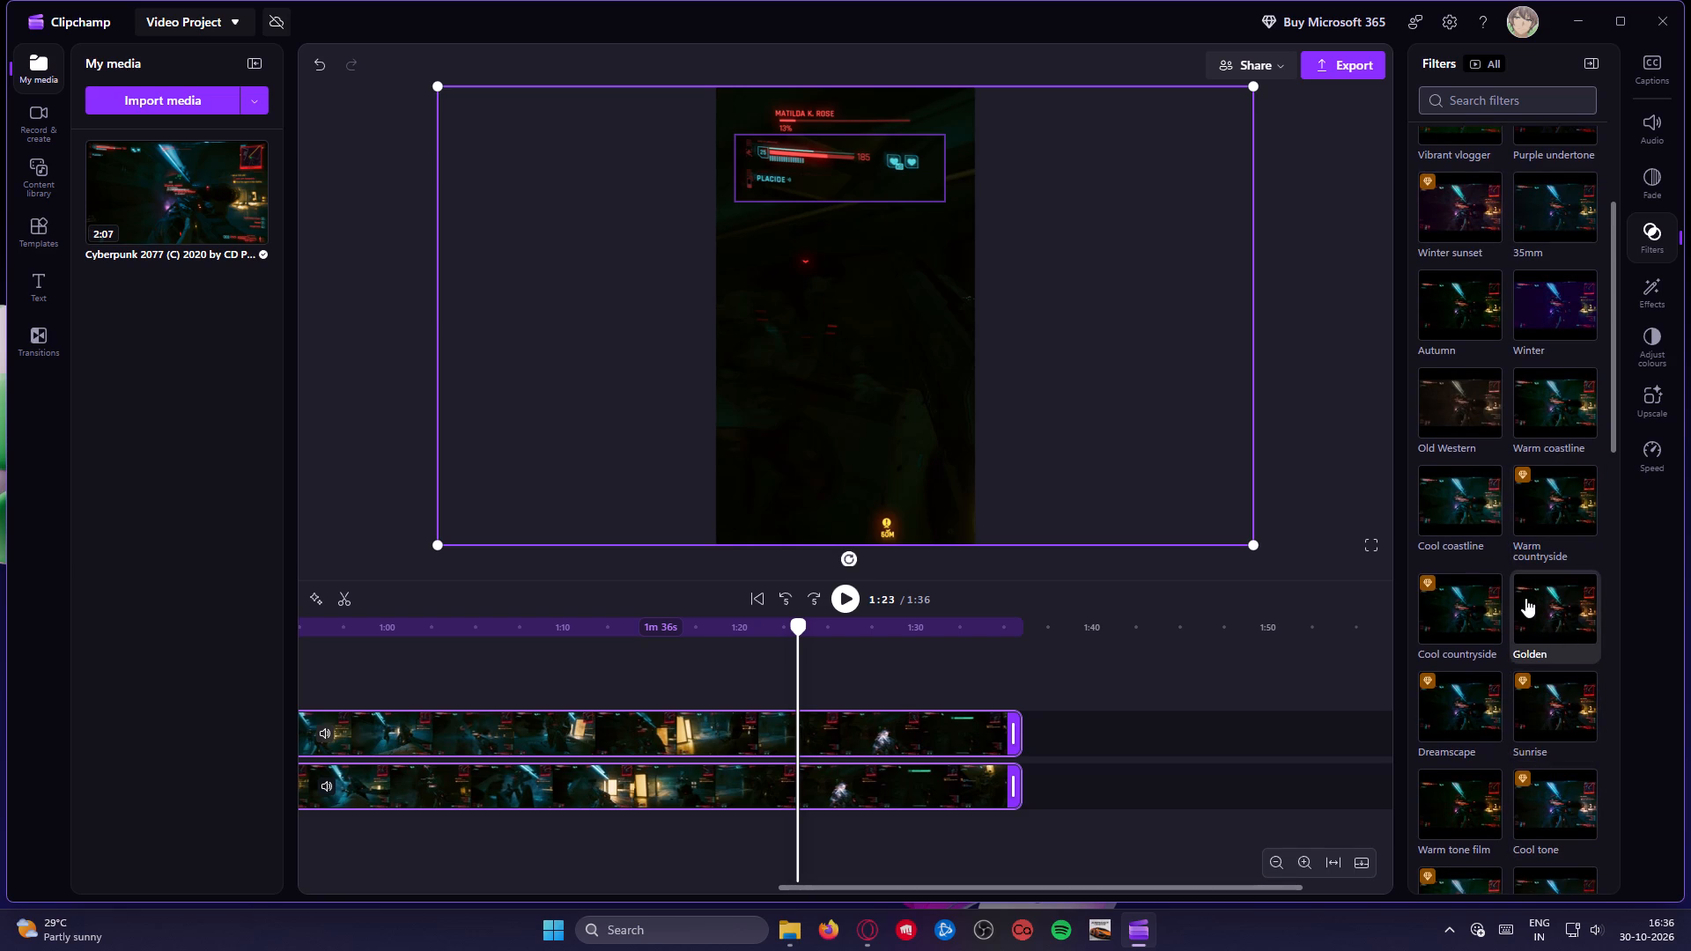
pyautogui.click(1464, 508)
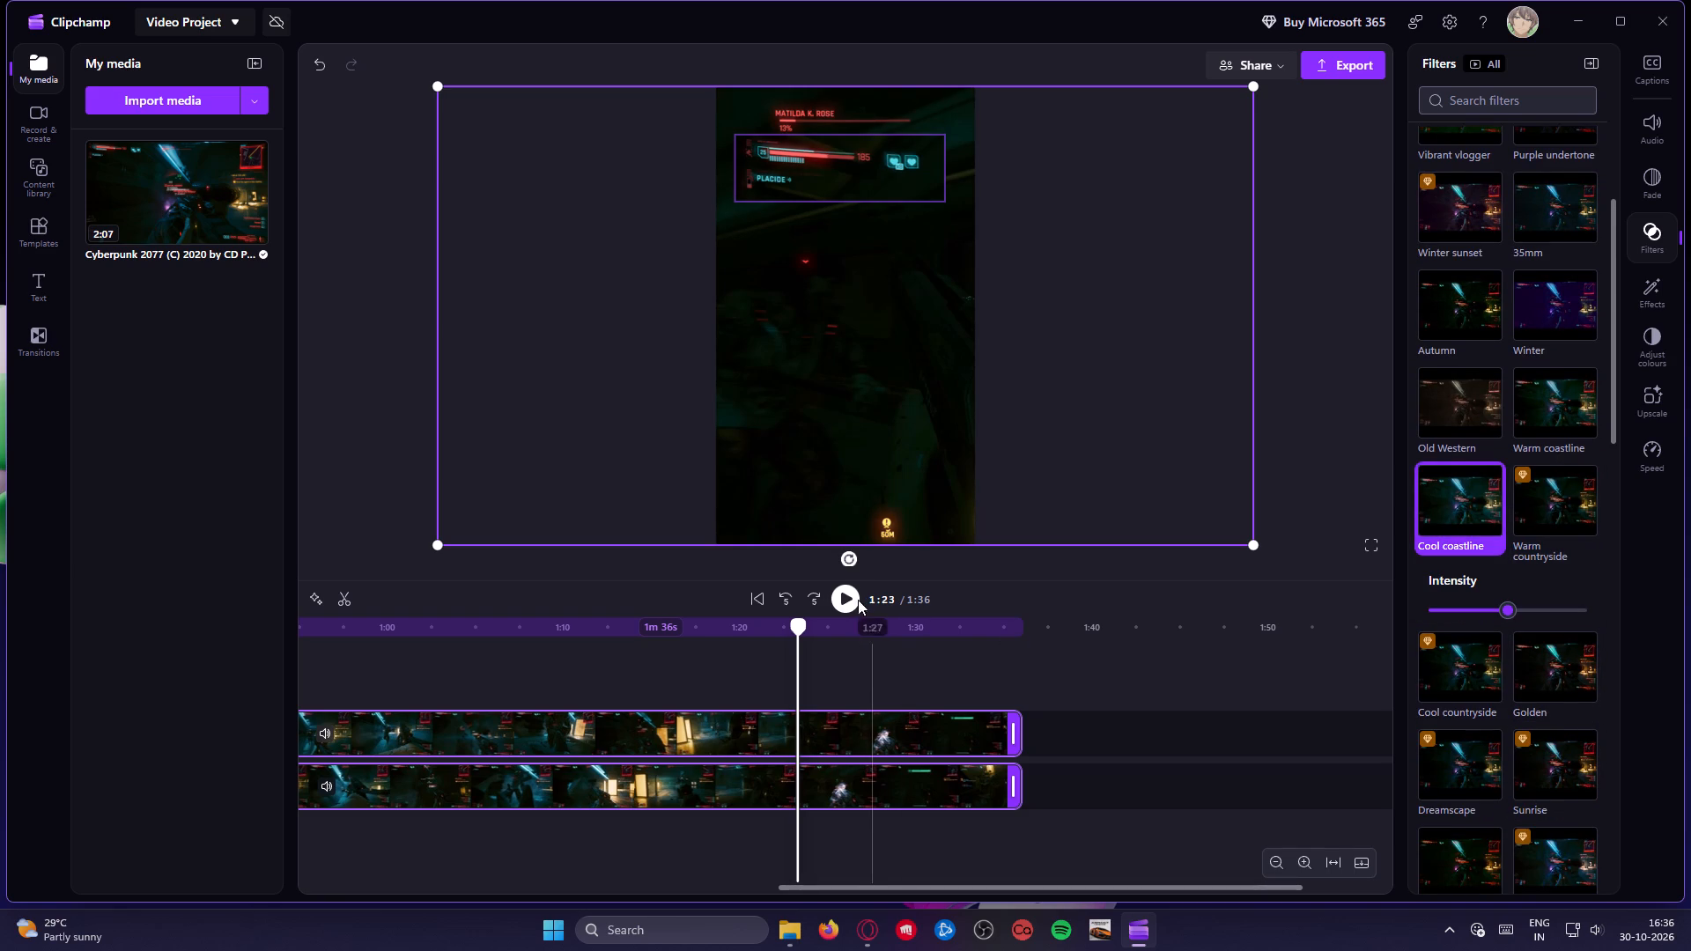
# Play from just before 1:00 while trying low and high Cool coastline intensities on both clips, and settle at about half.
pyautogui.click(856, 596)
pyautogui.click(318, 667)
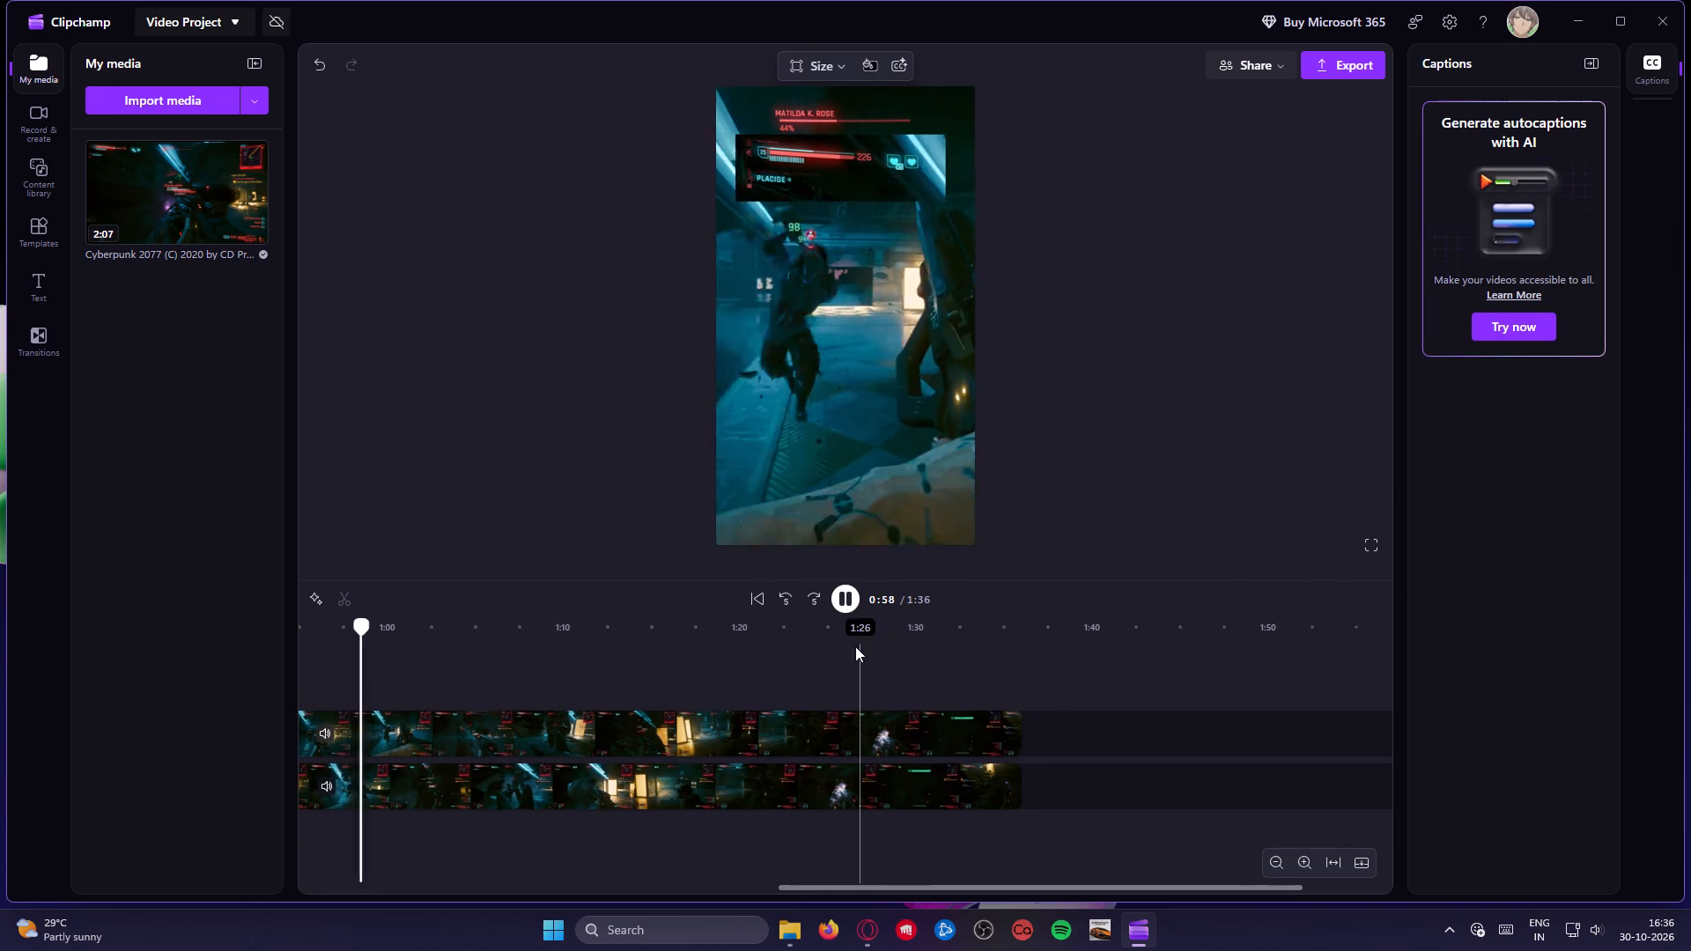
pyautogui.click(841, 719)
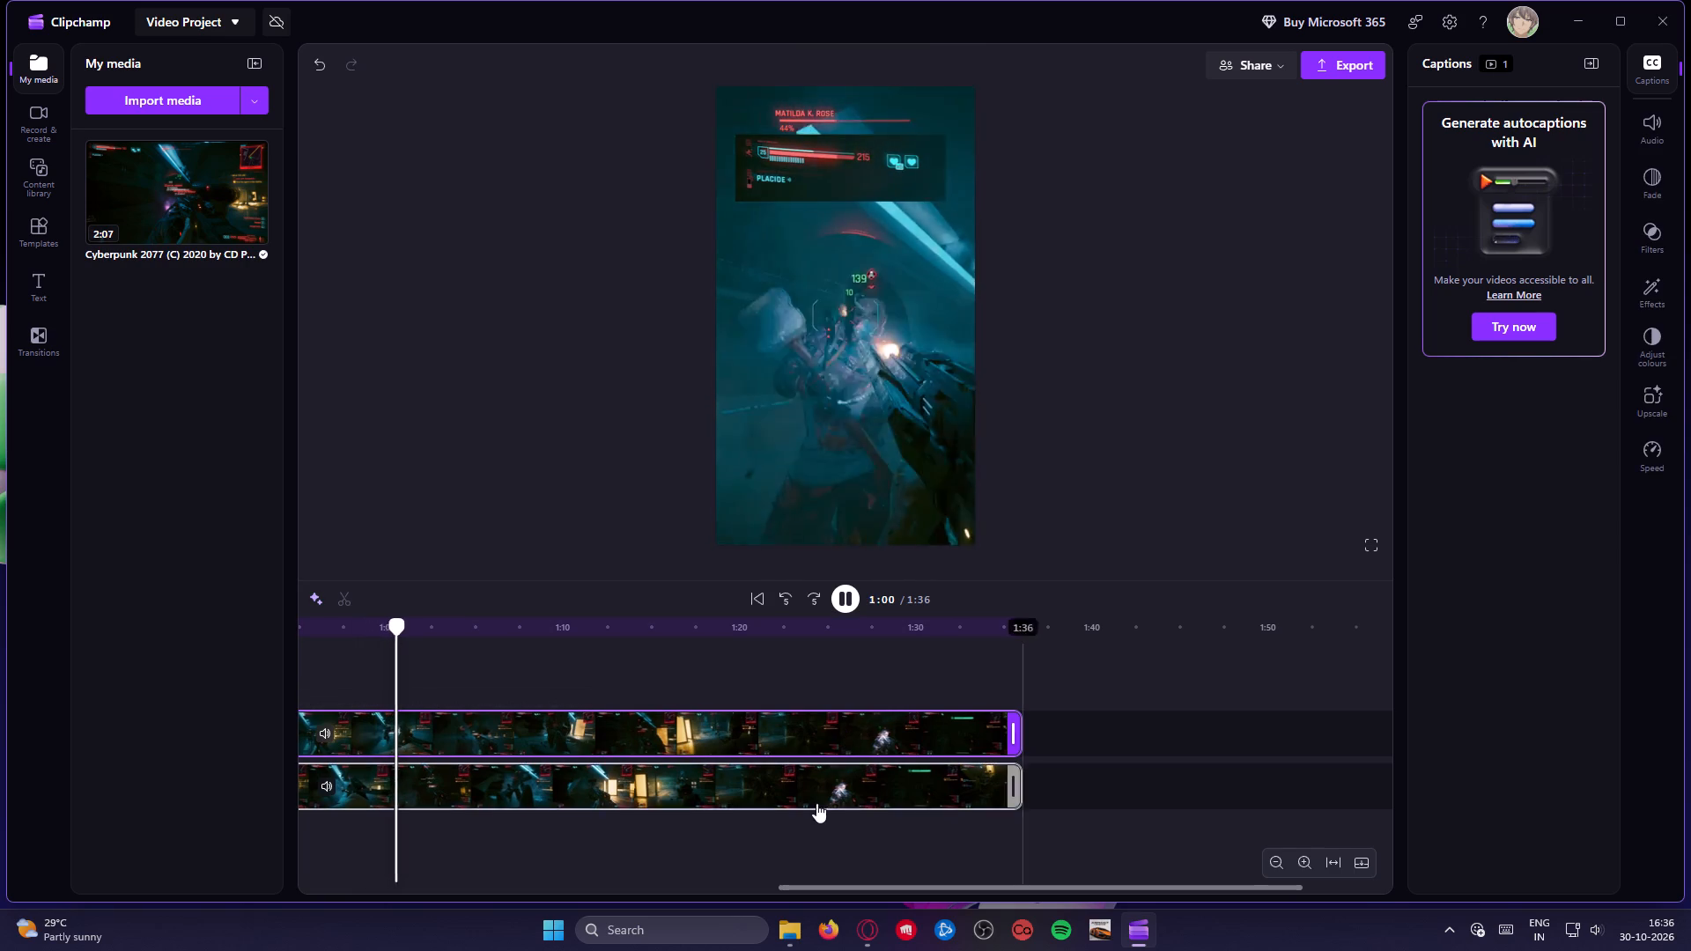
pyautogui.keyDown('shift'); pyautogui.click(818, 800); pyautogui.keyUp('shift')
pyautogui.click(1648, 238)
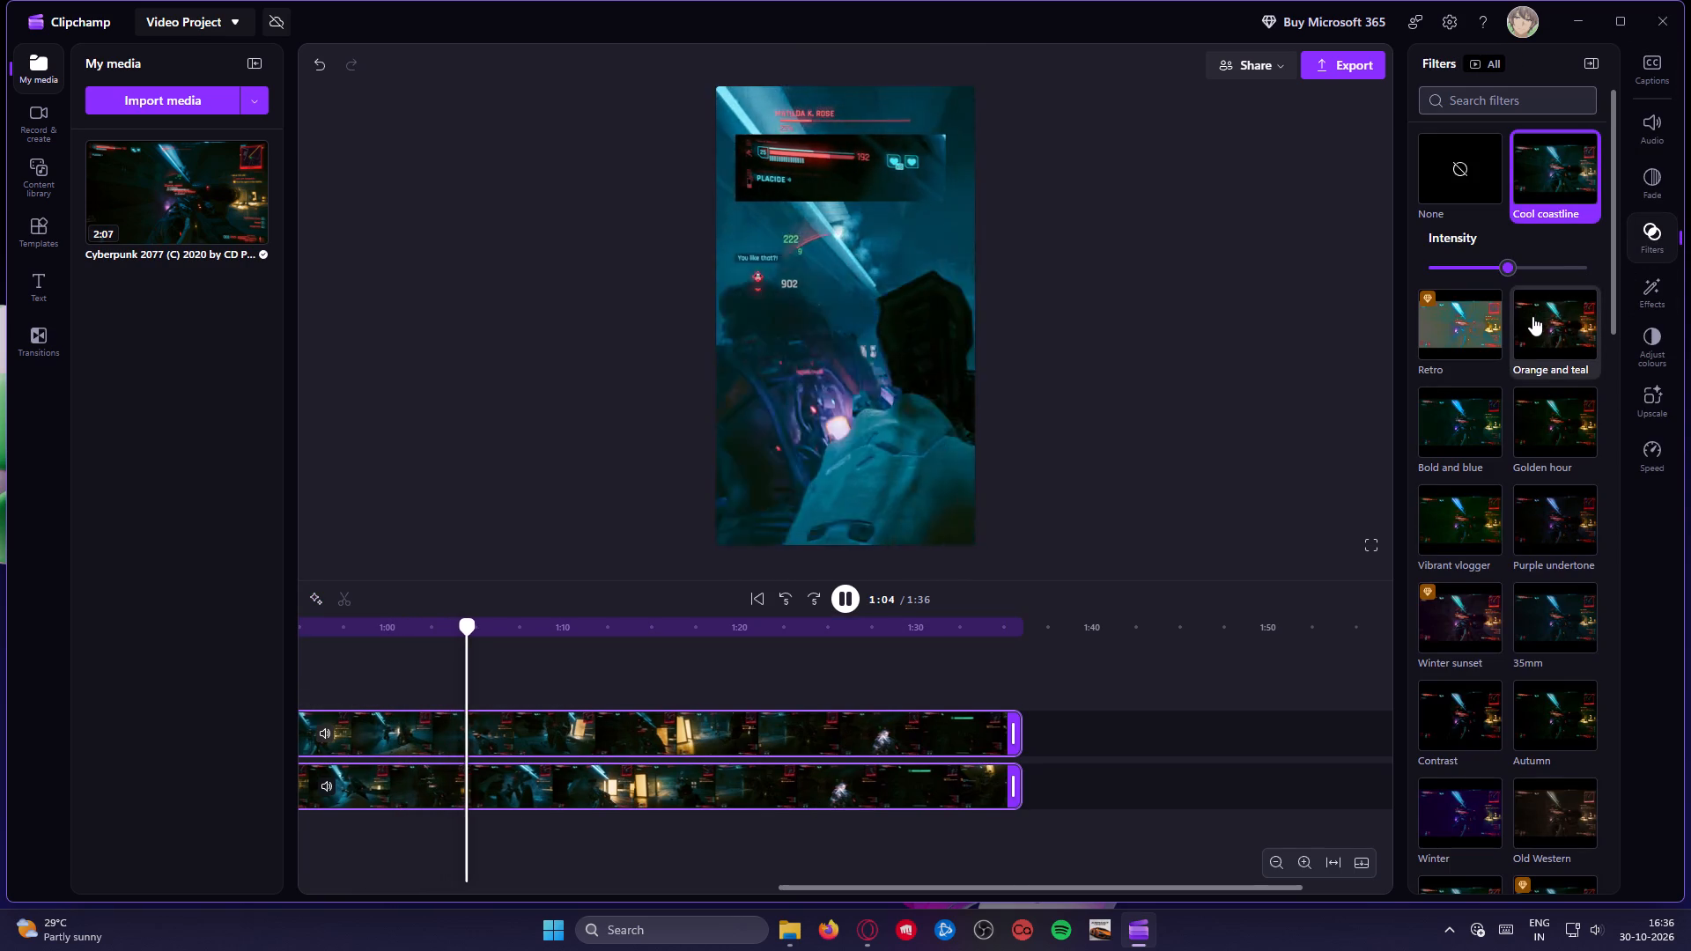
pyautogui.moveTo(1516, 267); pyautogui.dragTo(1583, 265)
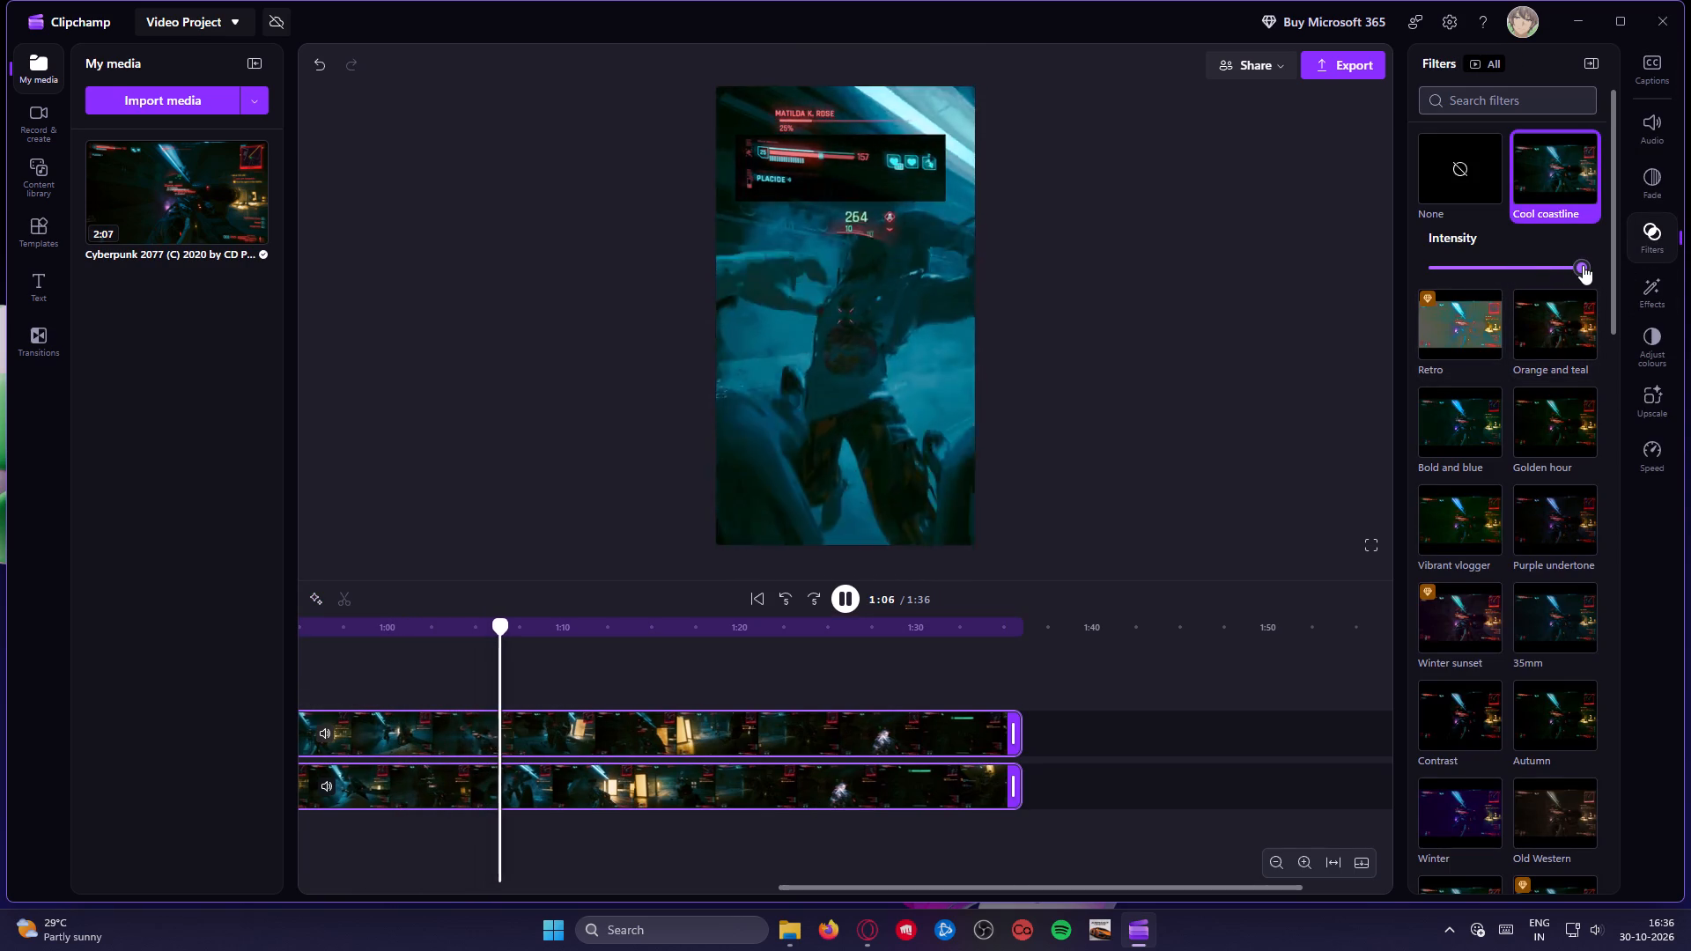
pyautogui.moveTo(1583, 265); pyautogui.dragTo(1517, 269)
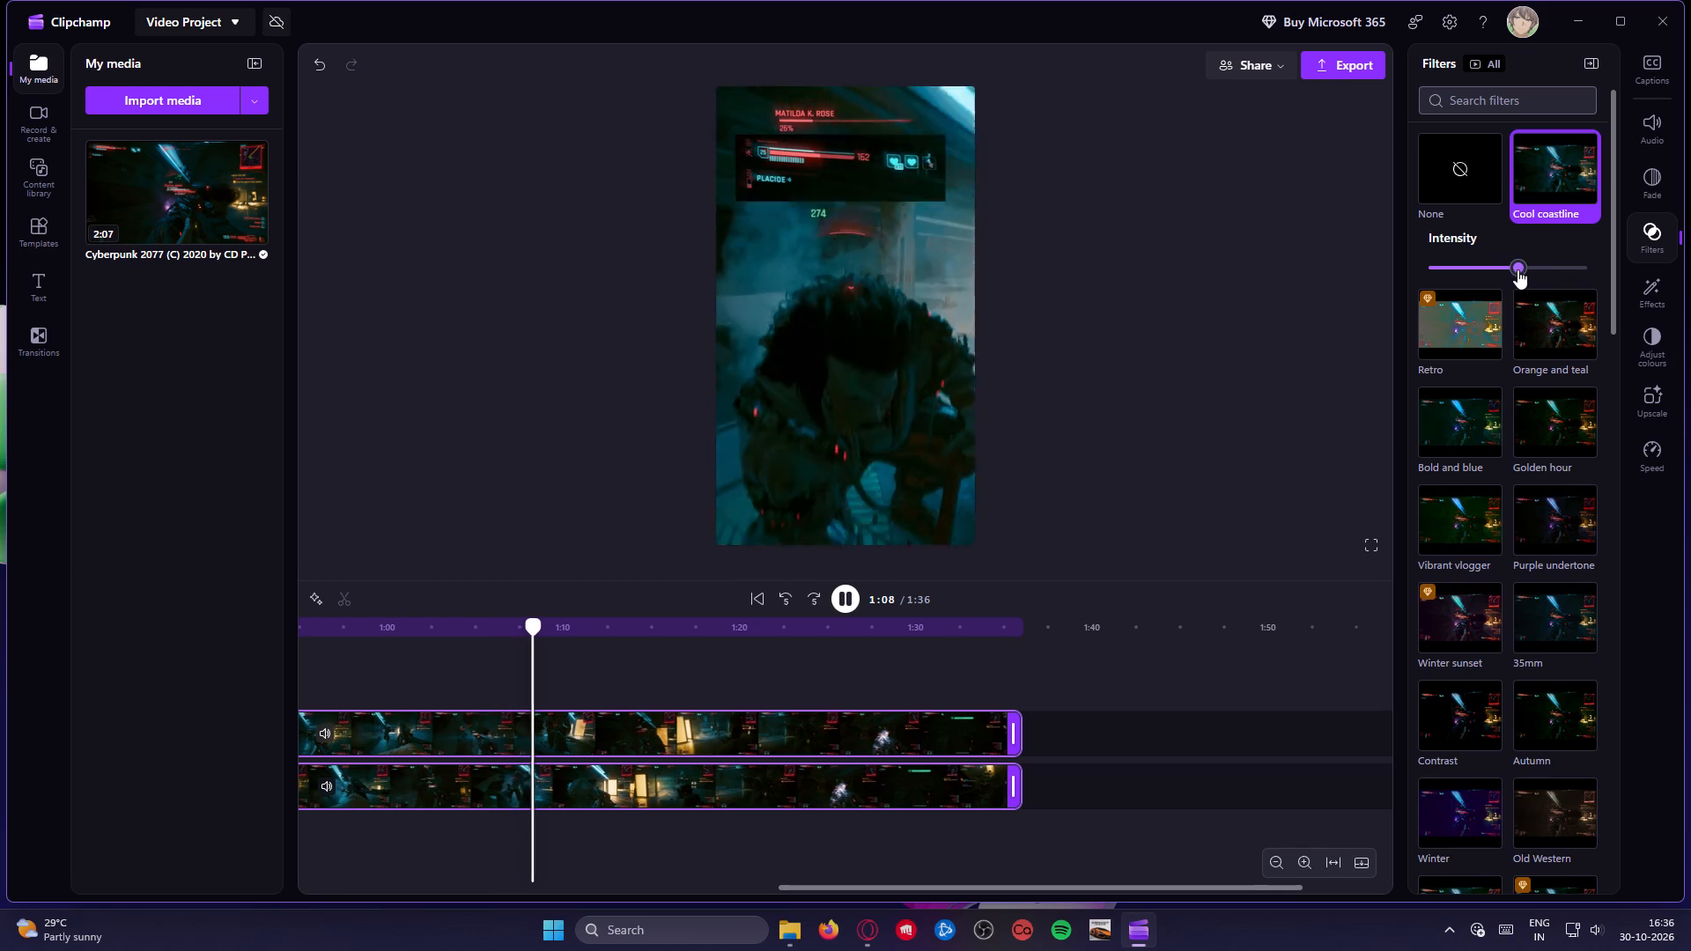
pyautogui.moveTo(1517, 269); pyautogui.dragTo(1554, 269)
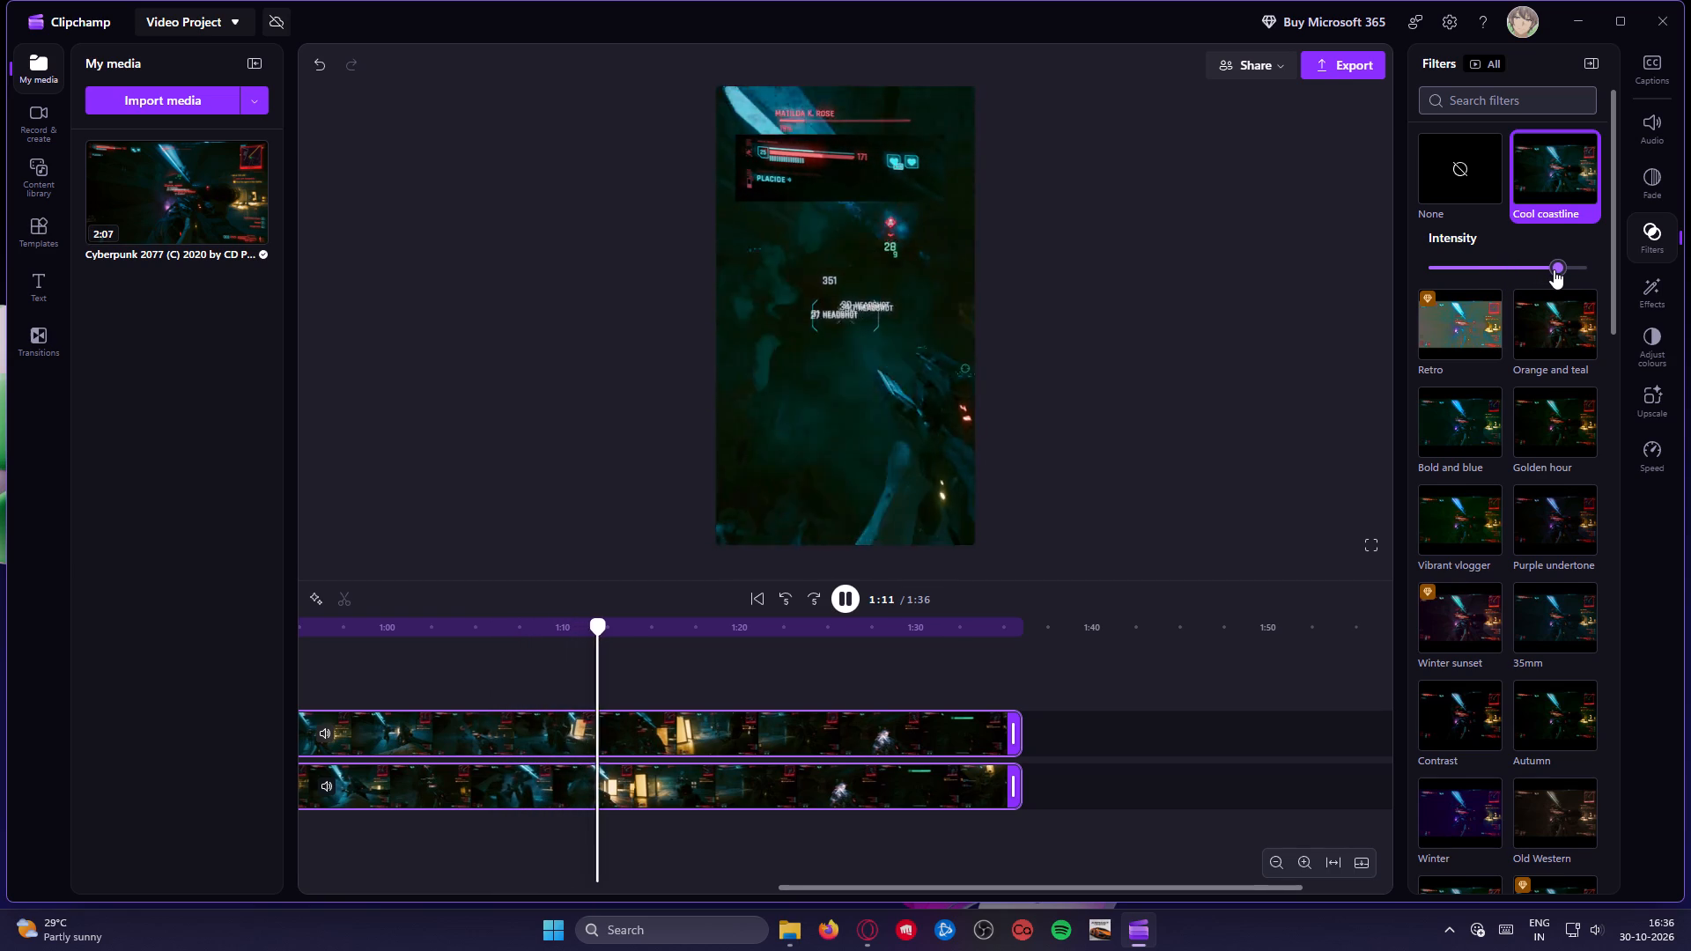
pyautogui.moveTo(1554, 269); pyautogui.dragTo(1545, 270)
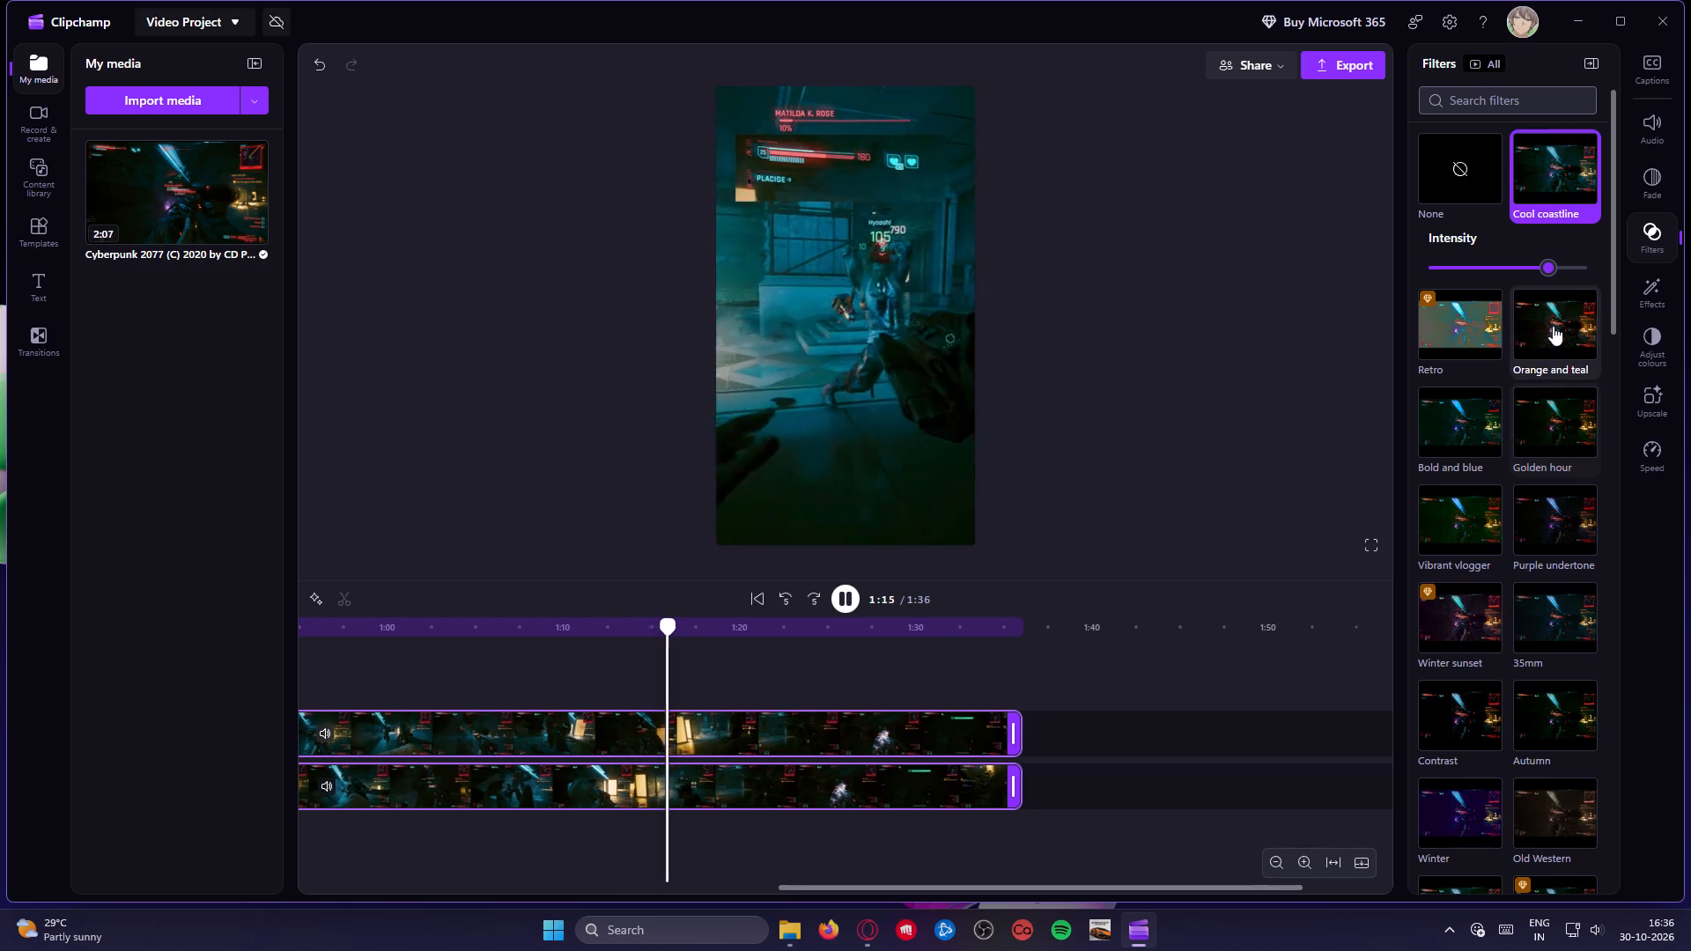
pyautogui.moveTo(1540, 267); pyautogui.dragTo(1407, 281)
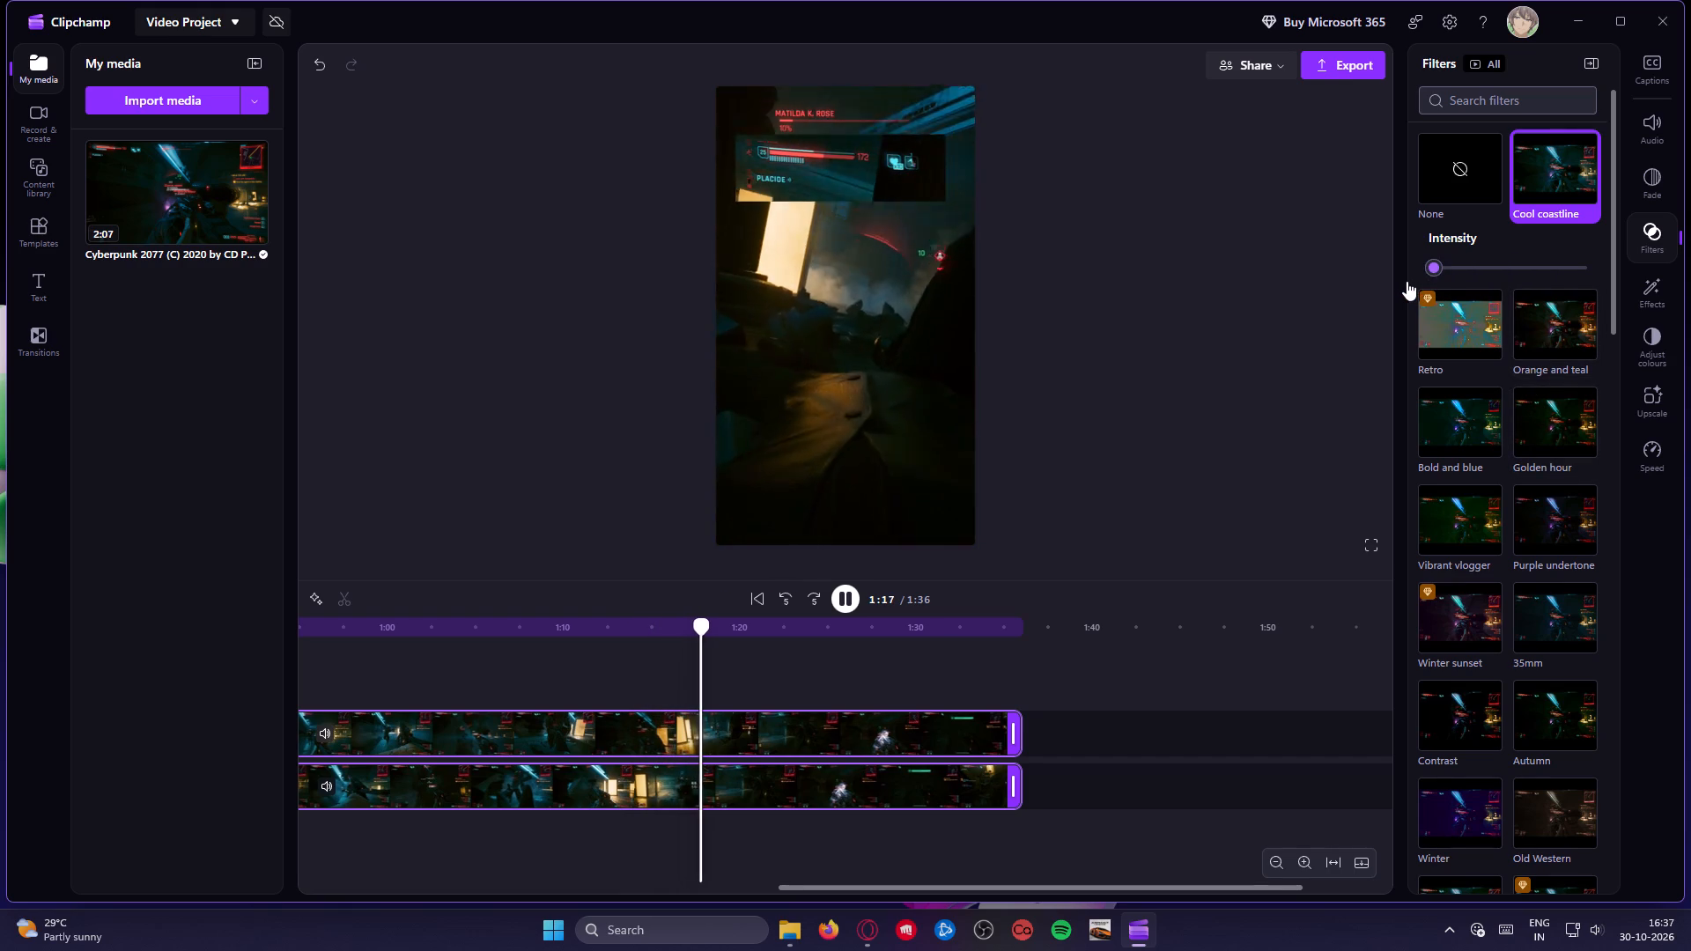
pyautogui.moveTo(1407, 281); pyautogui.dragTo(1481, 277)
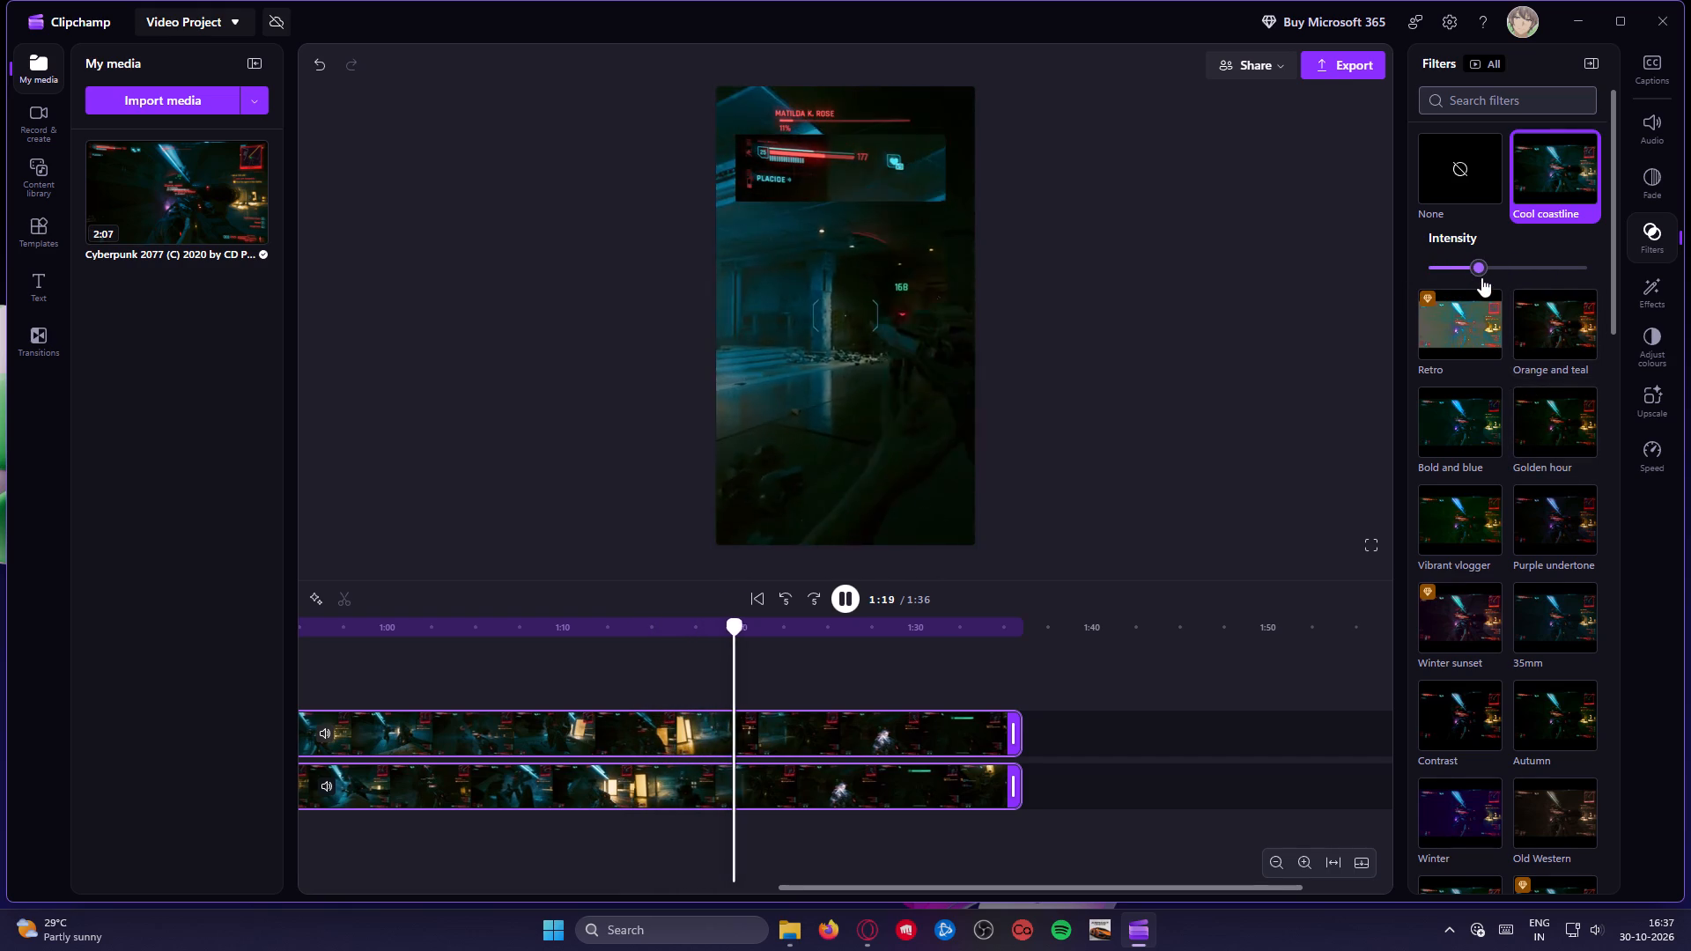
pyautogui.moveTo(1481, 277); pyautogui.dragTo(1488, 279)
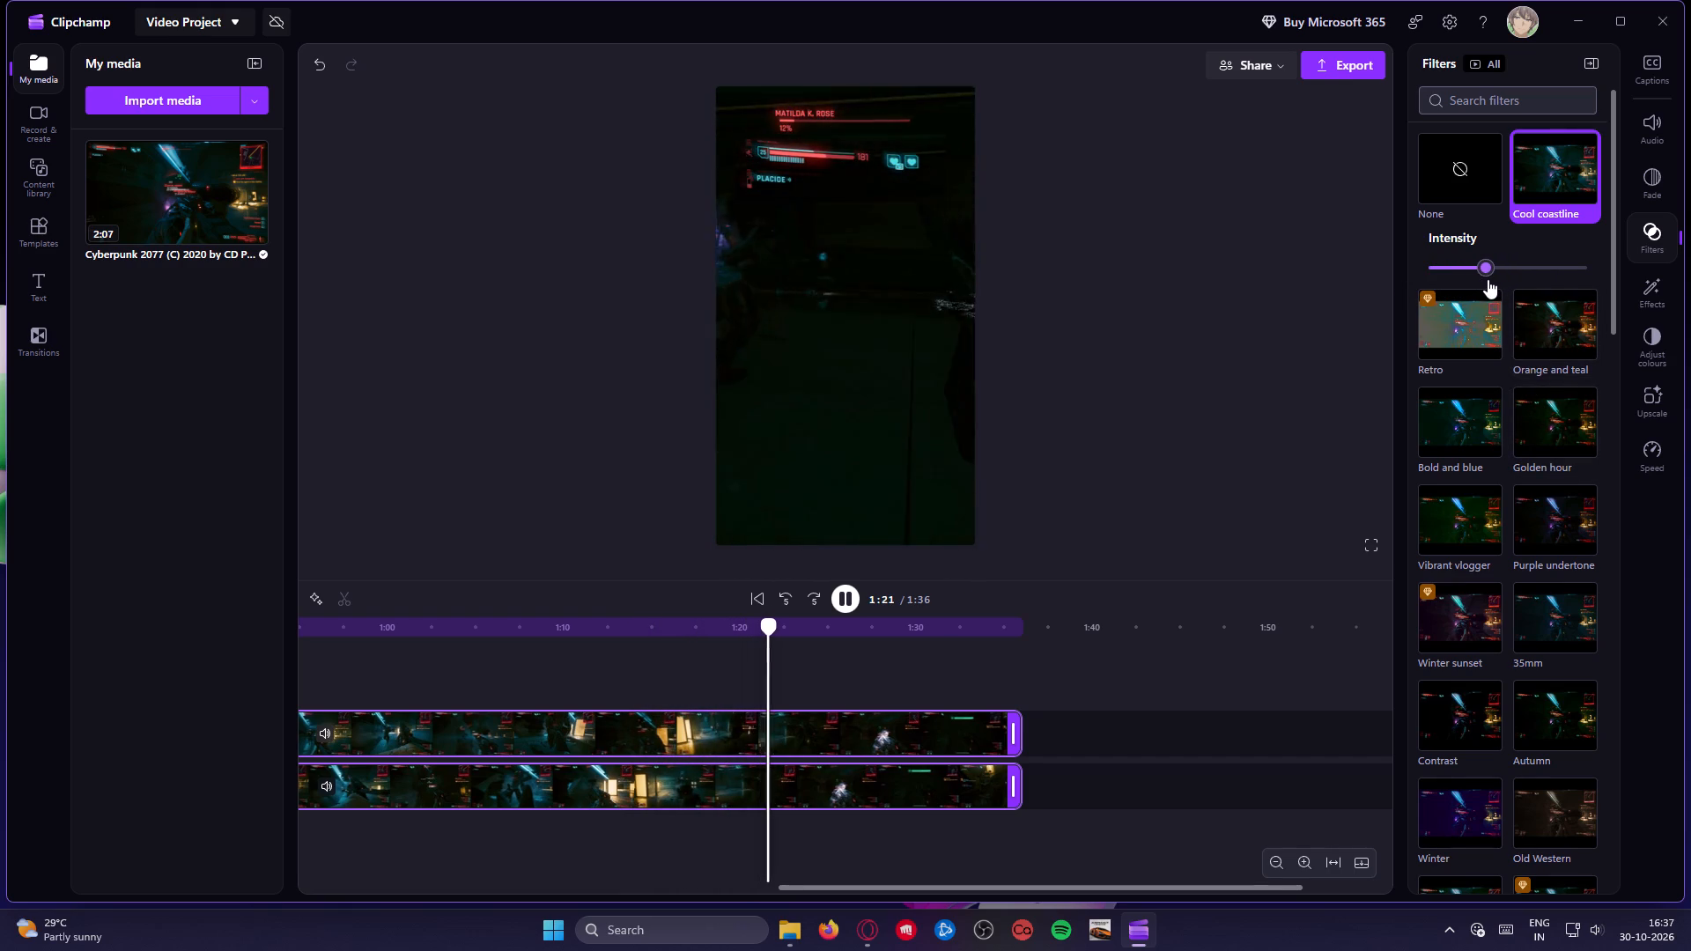
pyautogui.moveTo(1488, 279); pyautogui.dragTo(1488, 278)
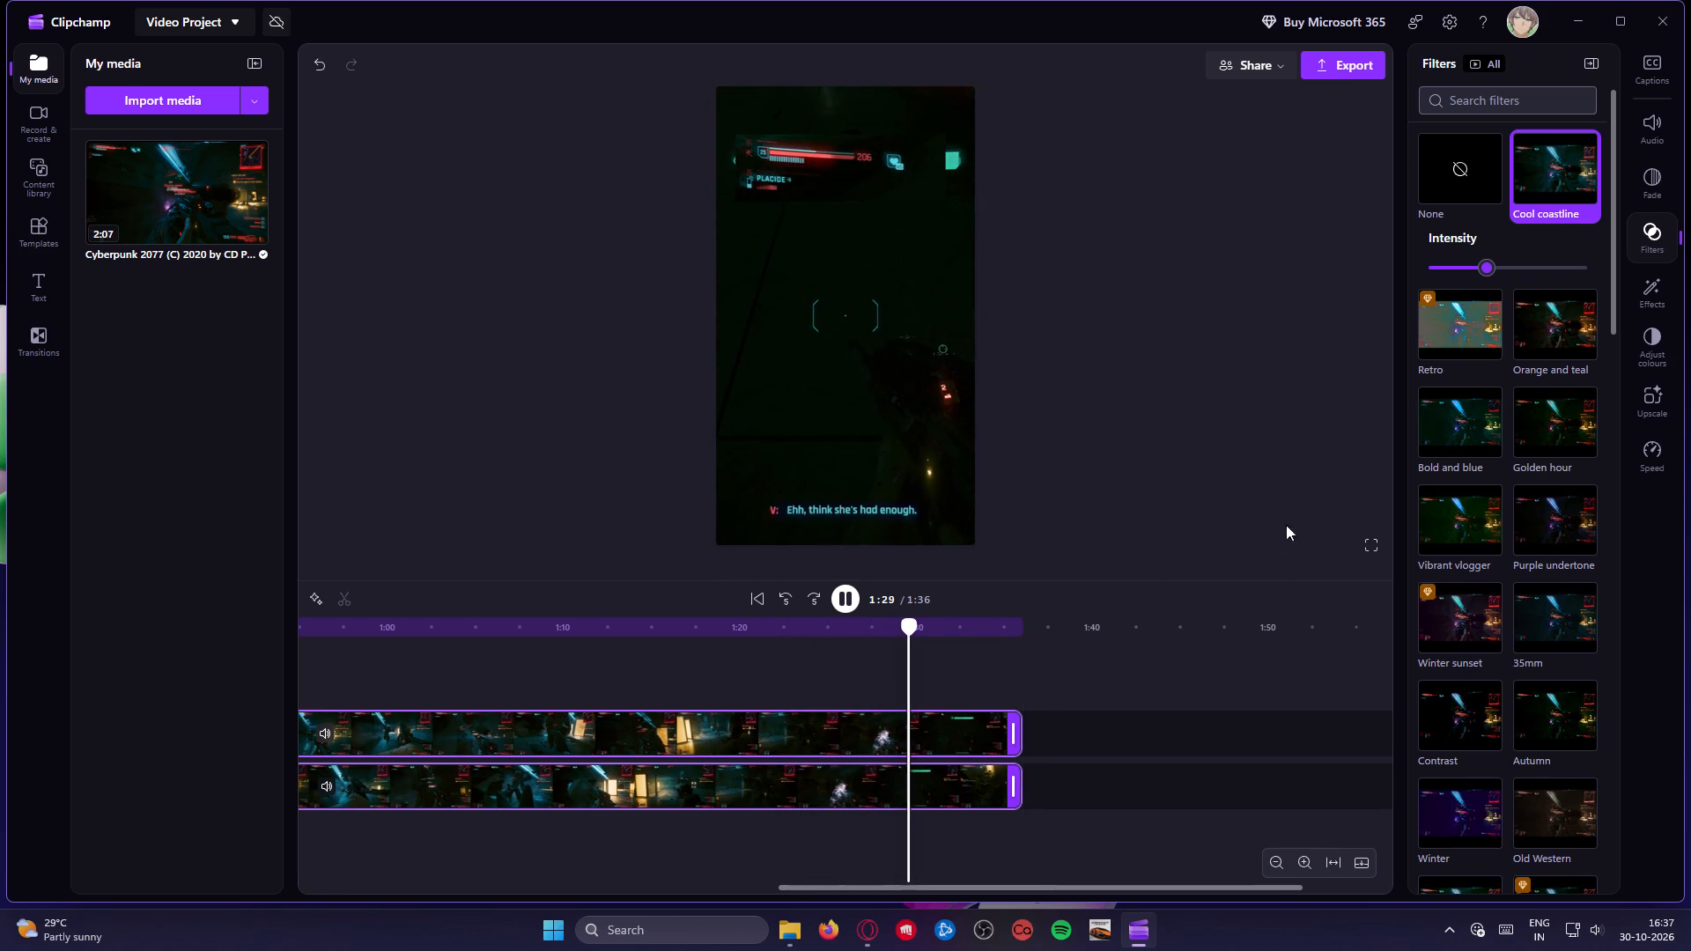
pyautogui.moveTo(1492, 267); pyautogui.dragTo(1505, 264)
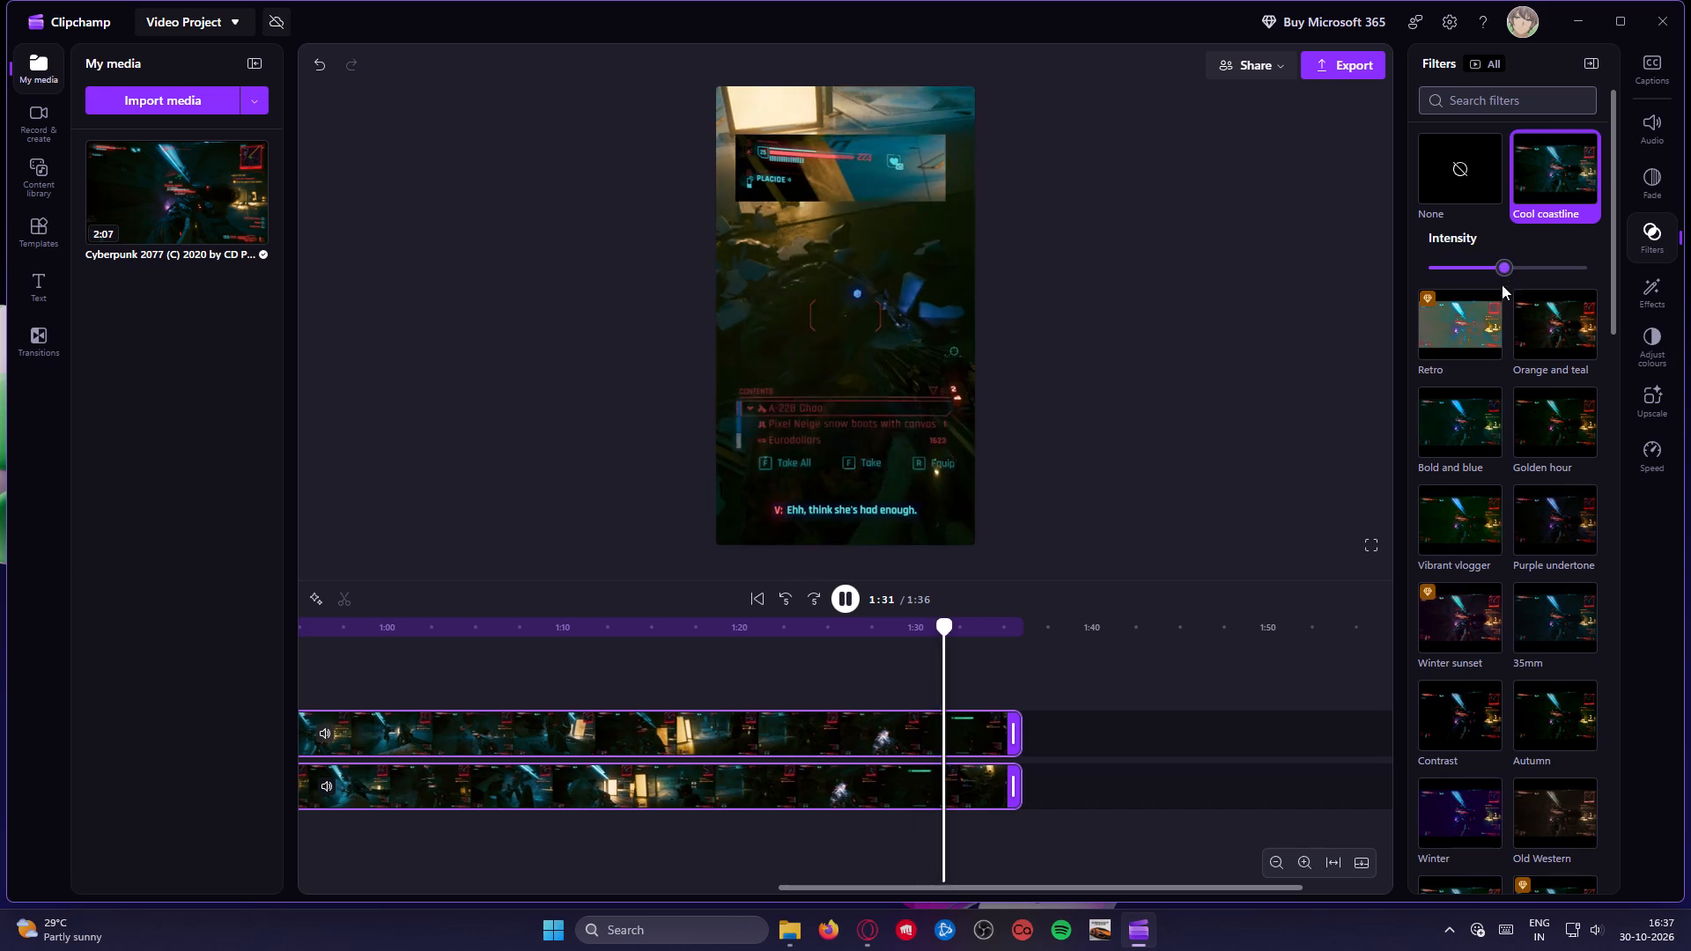
pyautogui.click(1510, 267)
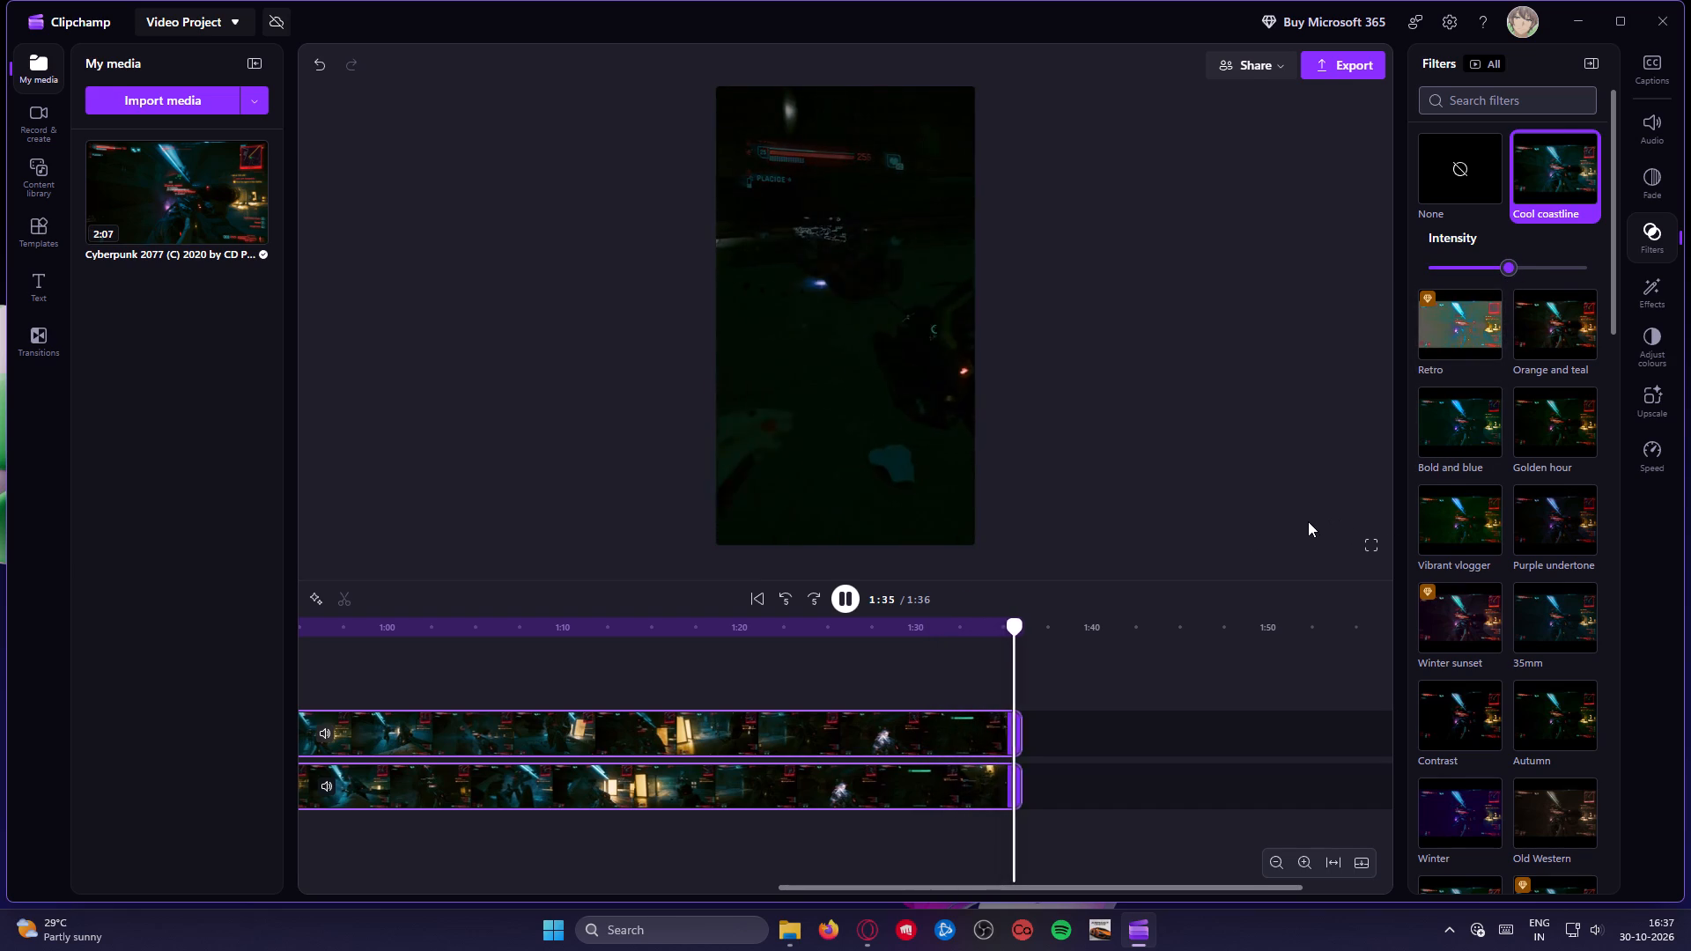
# Give both selected clips a 2 s fade out.
pyautogui.click(936, 742)
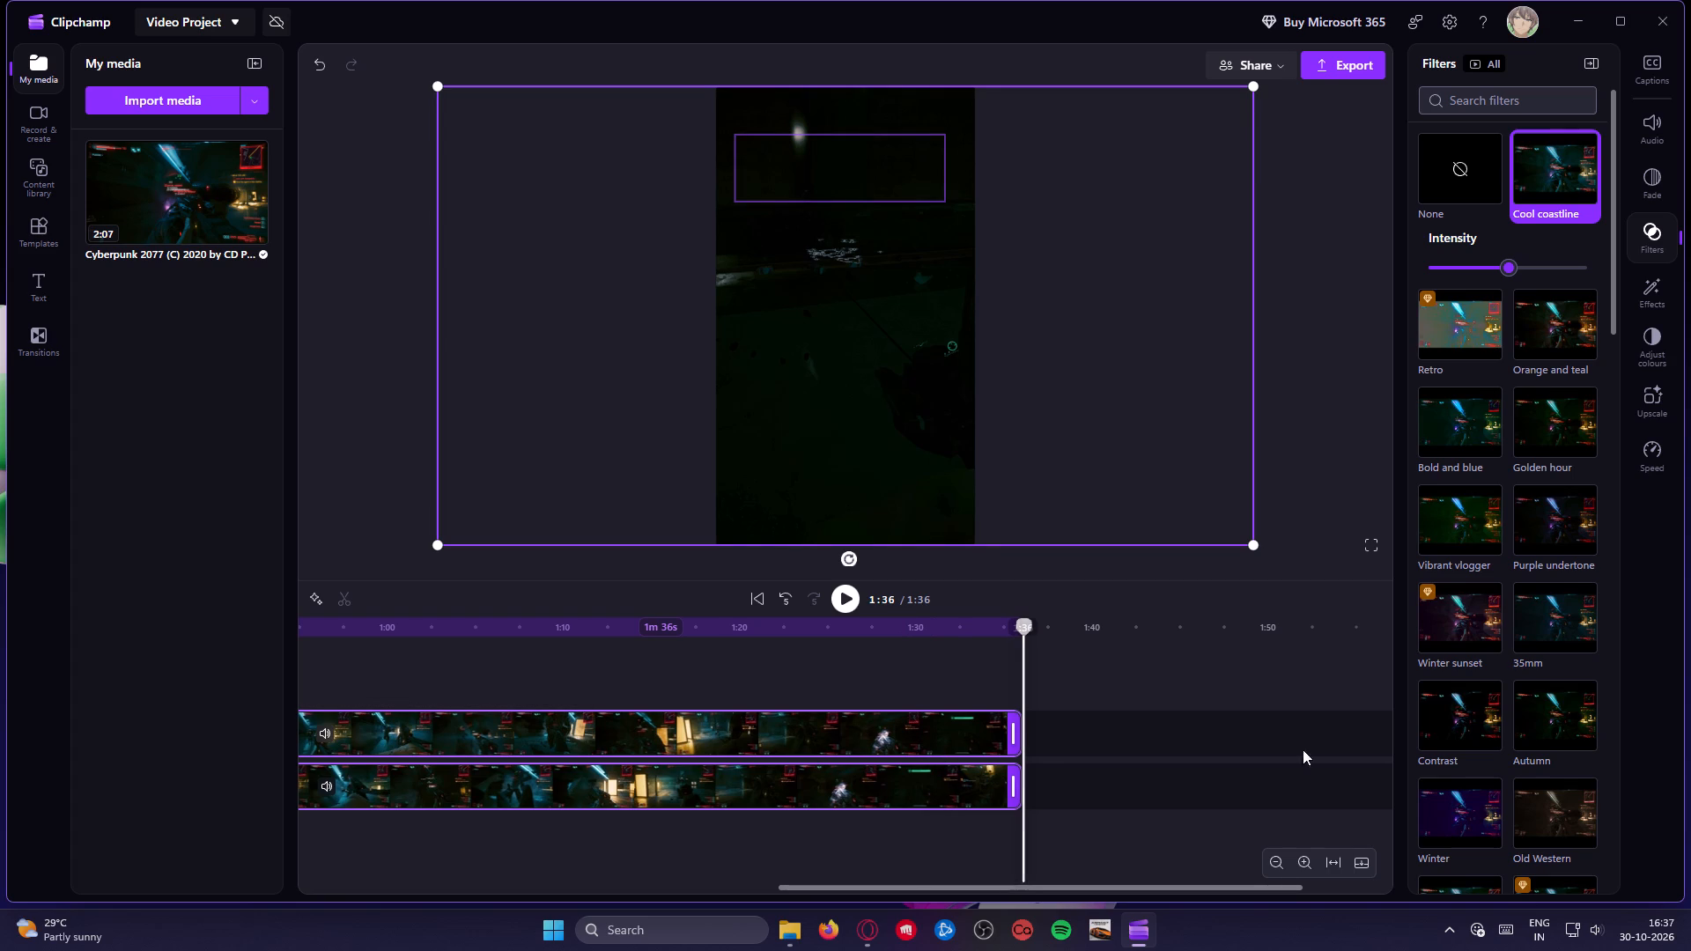
pyautogui.click(1636, 180)
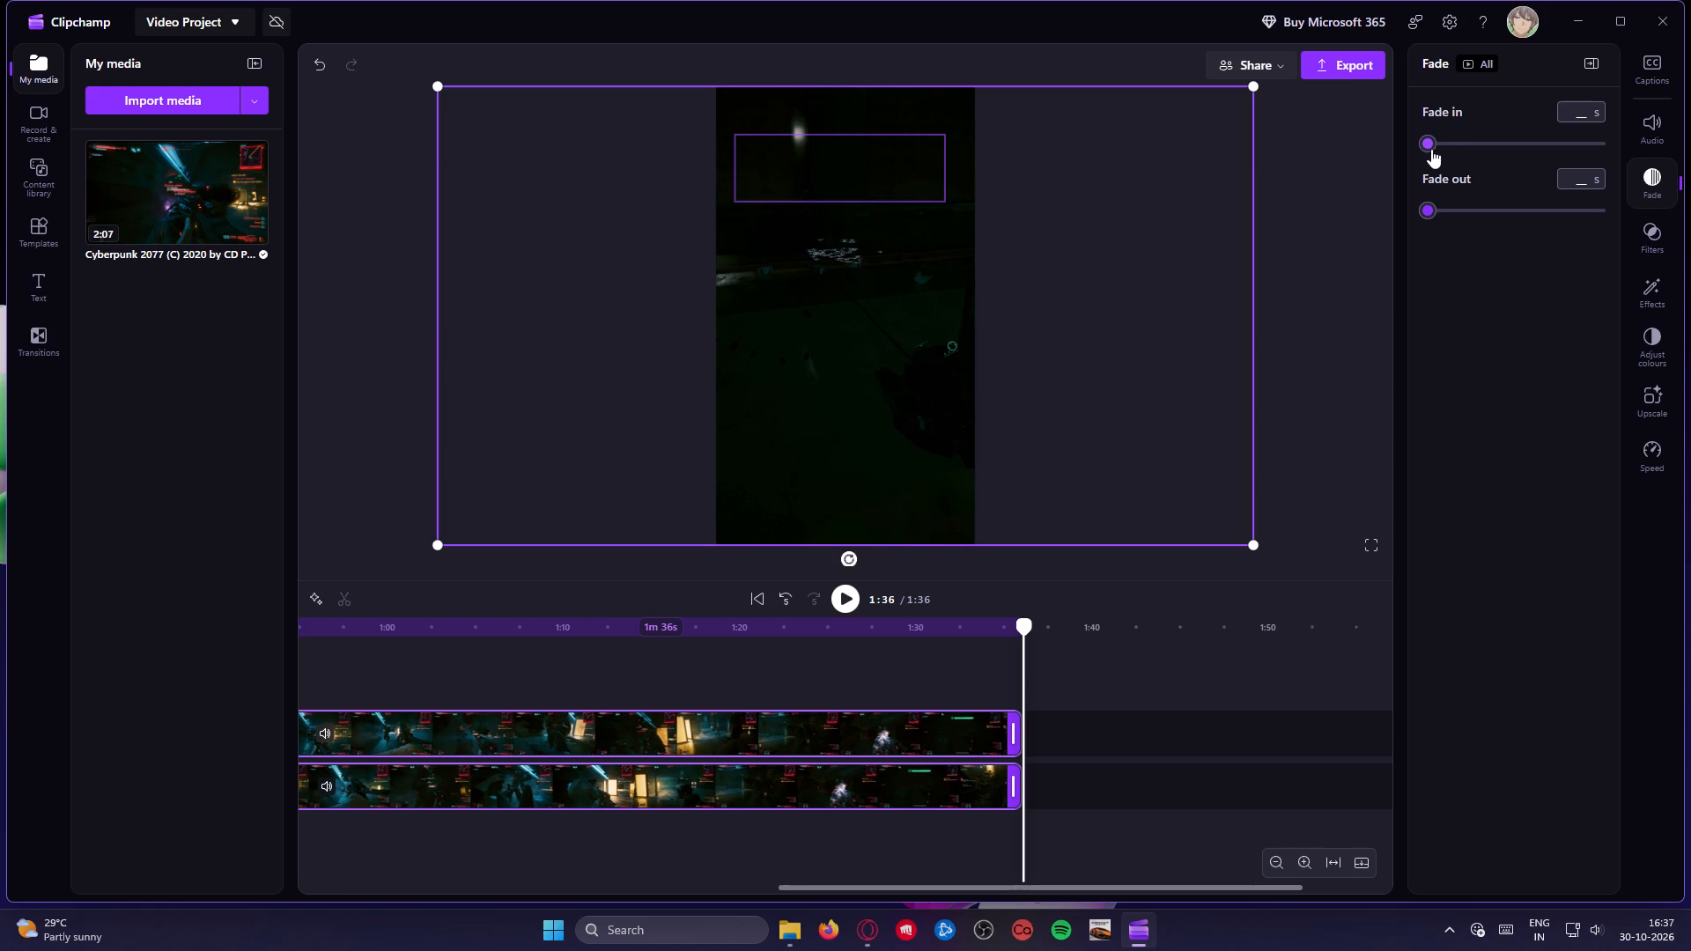
pyautogui.moveTo(1437, 210); pyautogui.dragTo(1620, 206)
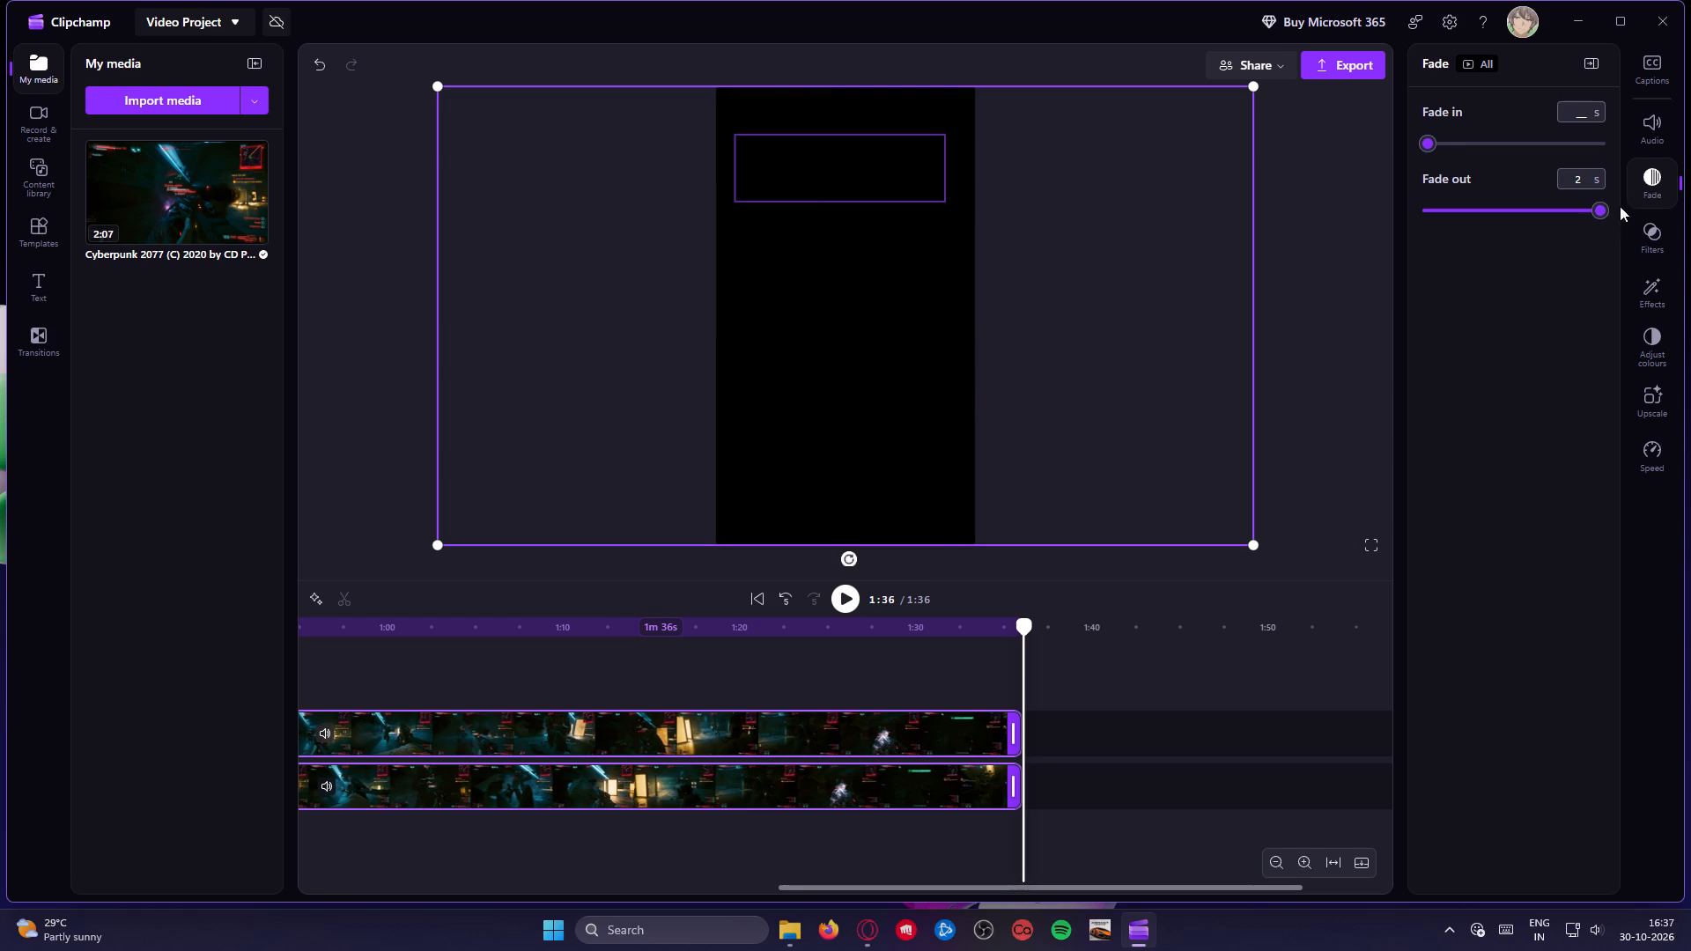
# Compare the fade settings of the two clips and set the lower main clip's fade in to 0.9 s.
pyautogui.moveTo(993, 884); pyautogui.dragTo(420, 866)
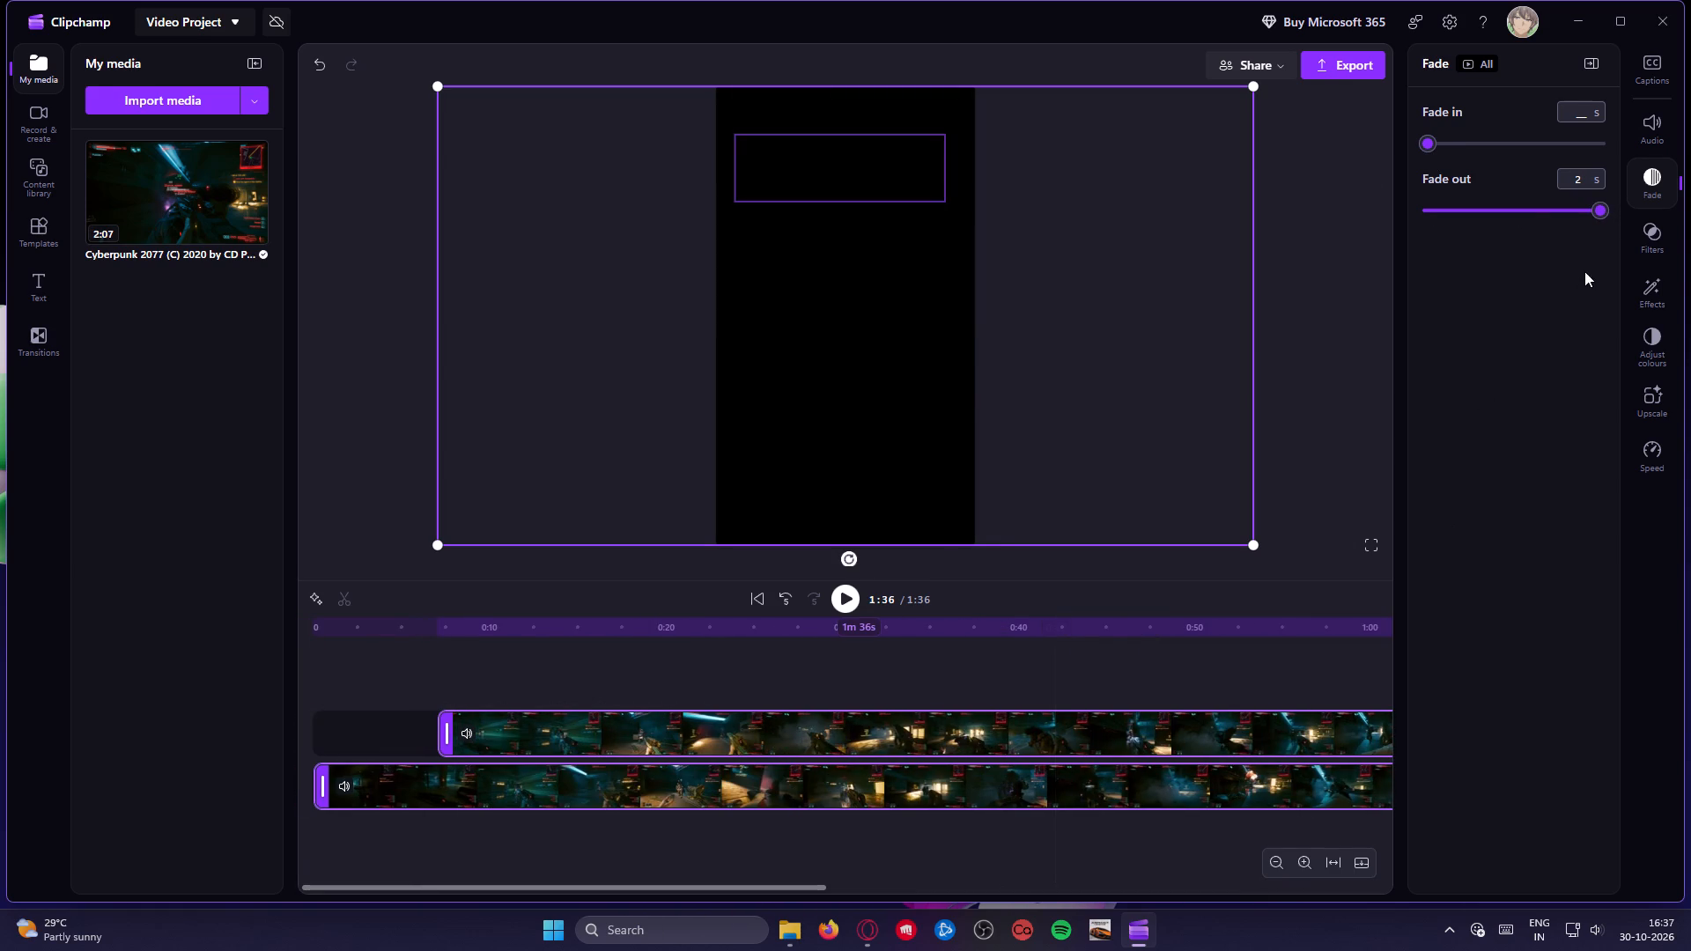
pyautogui.click(1115, 672)
pyautogui.click(1045, 735)
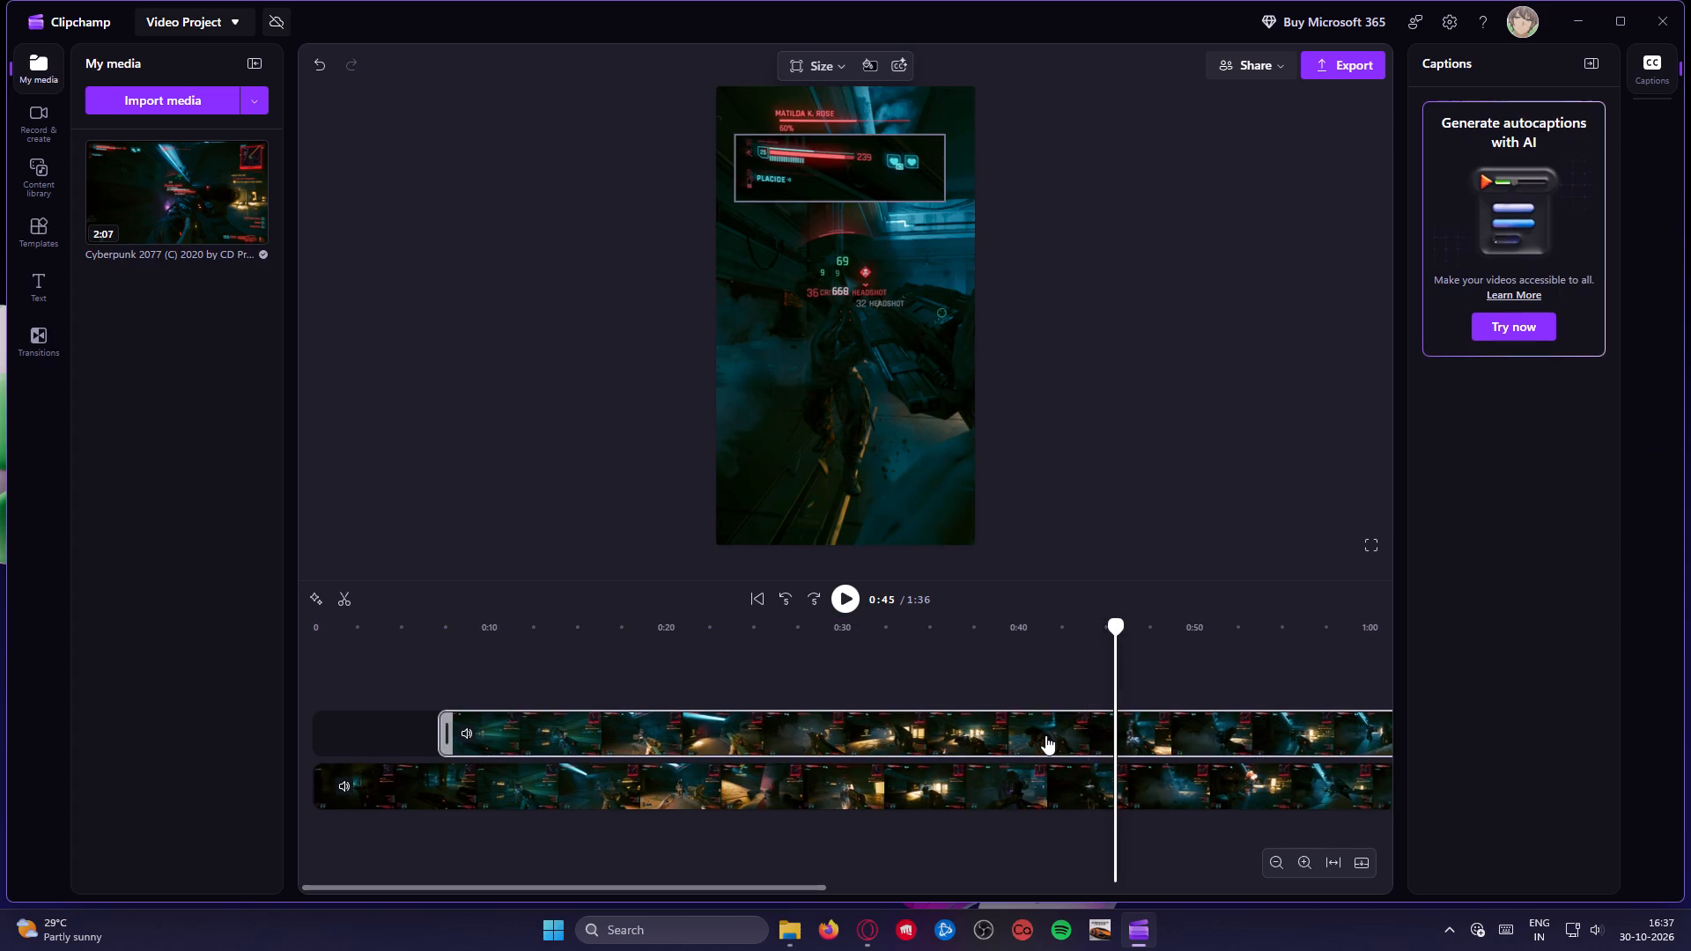
pyautogui.click(1665, 183)
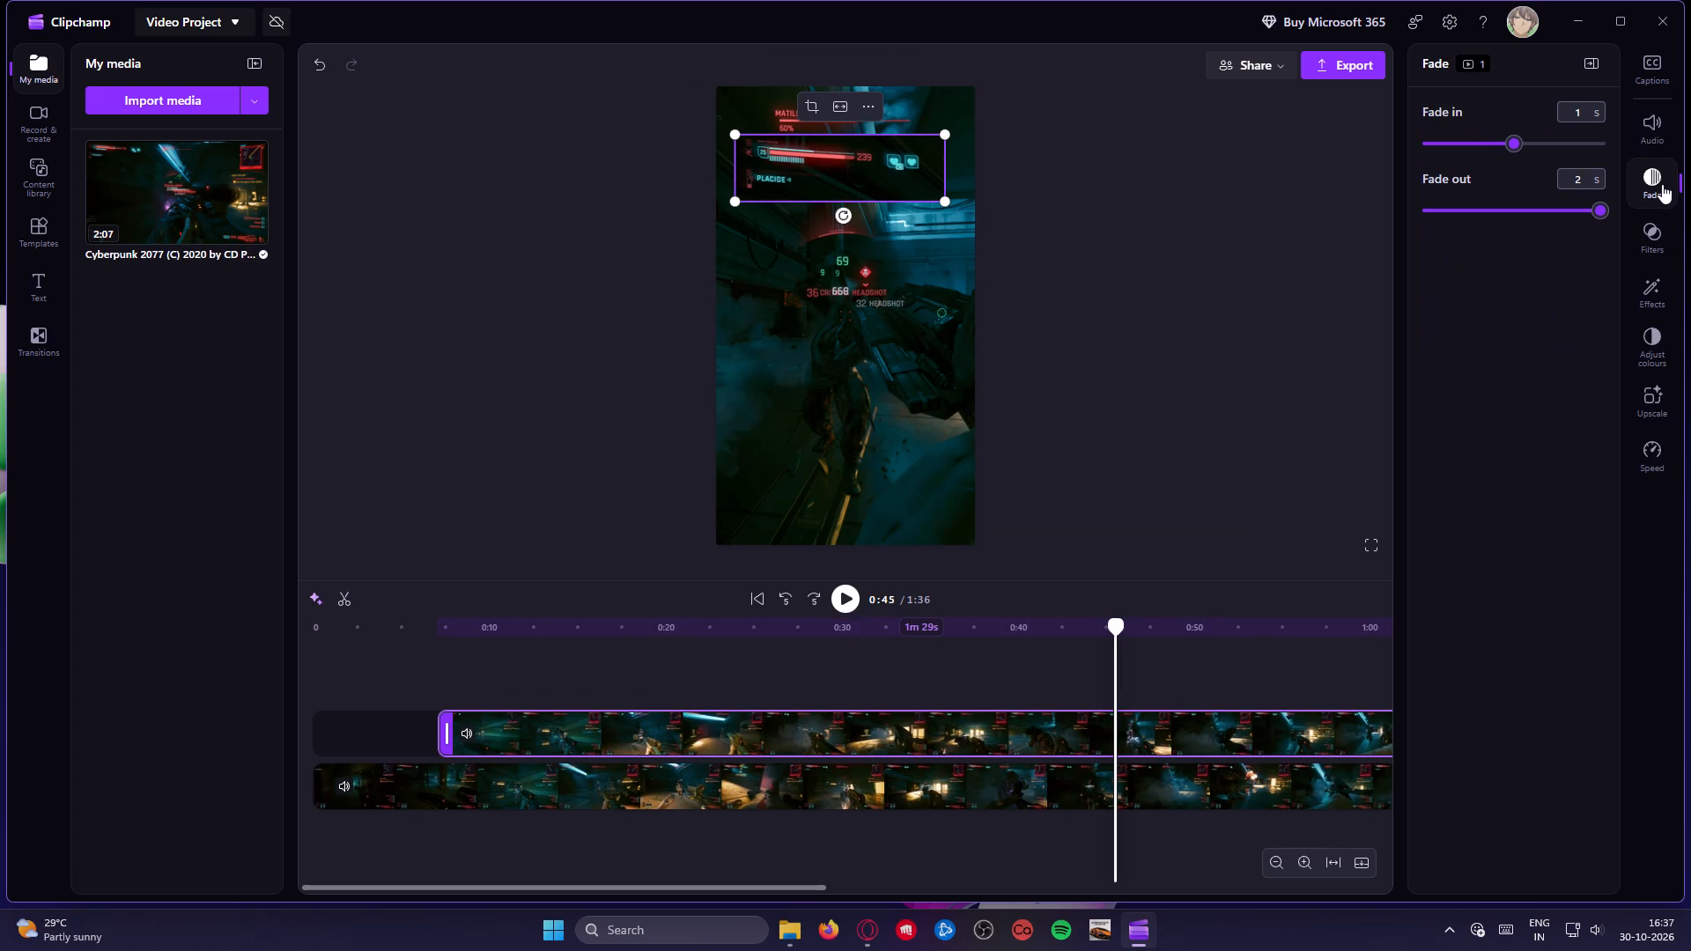
pyautogui.click(986, 800)
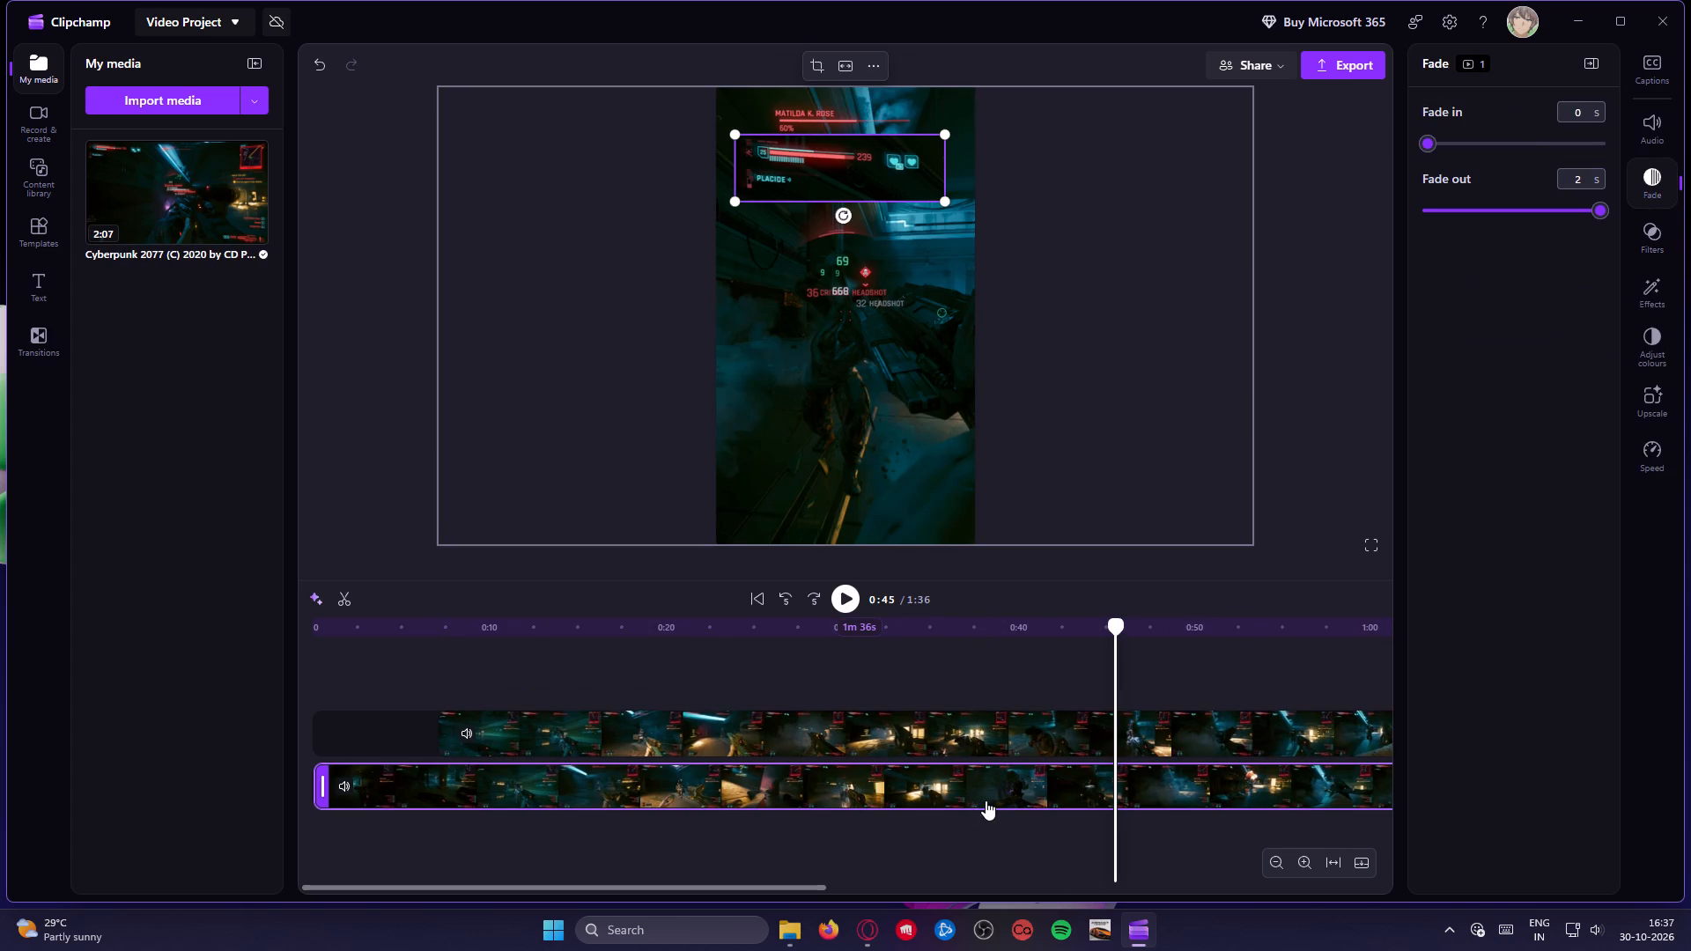
pyautogui.click(1007, 734)
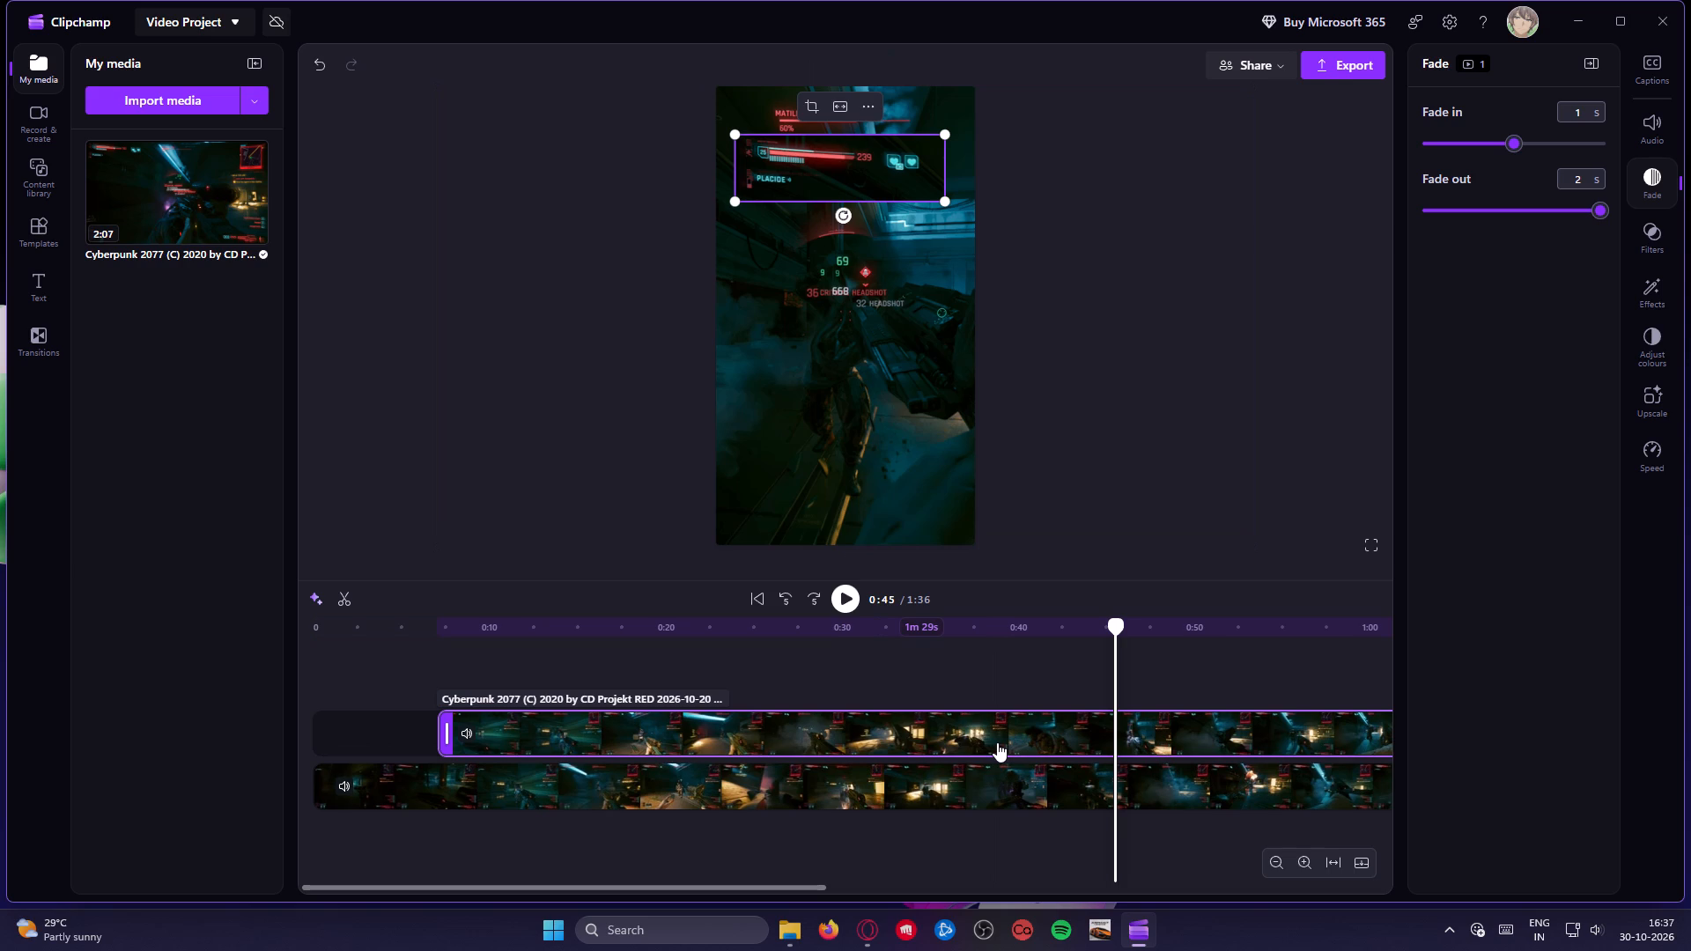
pyautogui.click(964, 772)
pyautogui.click(1510, 142)
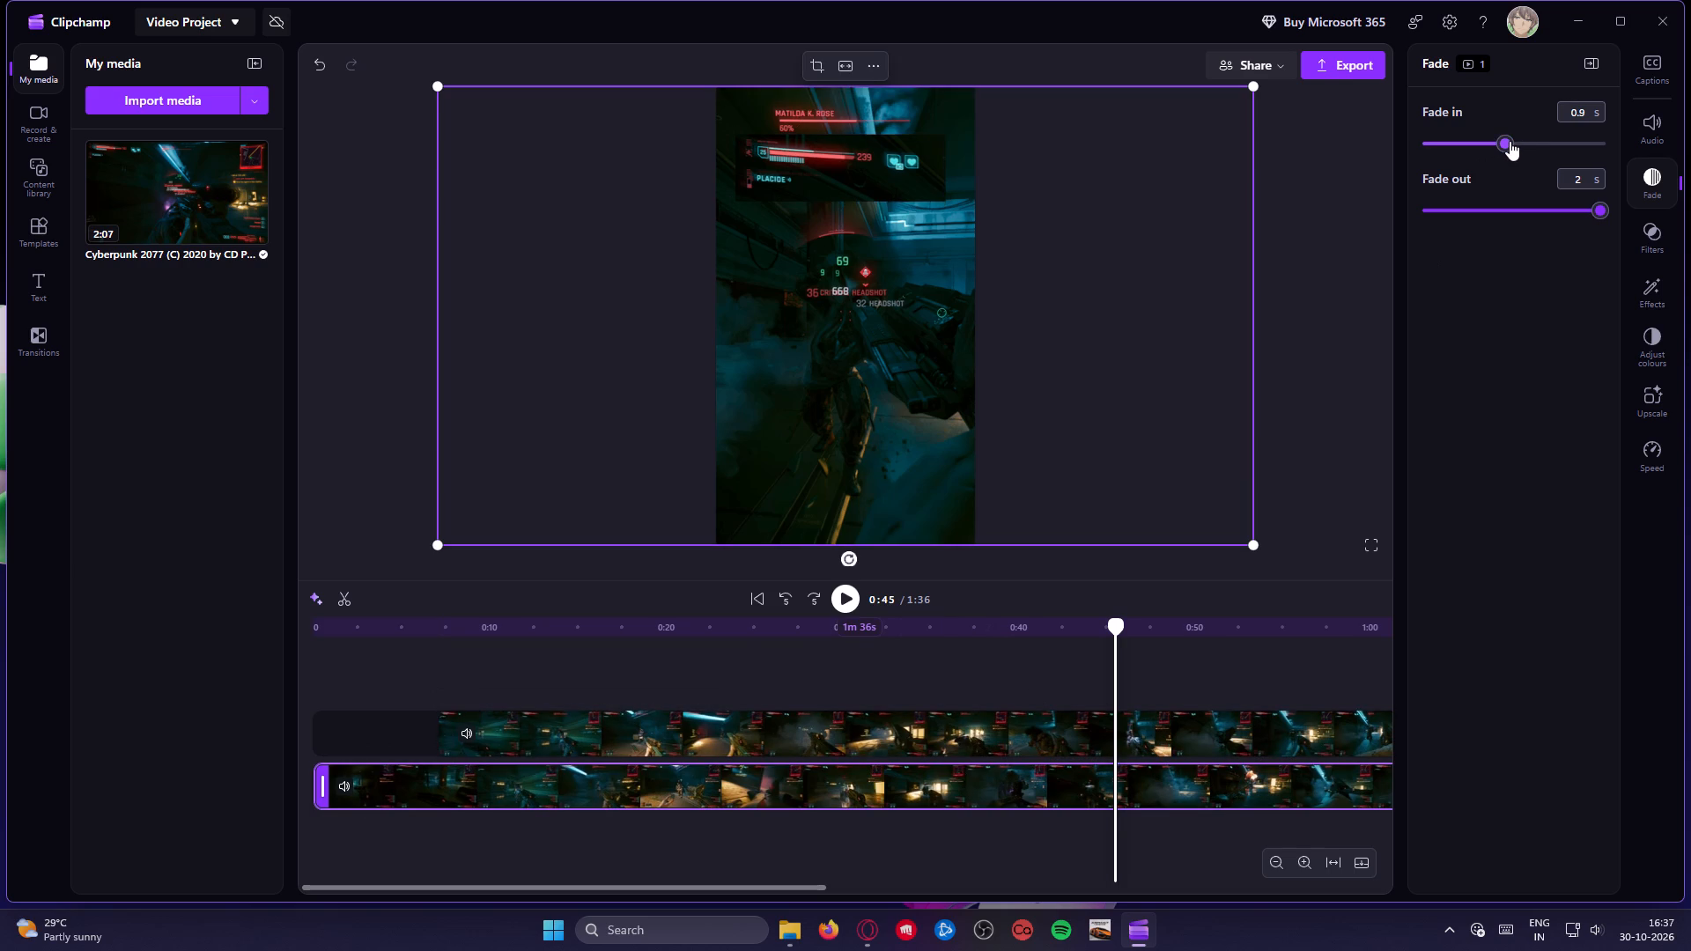
# Set the lower main clip's fade in to 1 s and check the fade settings with both clips selected.
pyautogui.click(1510, 141)
pyautogui.click(1538, 341)
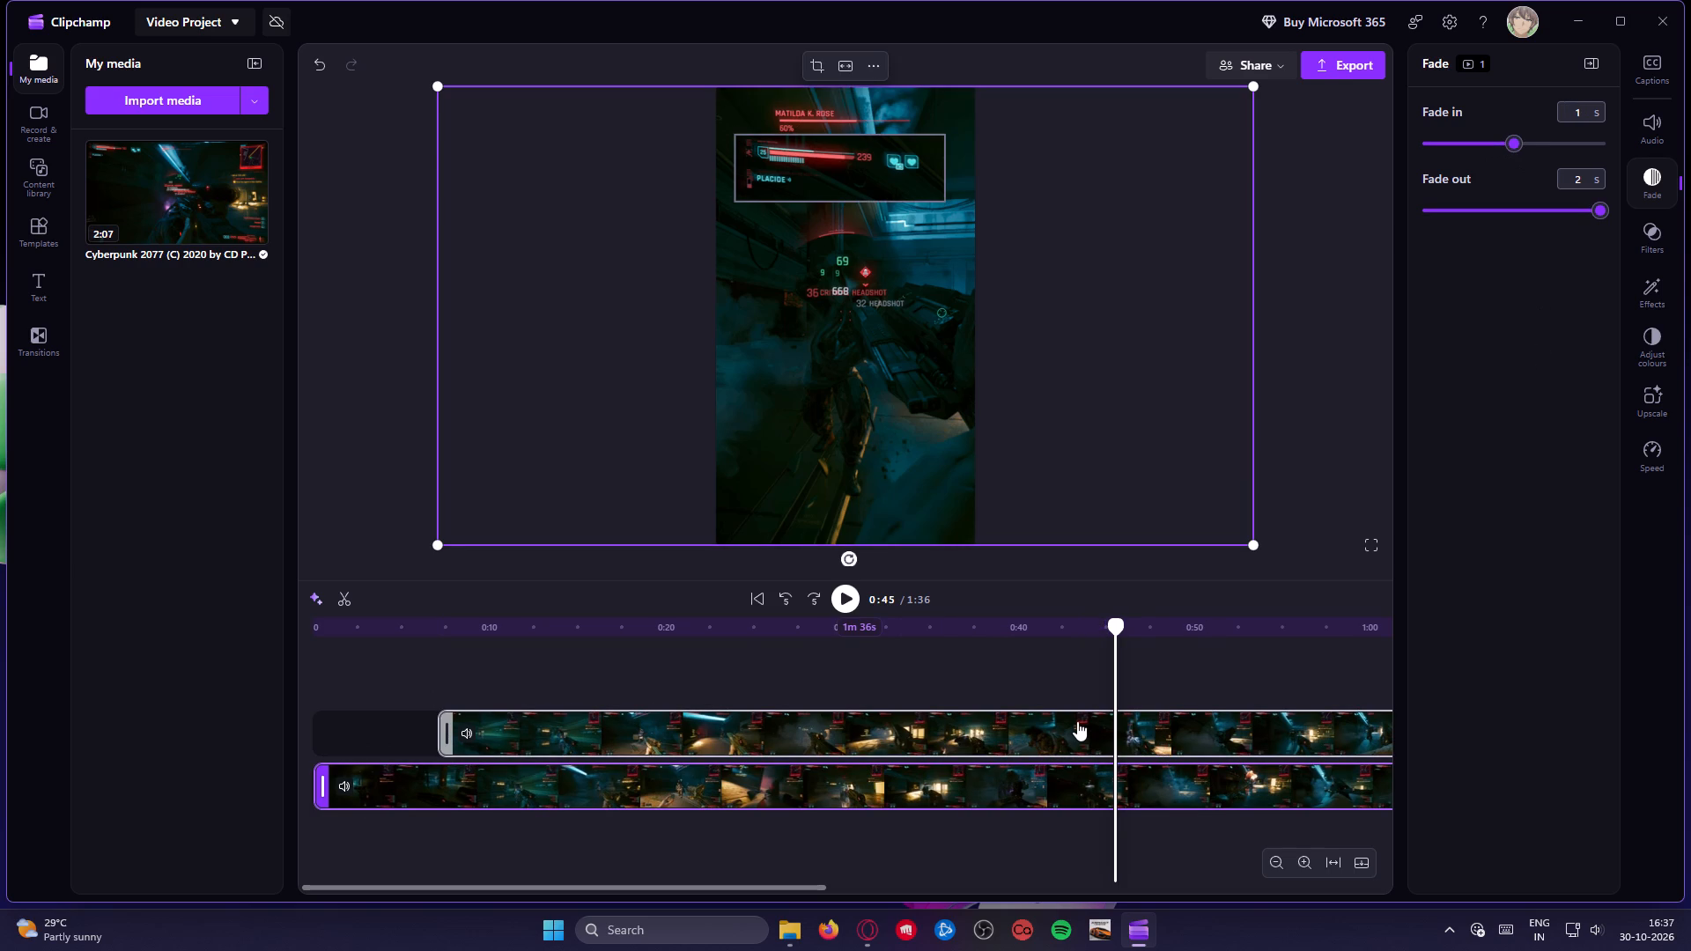
pyautogui.keyDown('shift'); pyautogui.click(1060, 731); pyautogui.keyUp('shift')
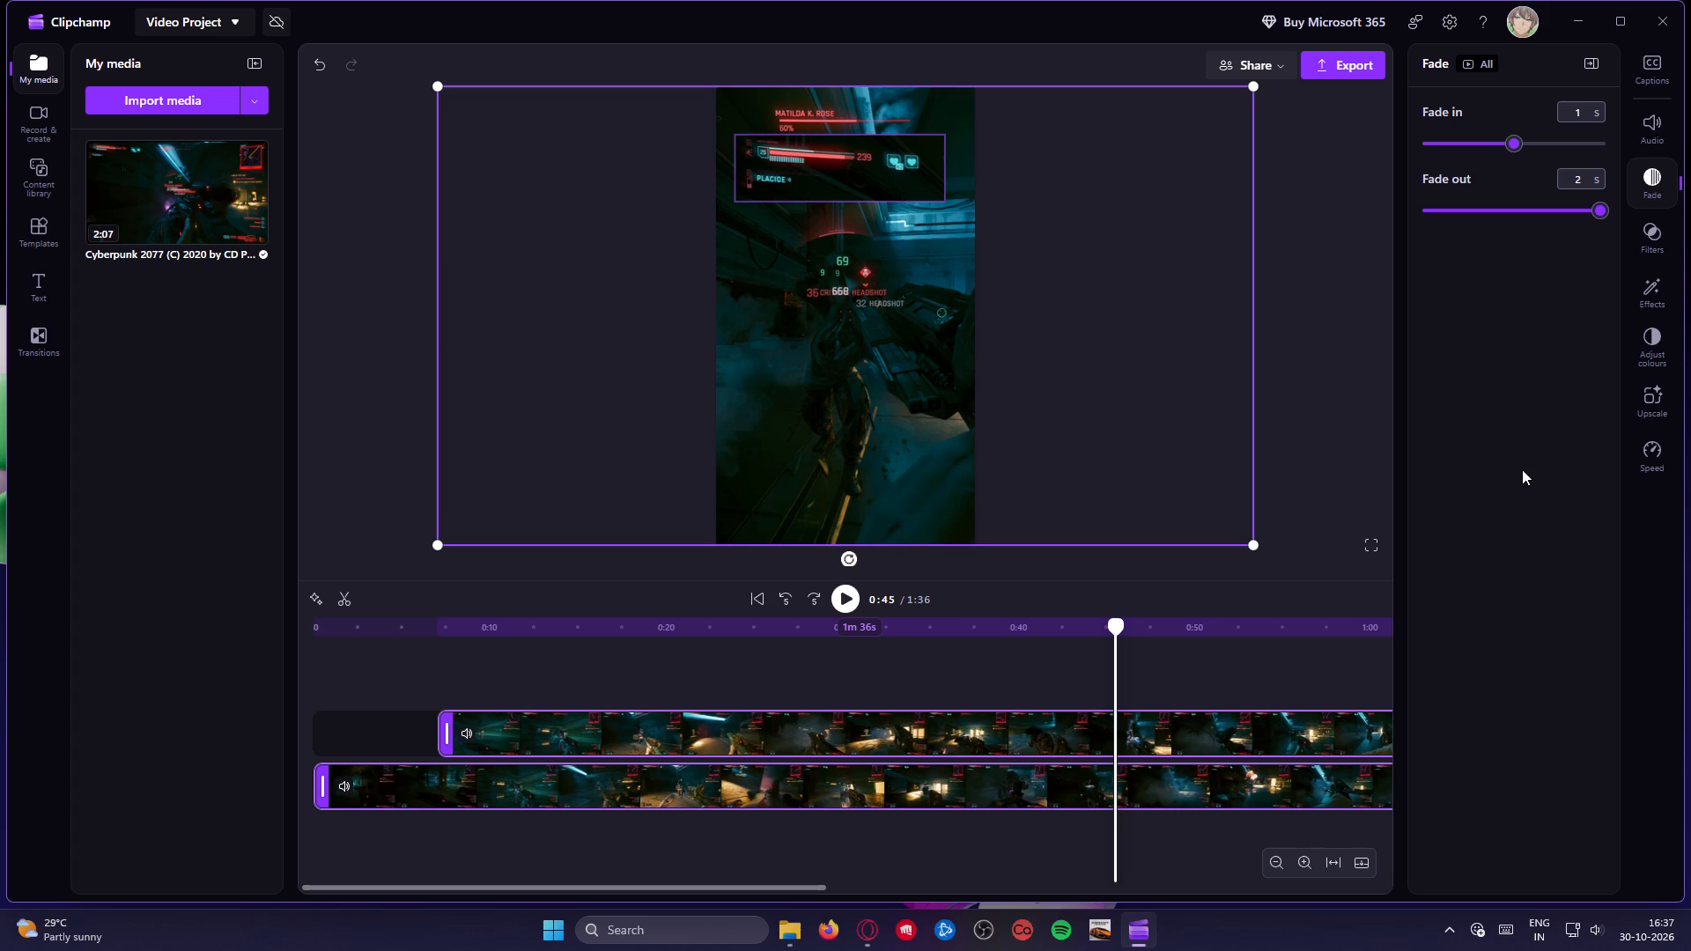
# Play the video from the start and replay the opening seconds to review the fade in and the overlay's entrance.
pyautogui.click(811, 689)
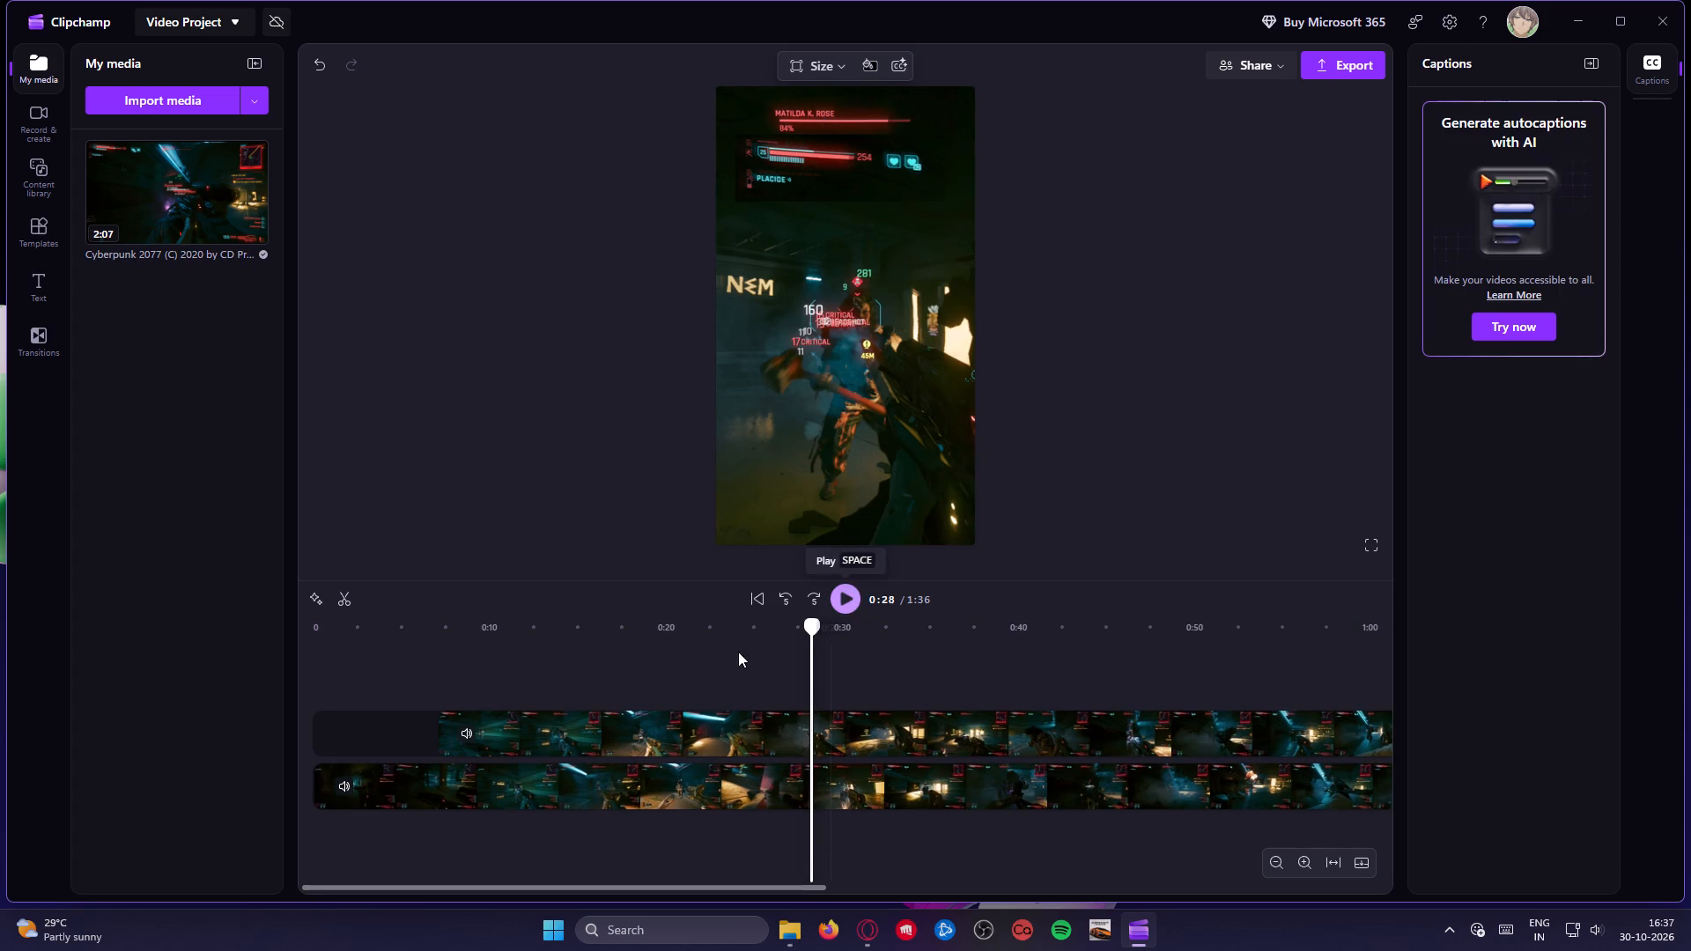
pyautogui.click(311, 634)
pyautogui.click(848, 598)
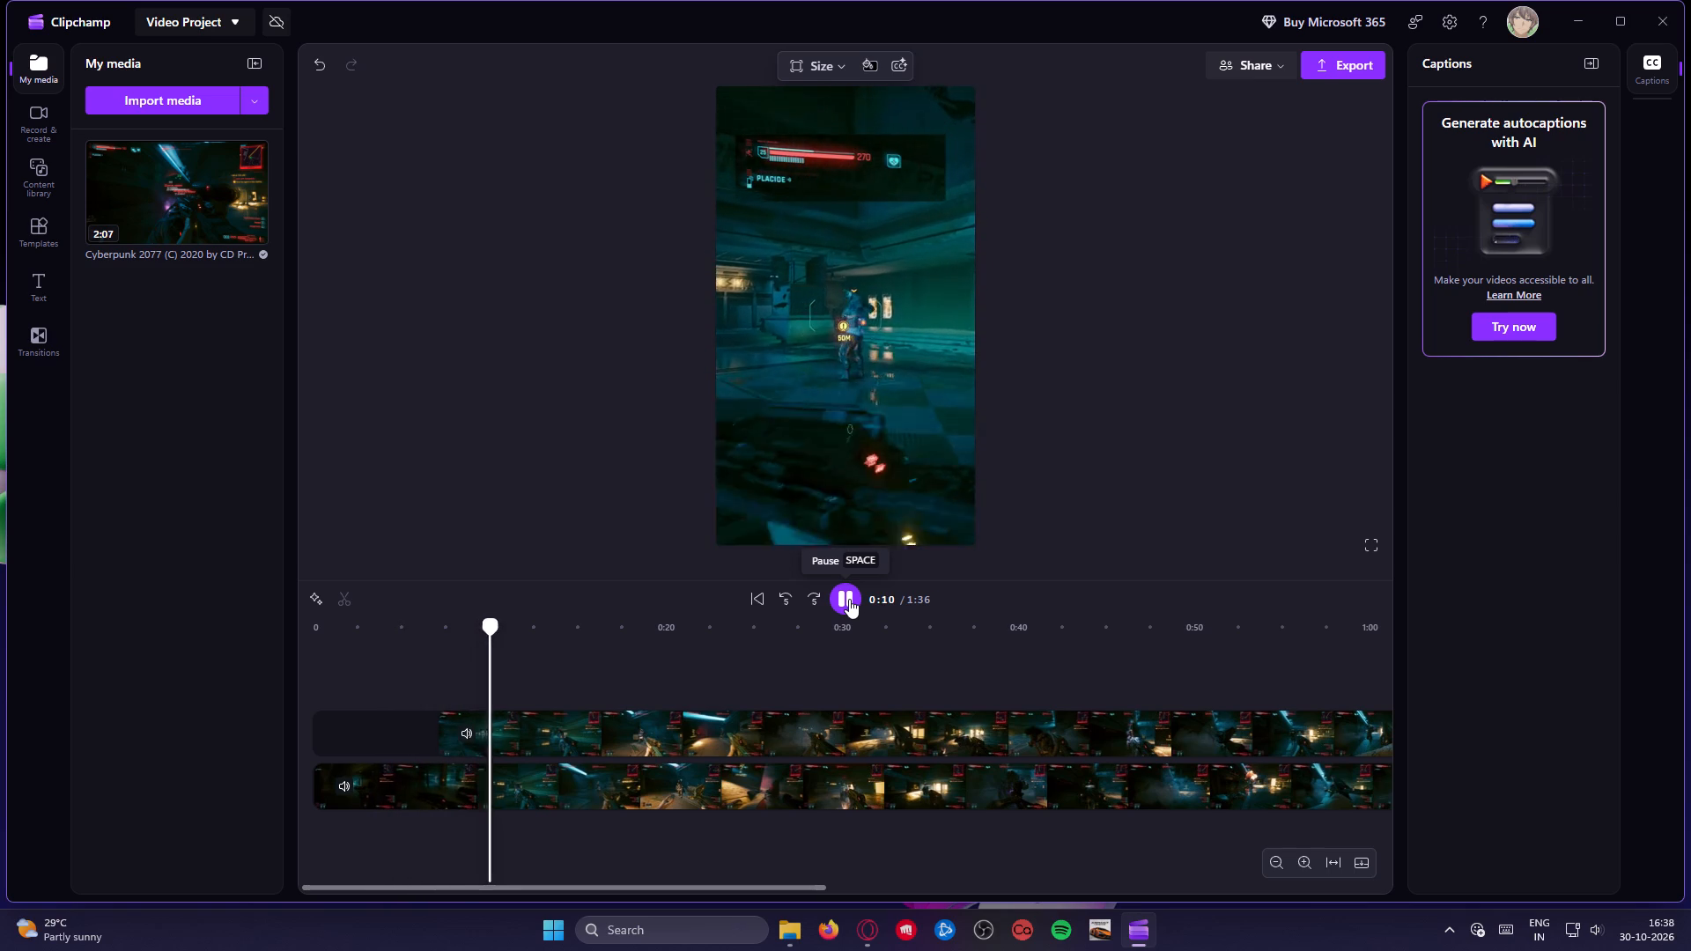
pyautogui.press('Left')
pyautogui.press('Left')
pyautogui.press('Left')
pyautogui.press('Left')
pyautogui.press('Left')
pyautogui.press('Left')
pyautogui.press('Left')
pyautogui.press('Left')
pyautogui.press('Left')
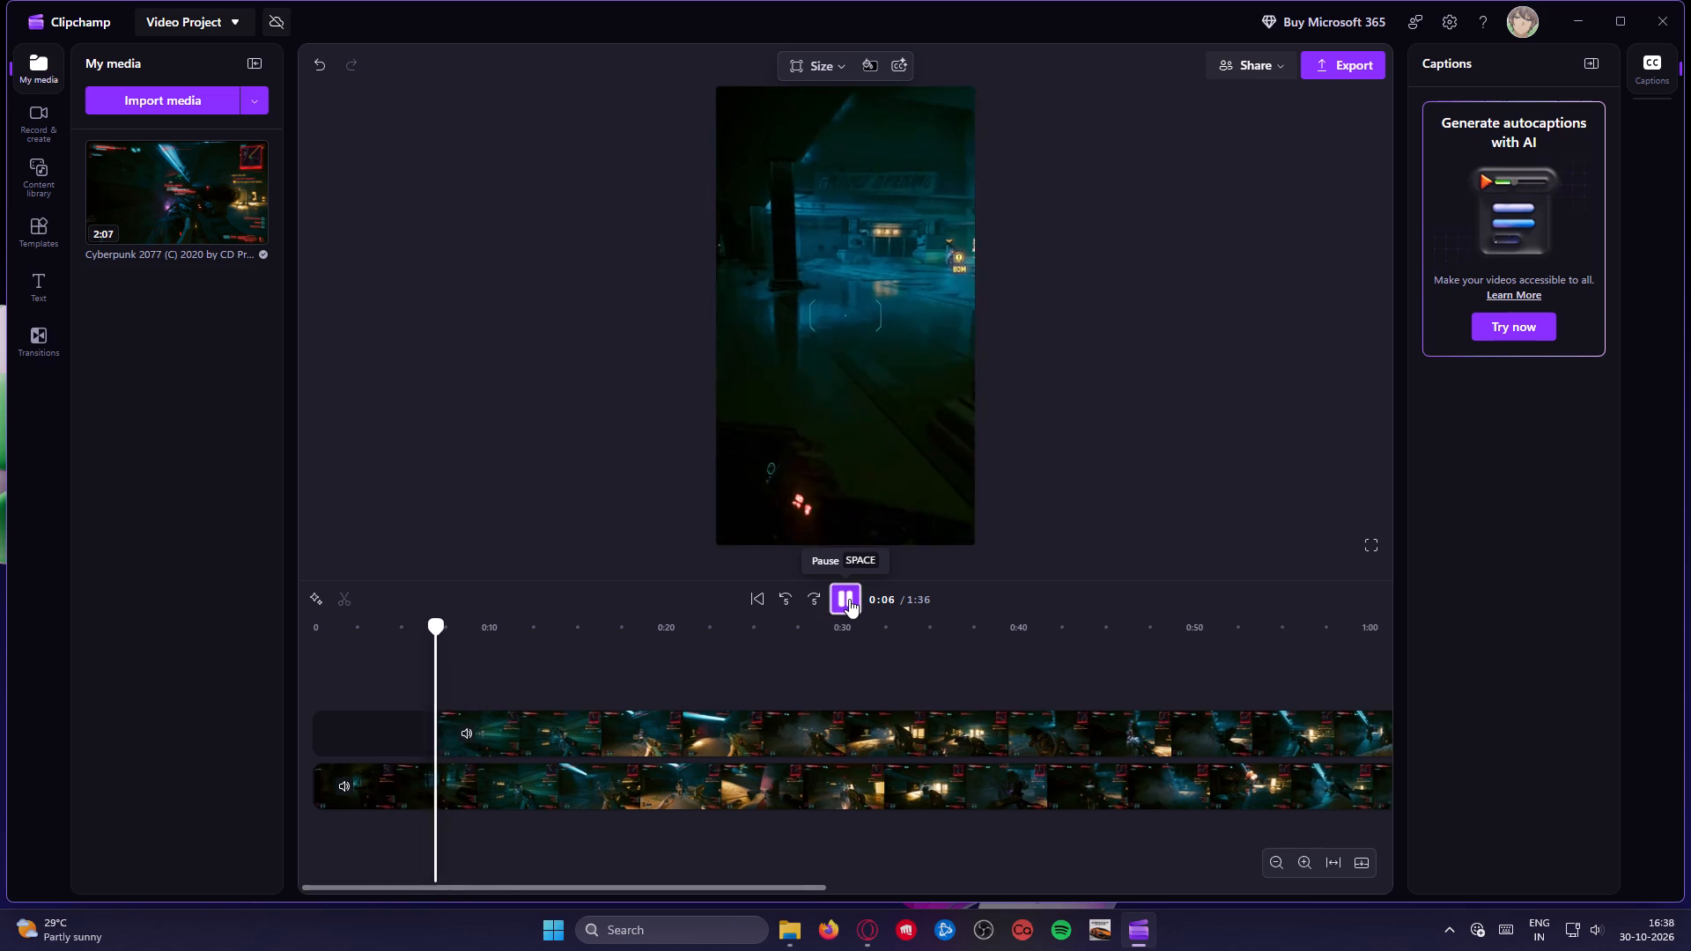
pyautogui.press('Left')
pyautogui.press('Left')
pyautogui.press('Left')
pyautogui.press('Left')
pyautogui.press('Left')
pyautogui.press('Left')
pyautogui.press('Left')
pyautogui.press('Left')
pyautogui.press('Left')
pyautogui.press('Left')
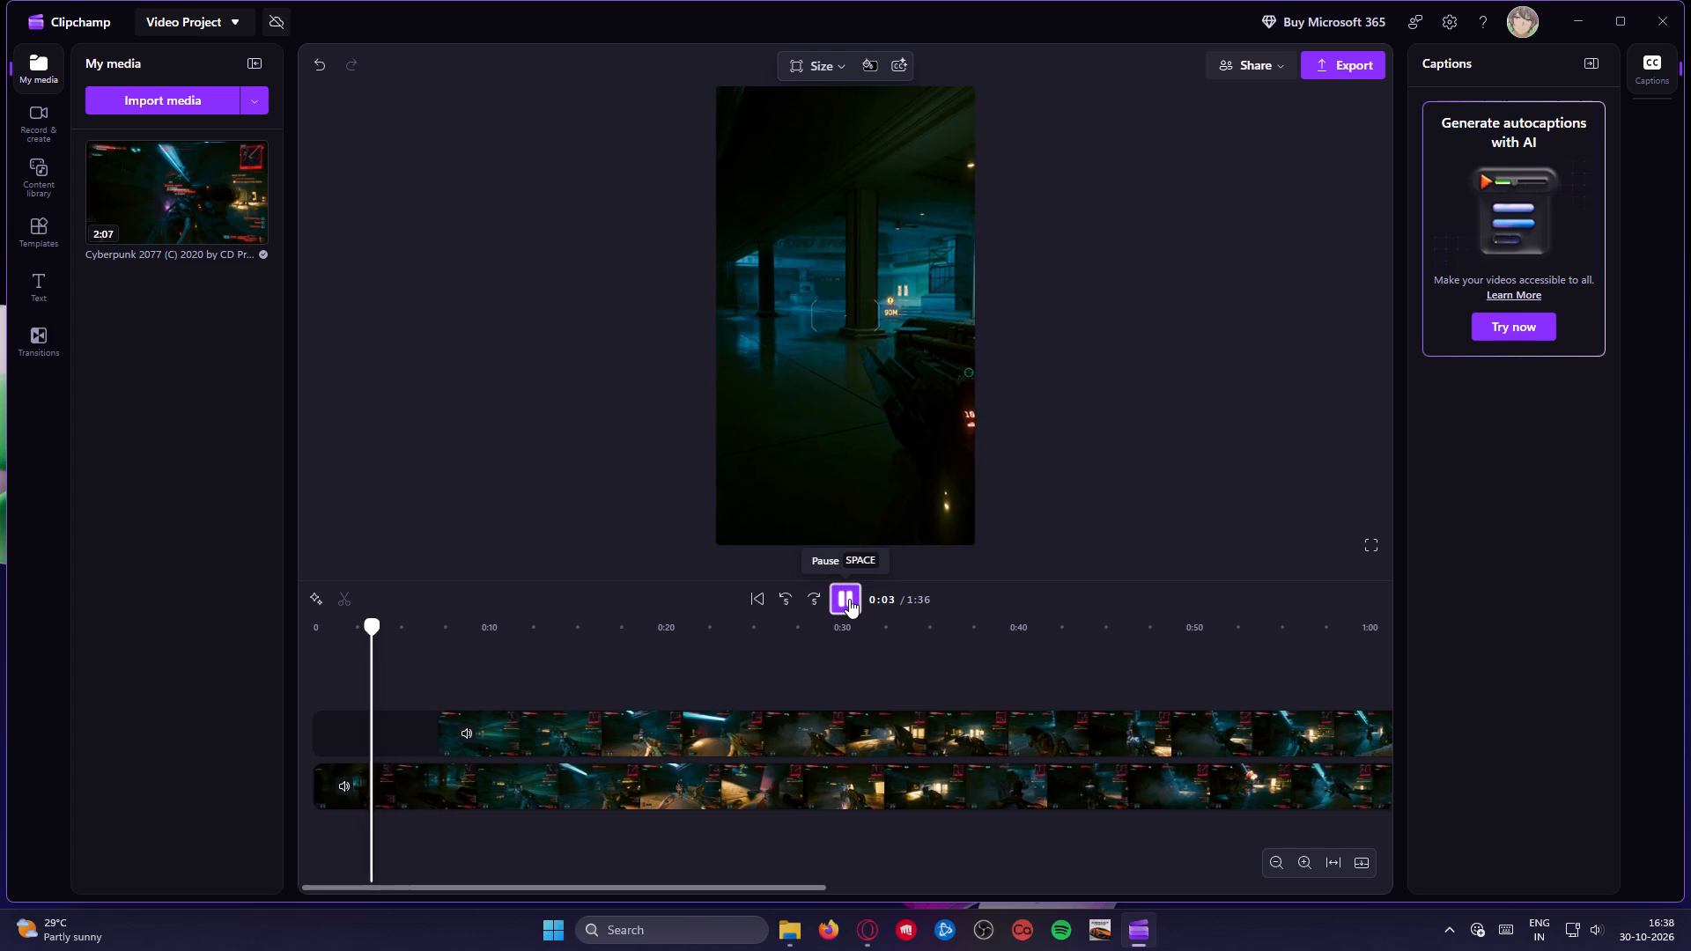
pyautogui.press('Left')
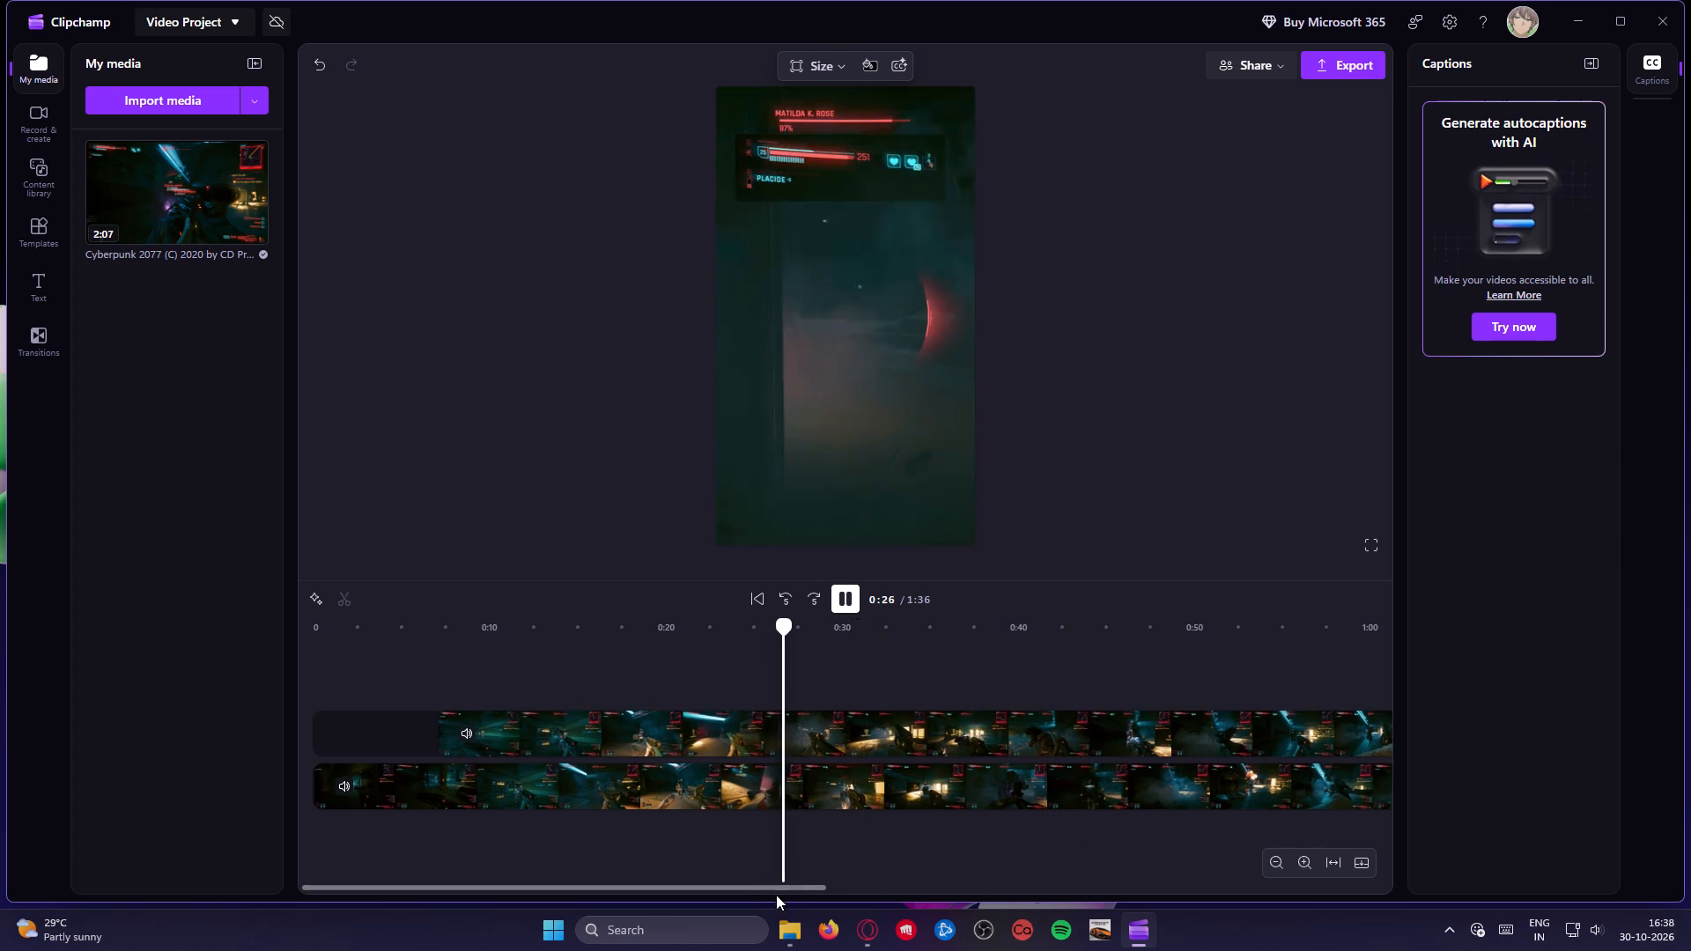
pyautogui.moveTo(781, 889); pyautogui.dragTo(421, 870)
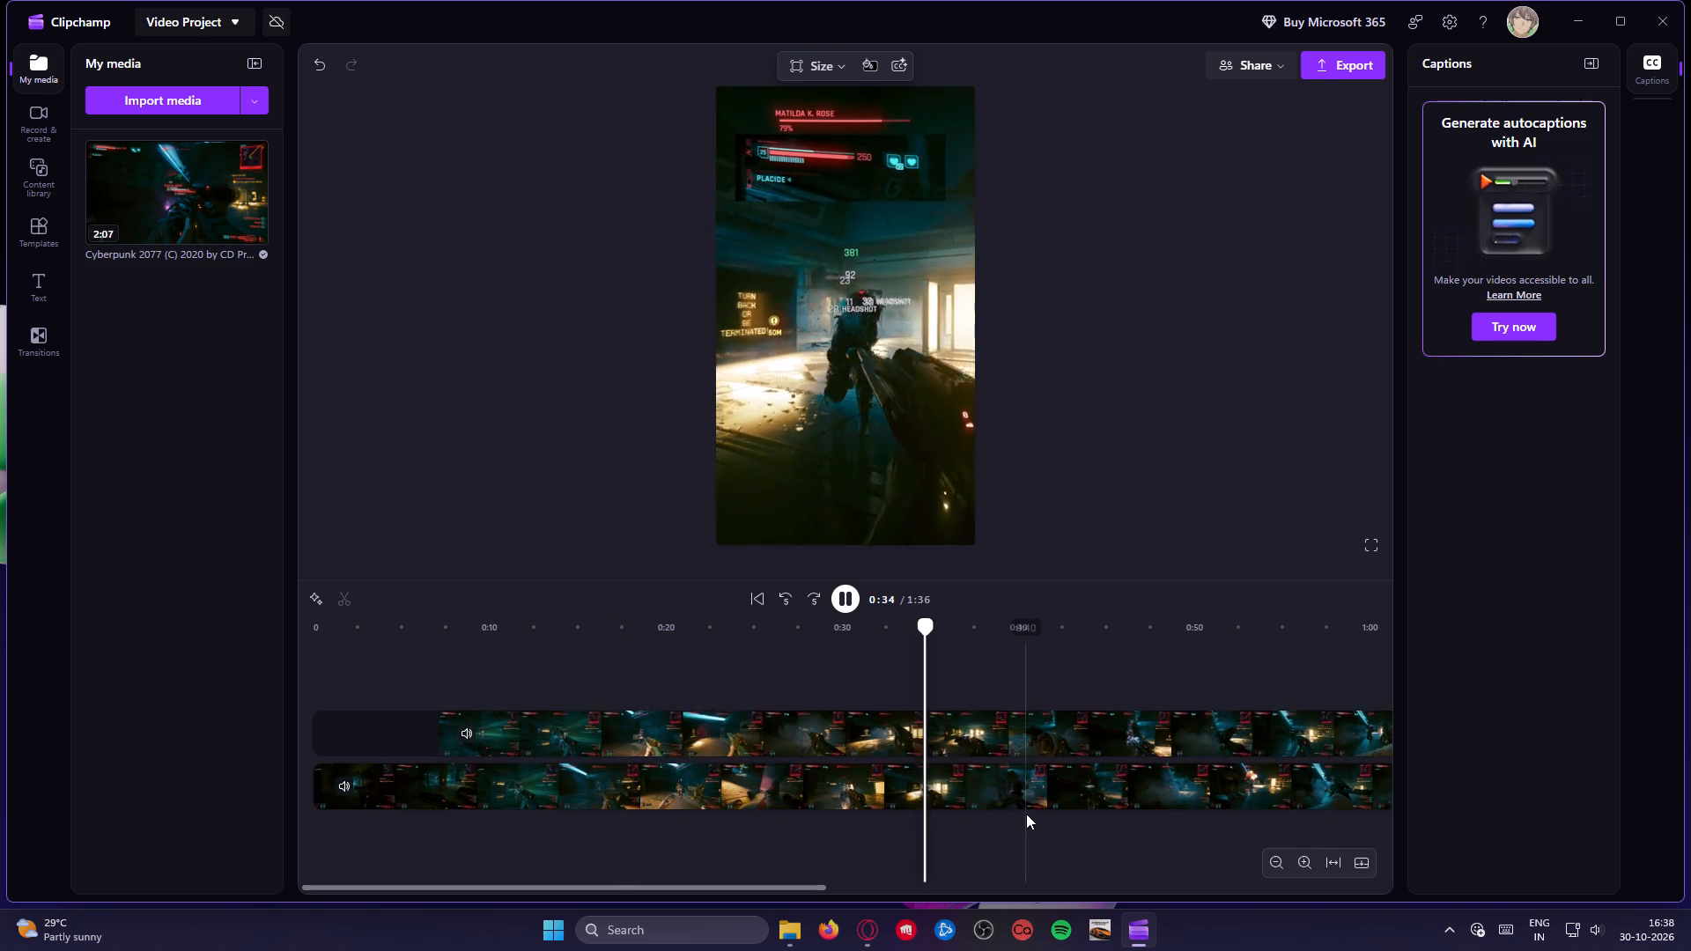
# Check the overlay clip's upscale quality options, add the main clip to the selection and start upscaling both to 4K.
pyautogui.click(977, 740)
pyautogui.click(1643, 343)
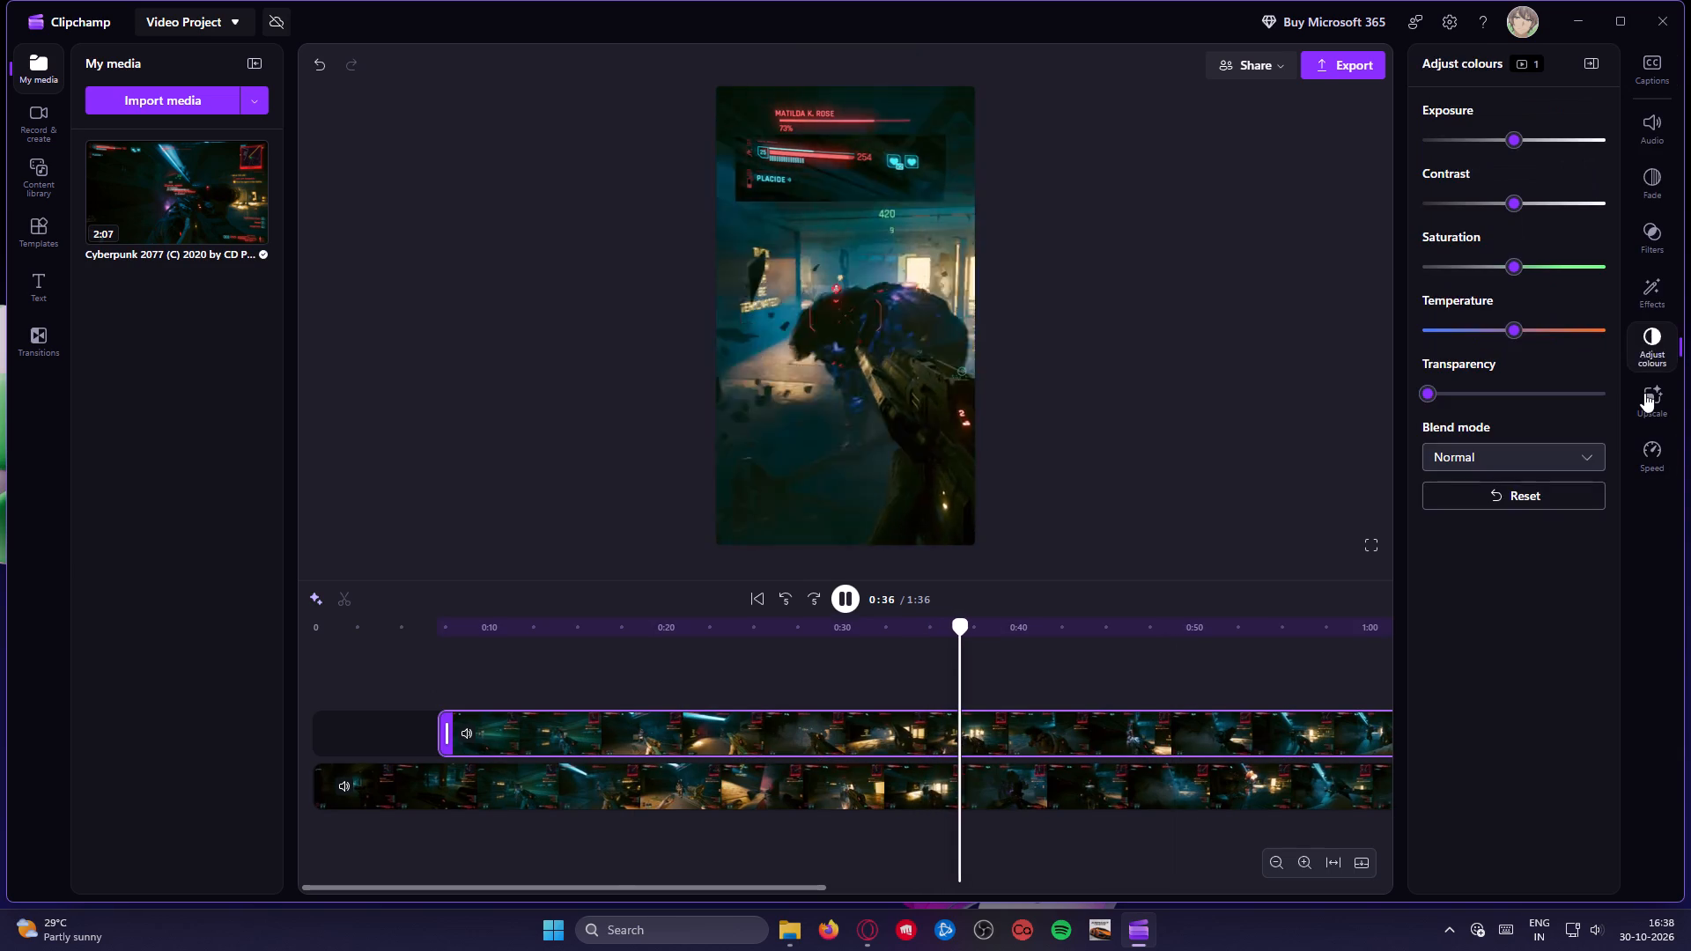
pyautogui.click(1644, 393)
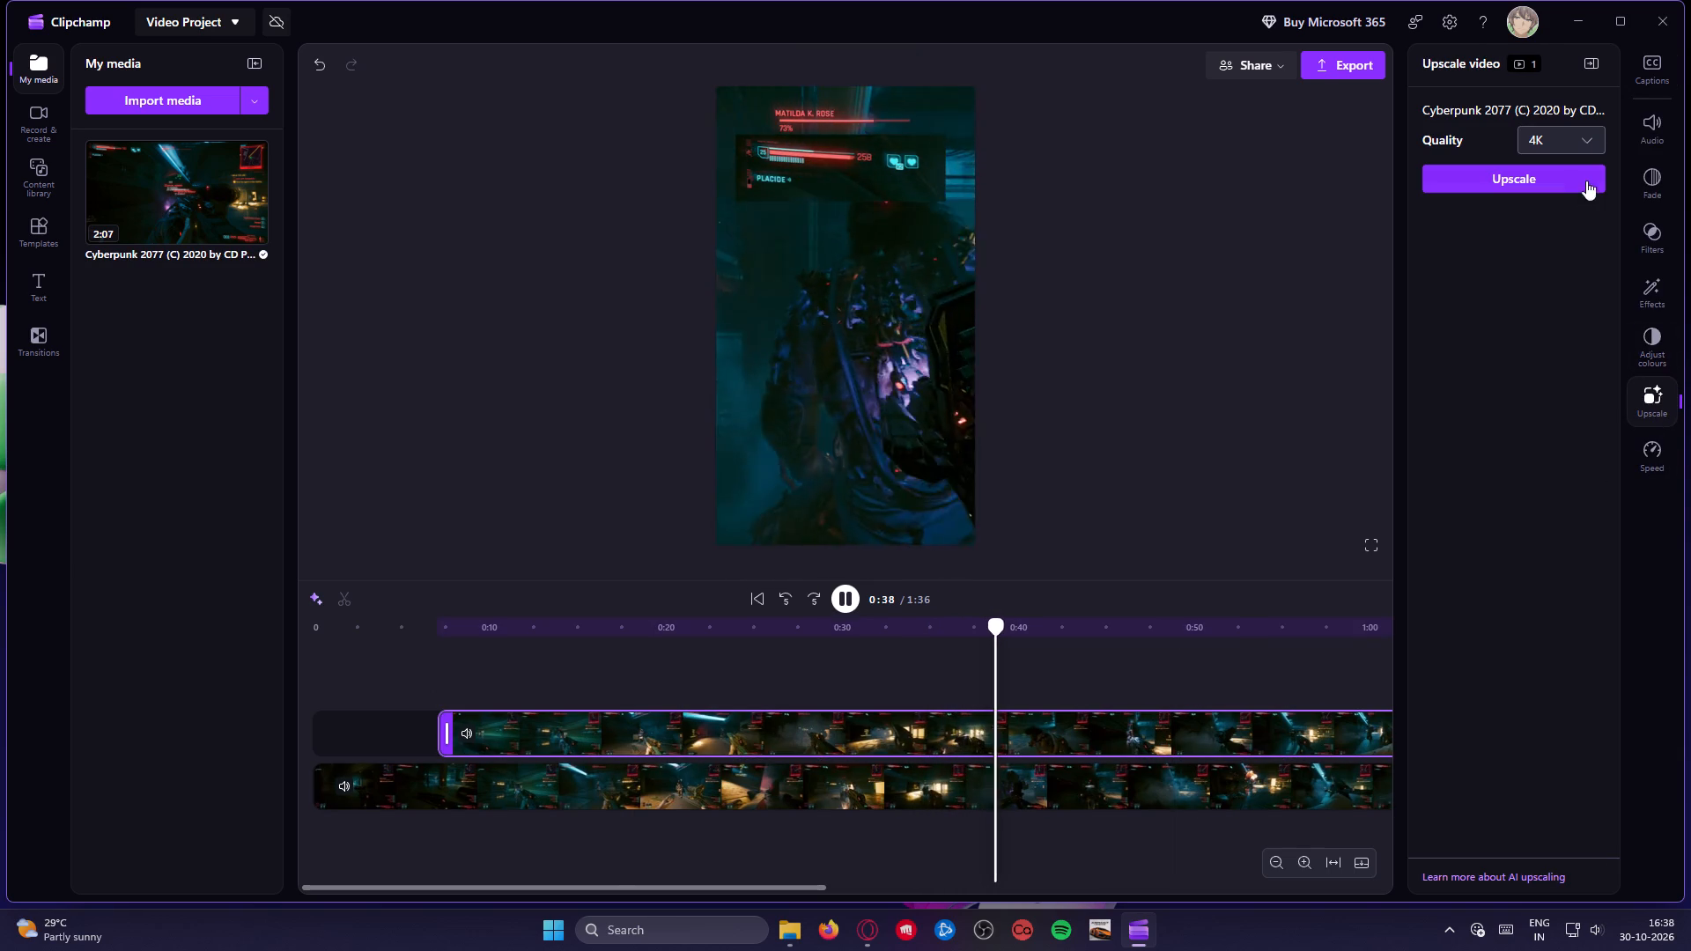
pyautogui.click(1596, 136)
pyautogui.click(1596, 136)
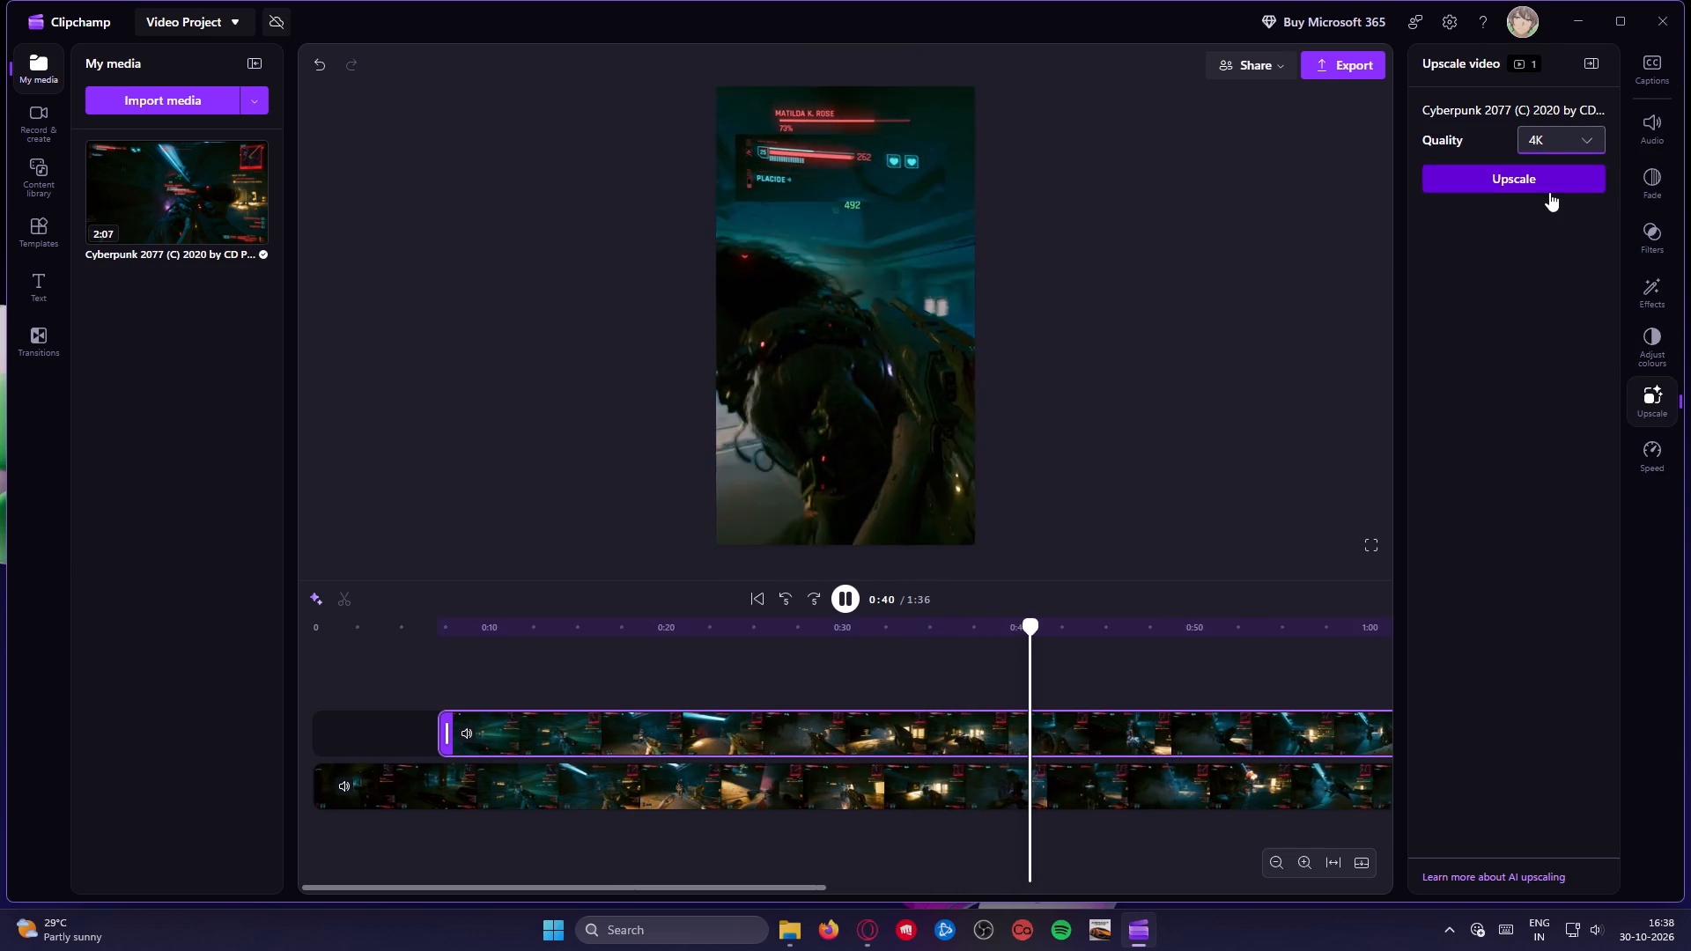
pyautogui.click(842, 600)
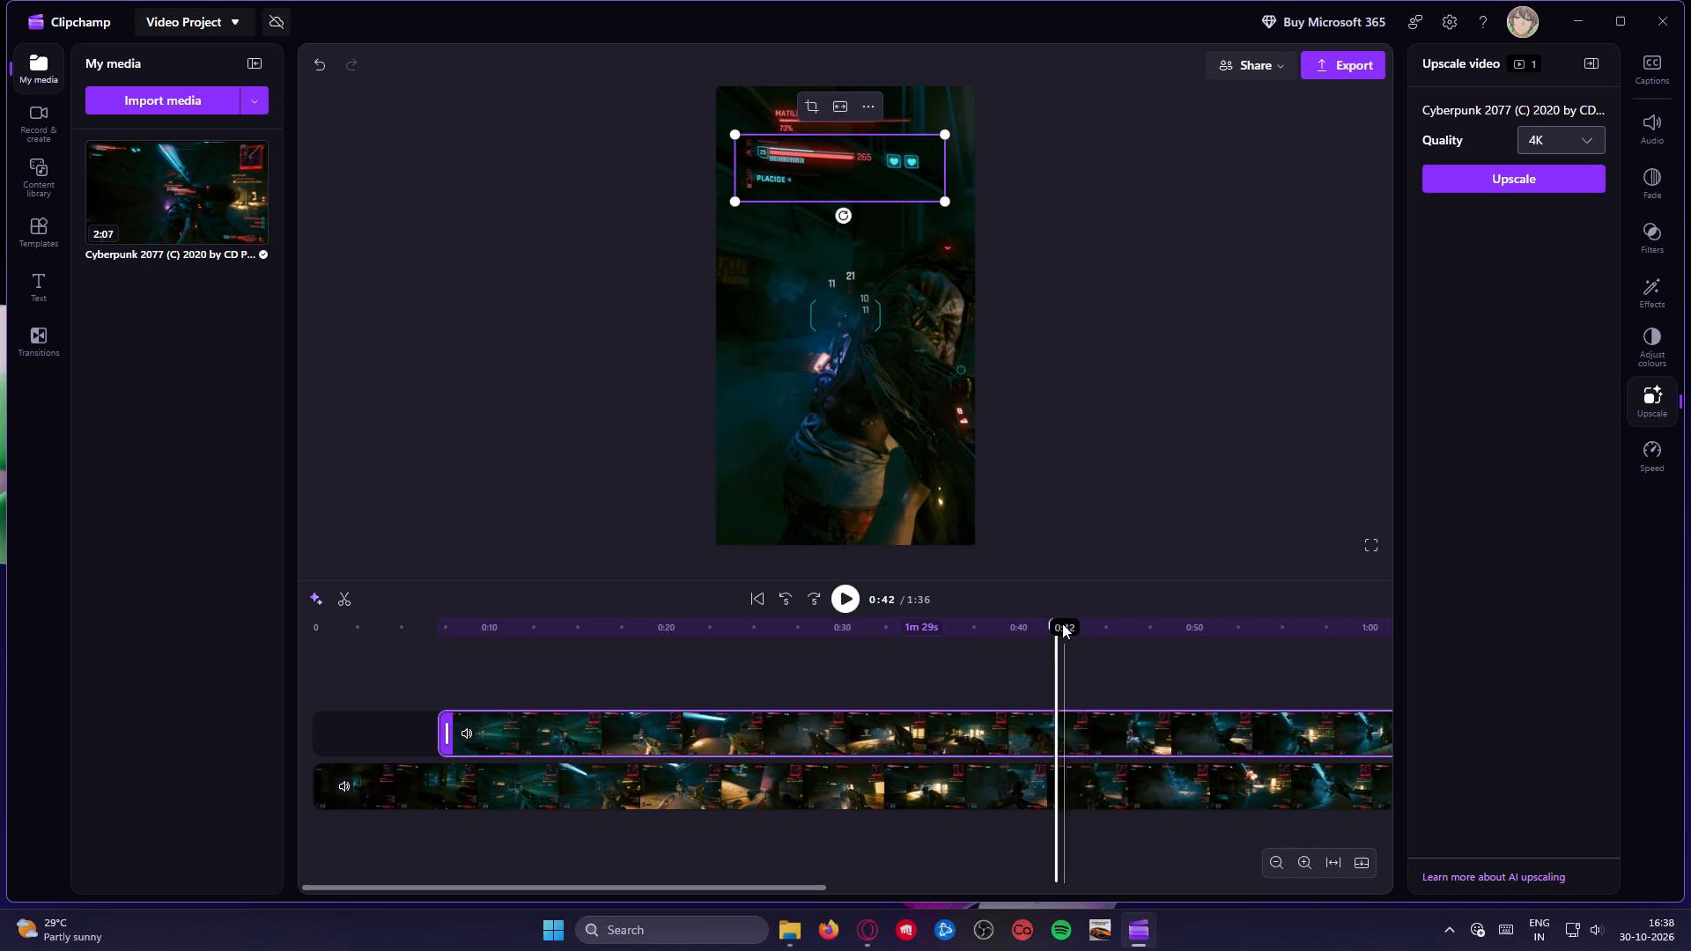
pyautogui.moveTo(1062, 623); pyautogui.dragTo(276, 629)
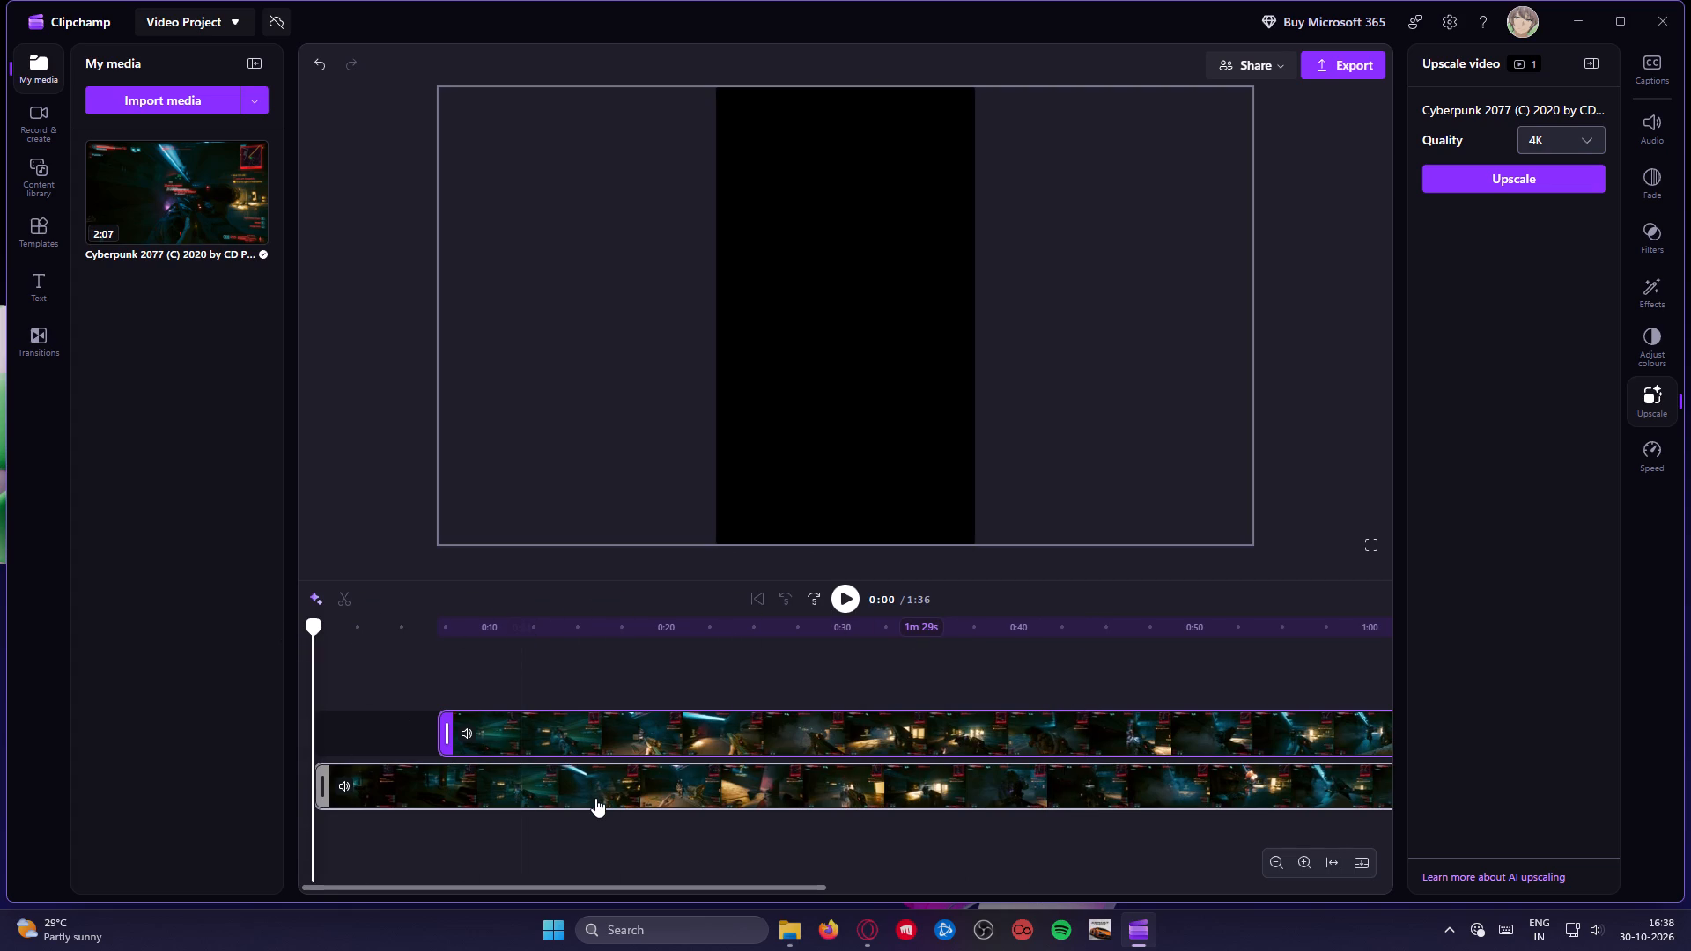
pyautogui.keyDown('shift'); pyautogui.click(595, 798); pyautogui.keyUp('shift')
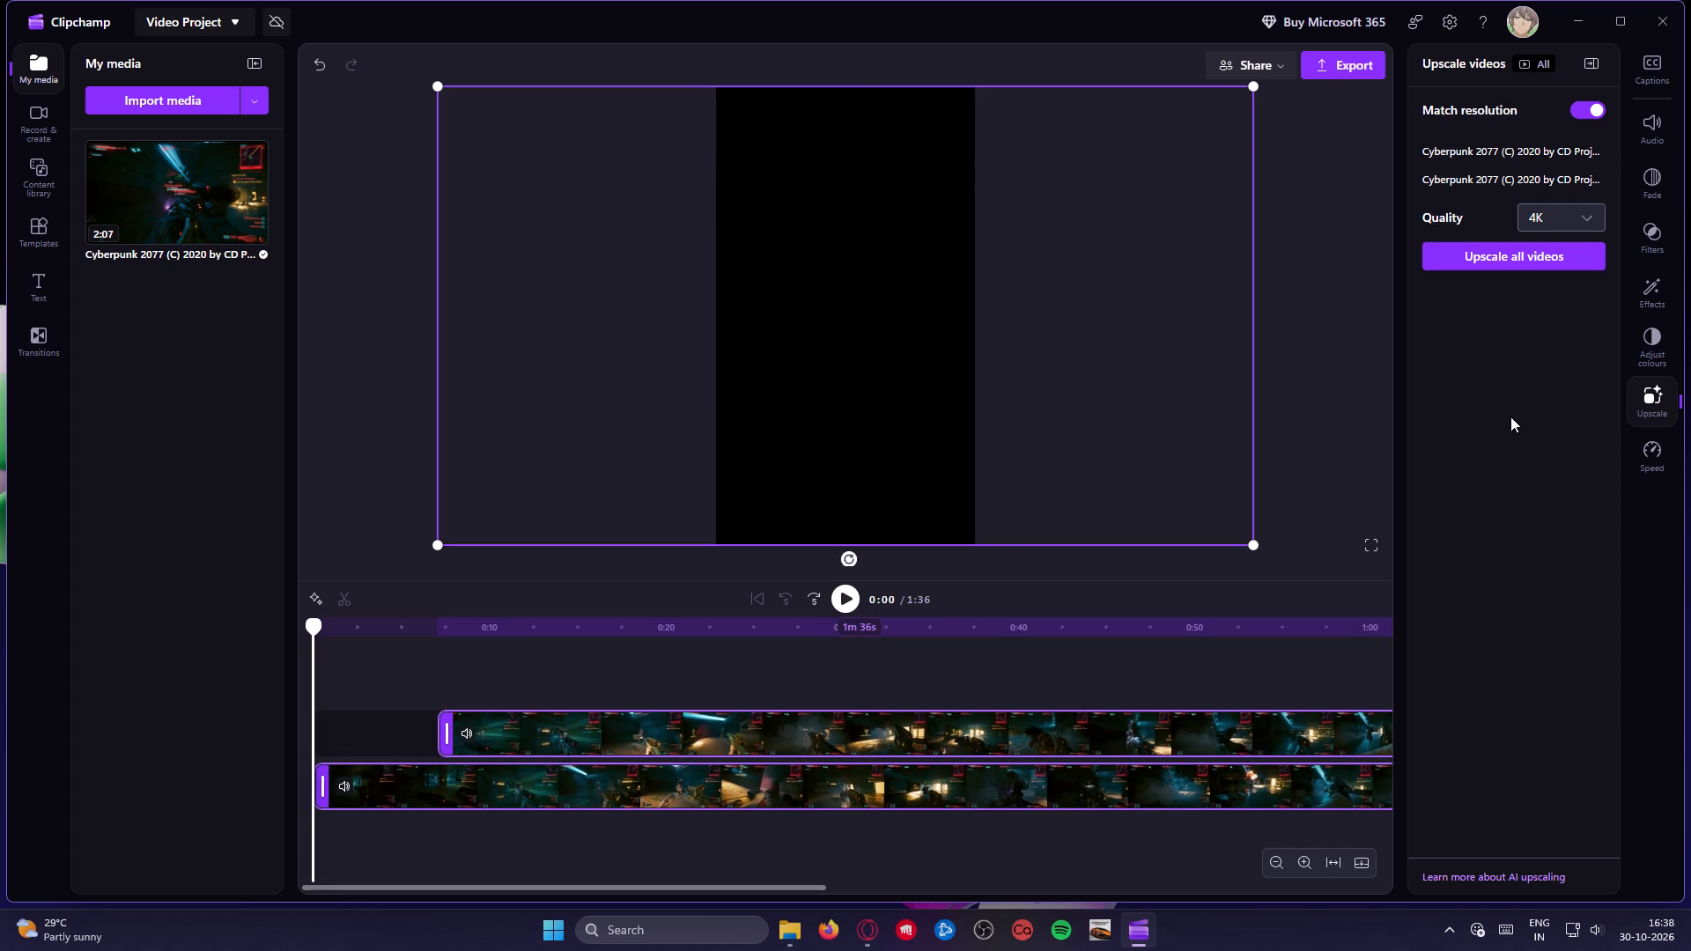
pyautogui.click(1554, 258)
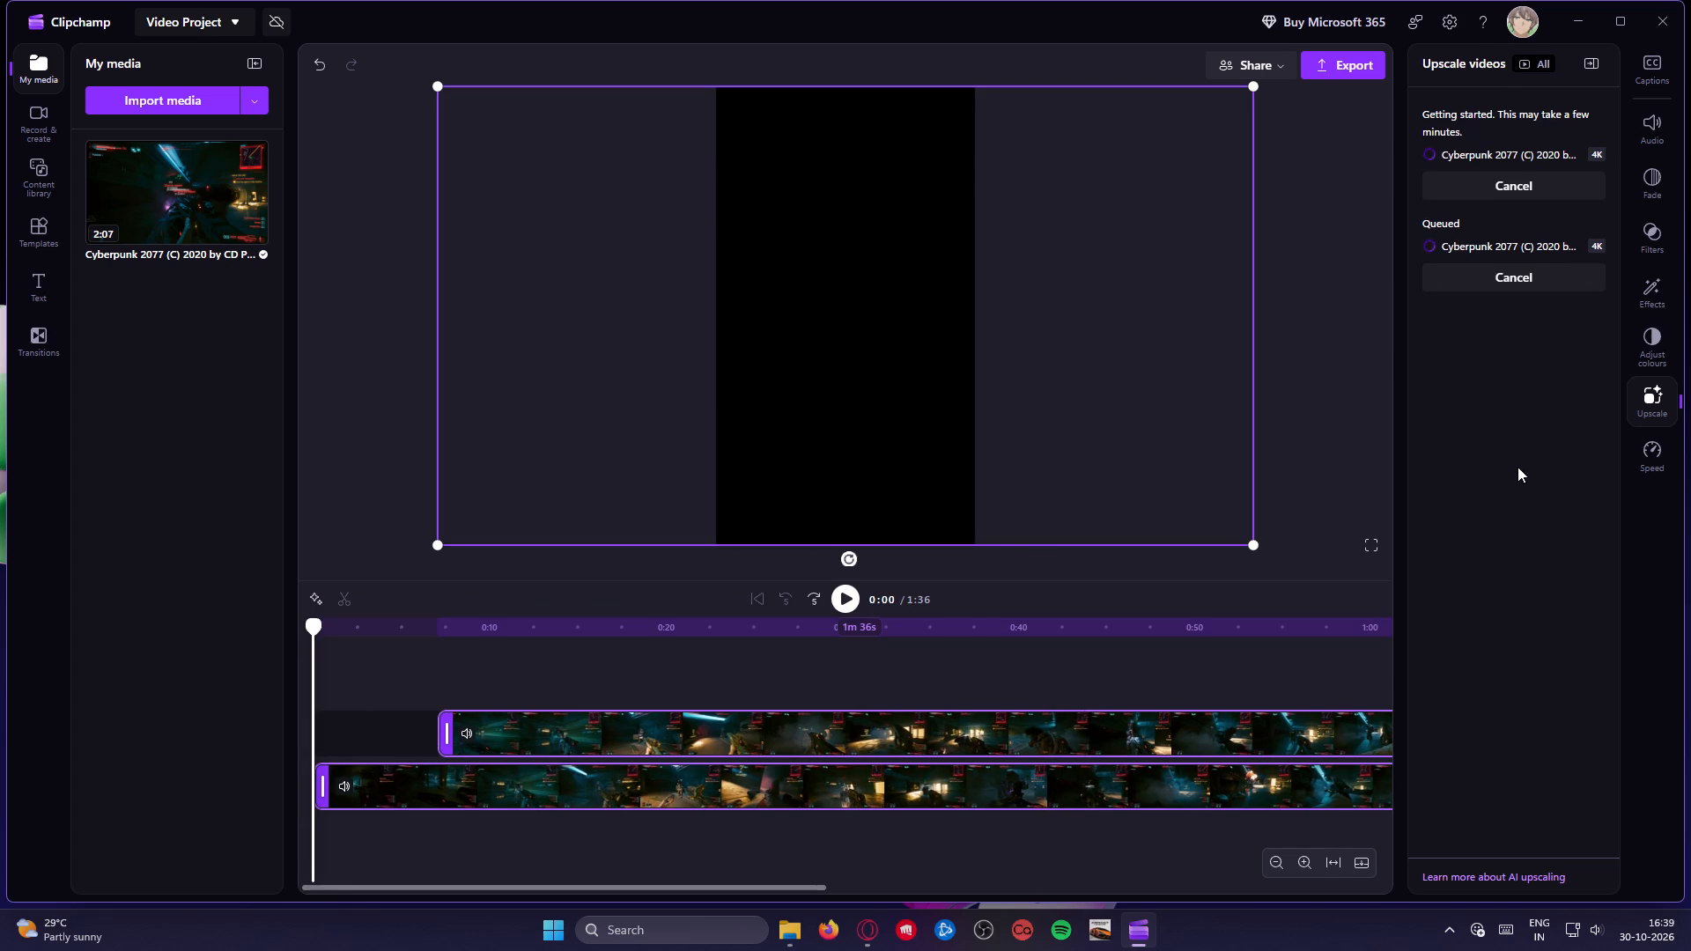
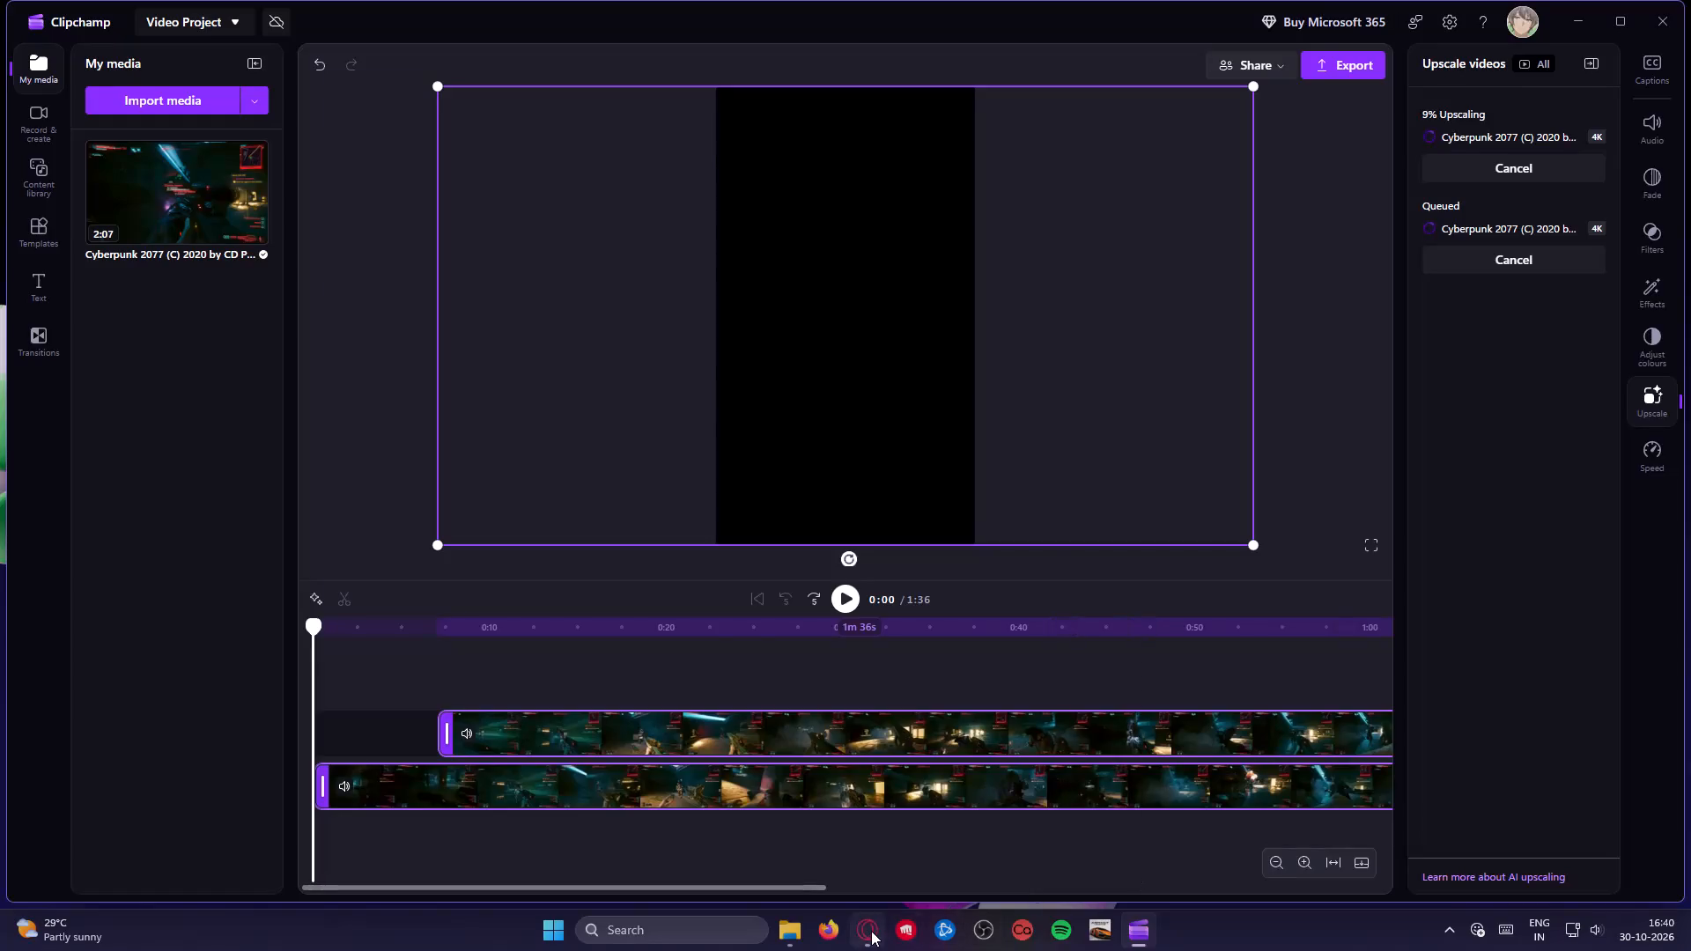
# Switch to Opera GX, close the YouTube channel tab and close the browser.
pyautogui.click(871, 931)
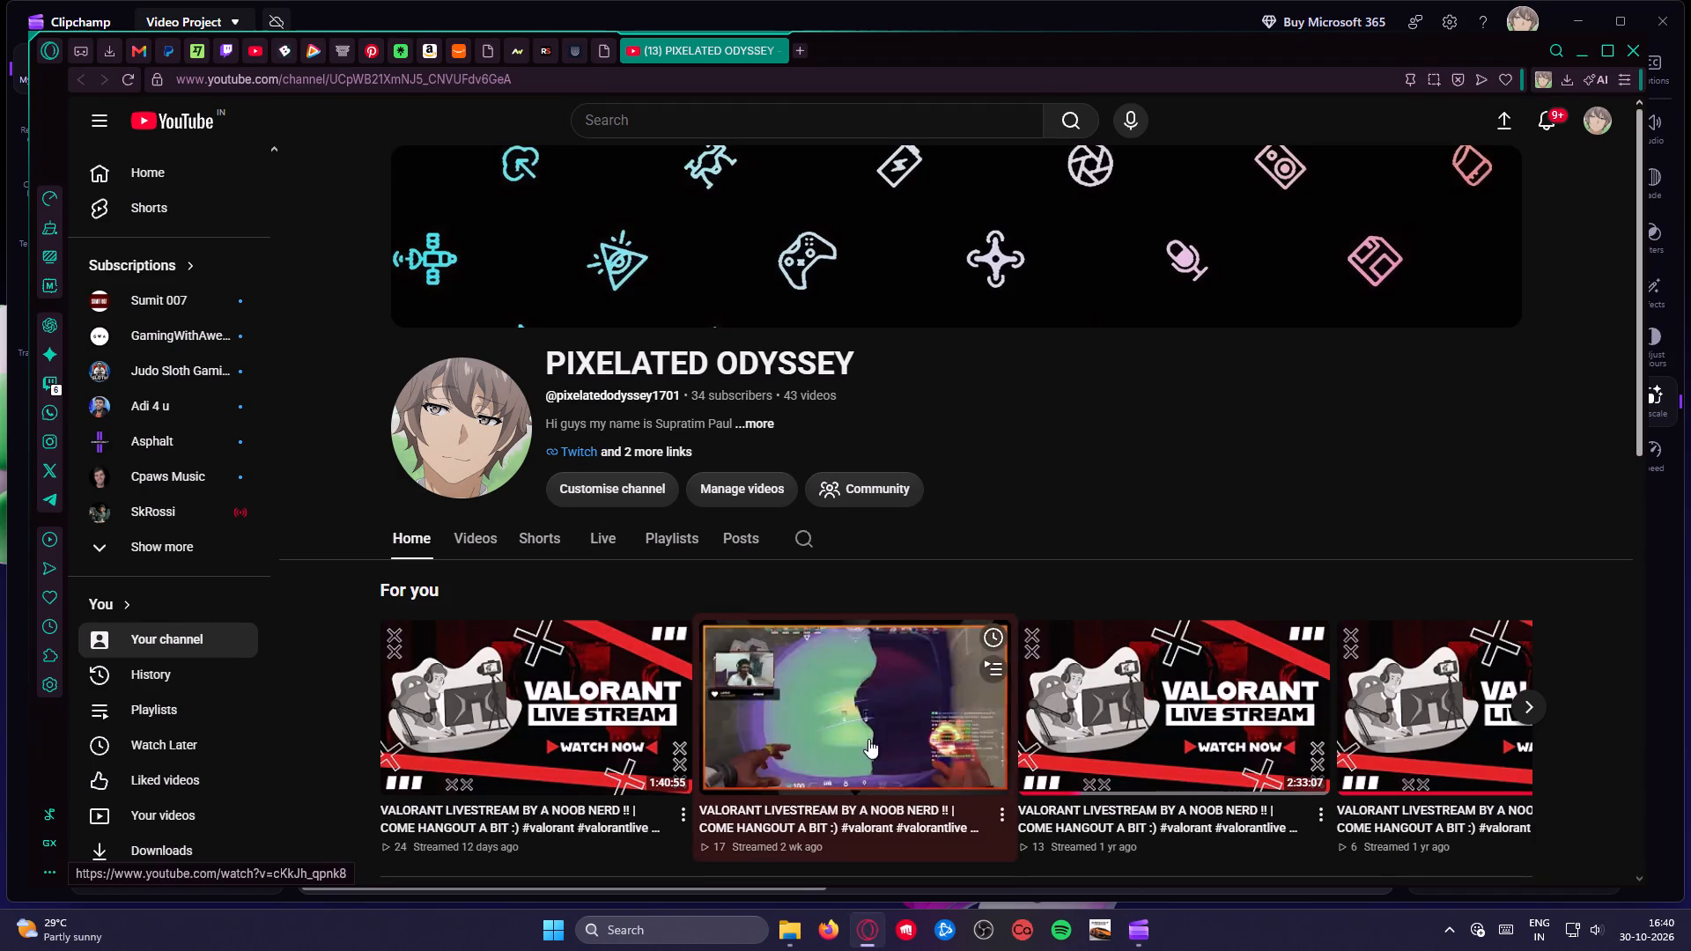
pyautogui.click(1030, 413)
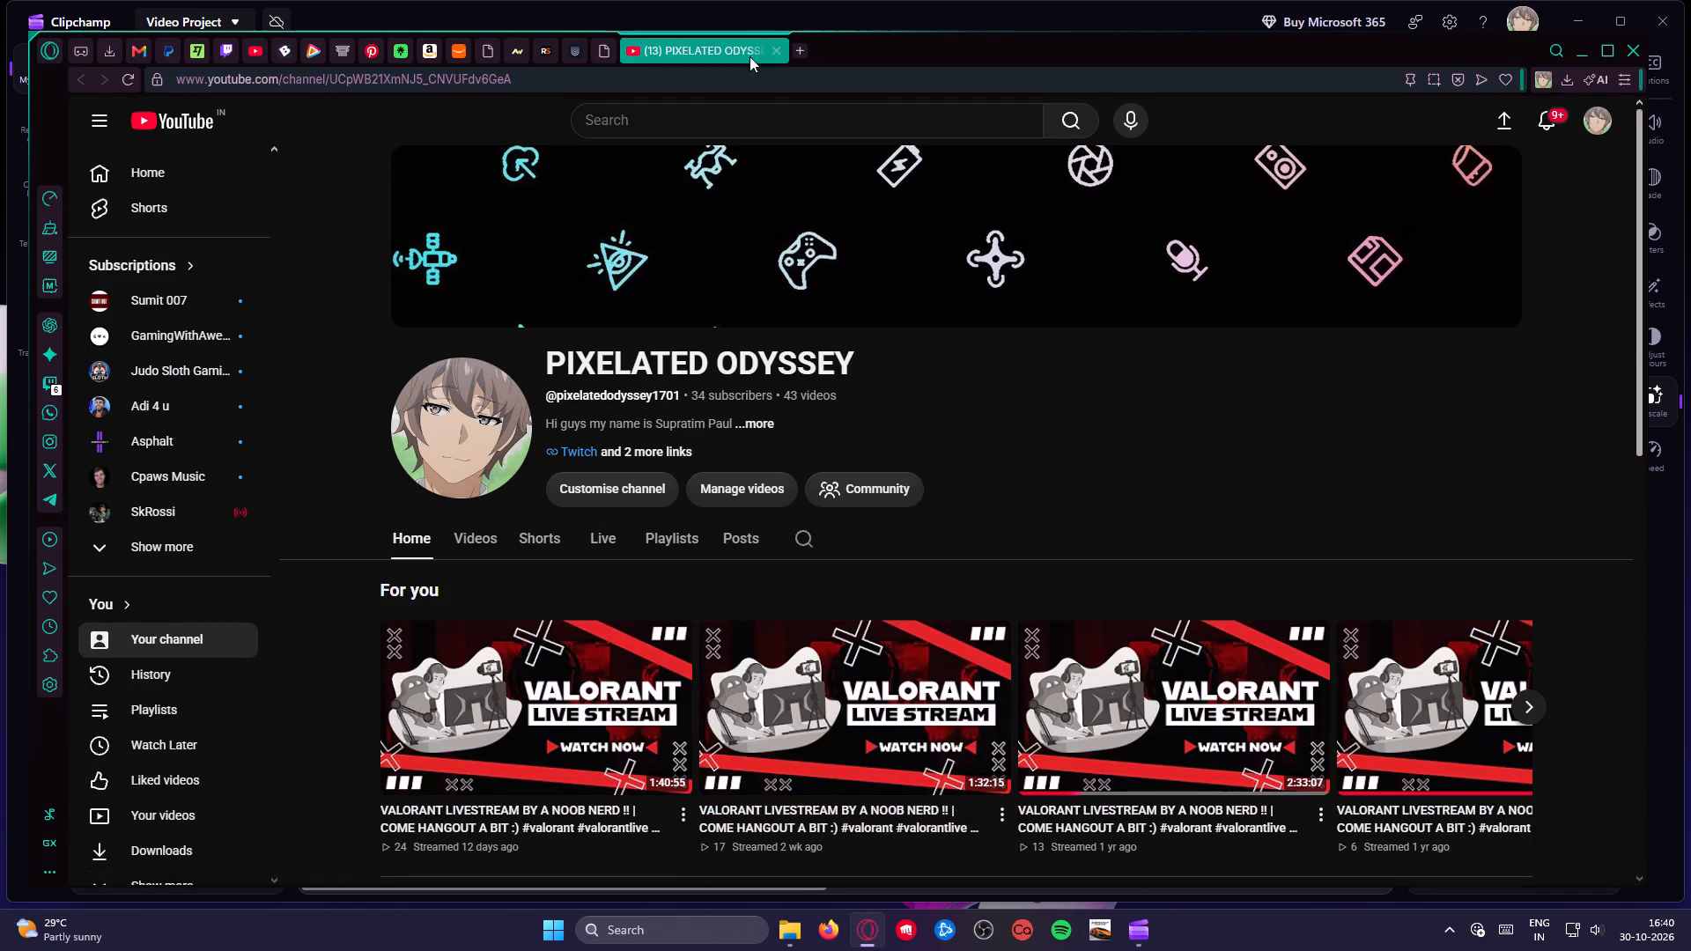
pyautogui.click(774, 50)
pyautogui.click(624, 46)
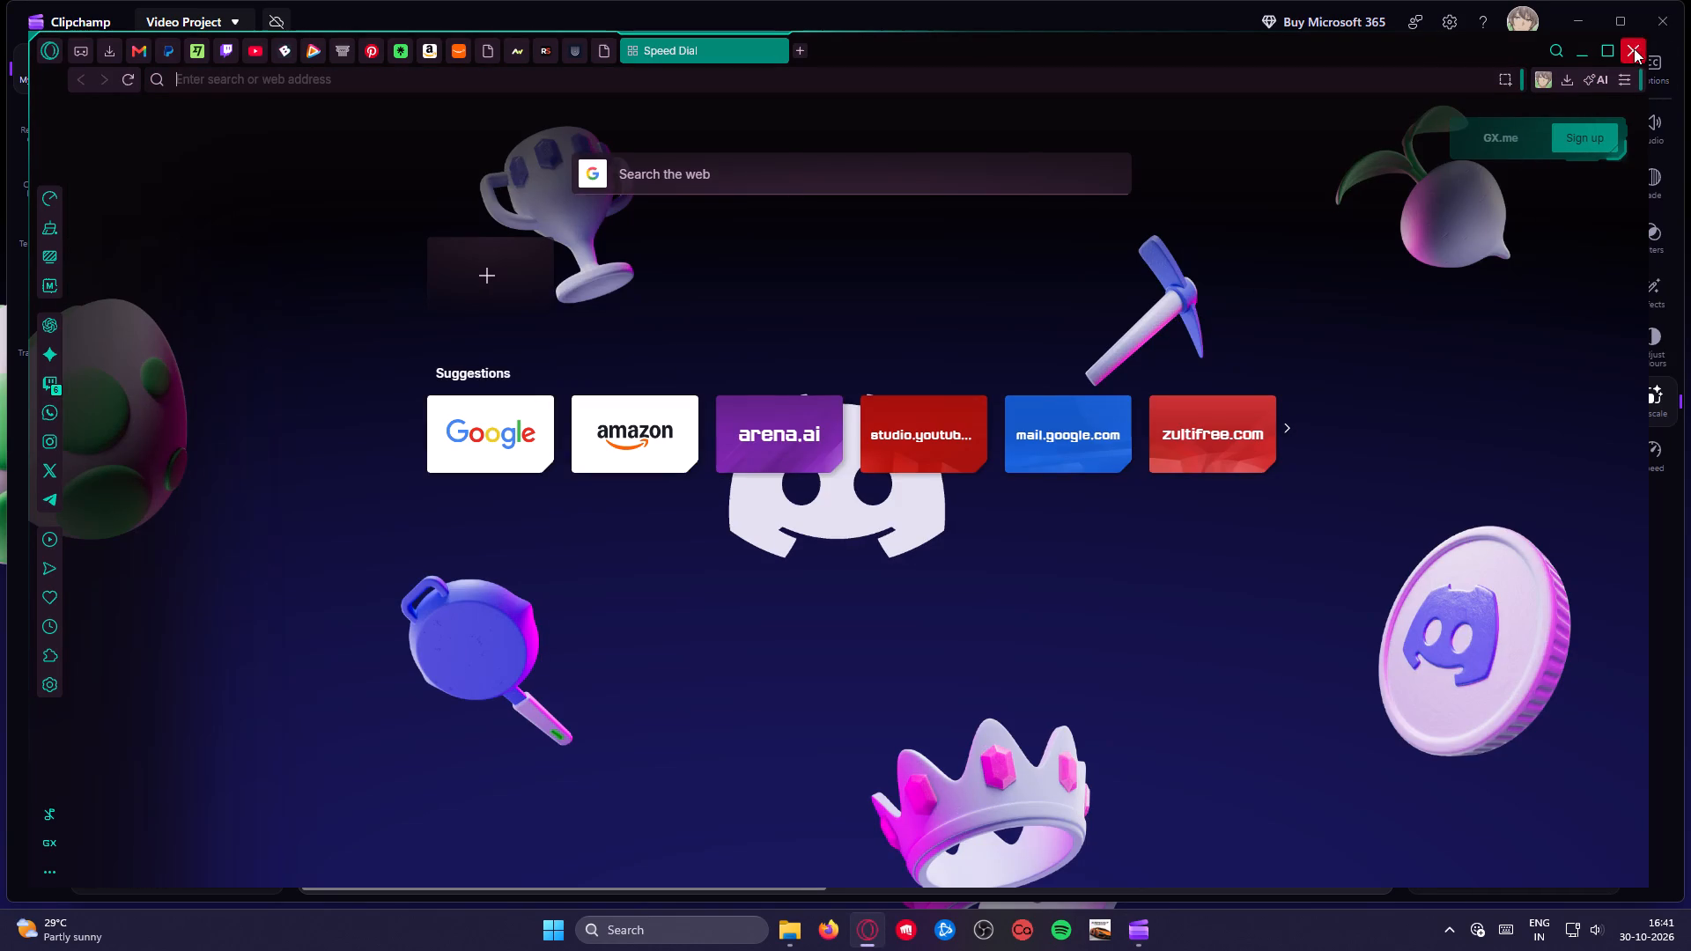
pyautogui.click(1634, 48)
pyautogui.click(1488, 387)
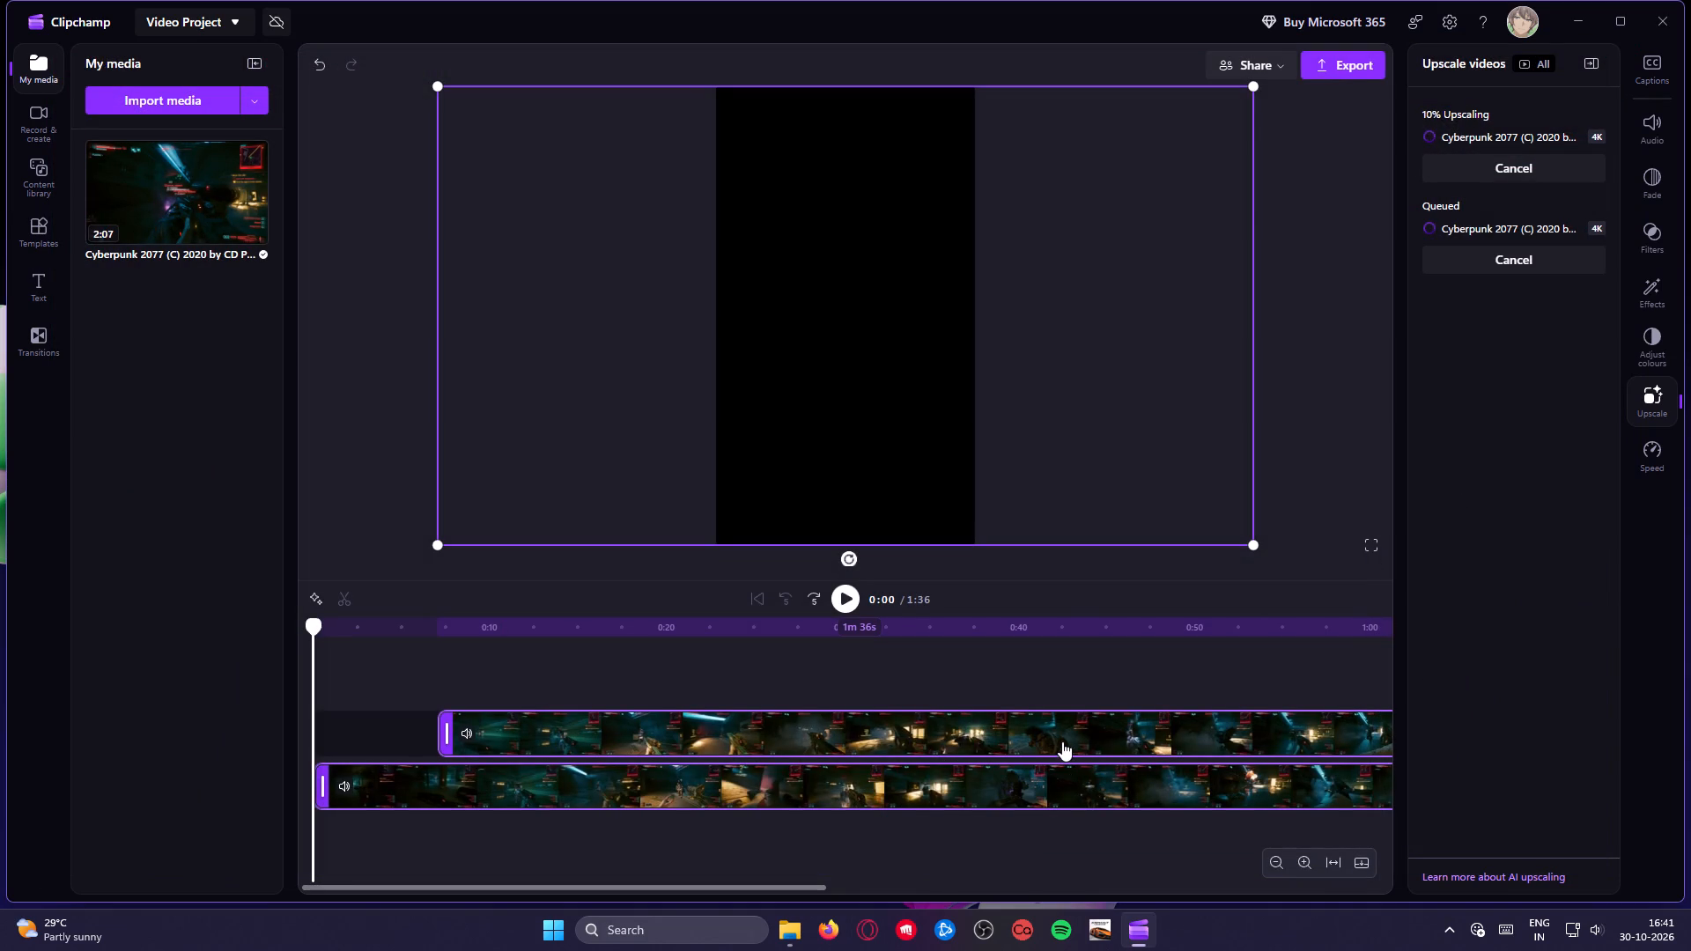
# Switch to File Explorer, look through the Videos library and its Discord Clips folder, and close the window.
pyautogui.click(774, 942)
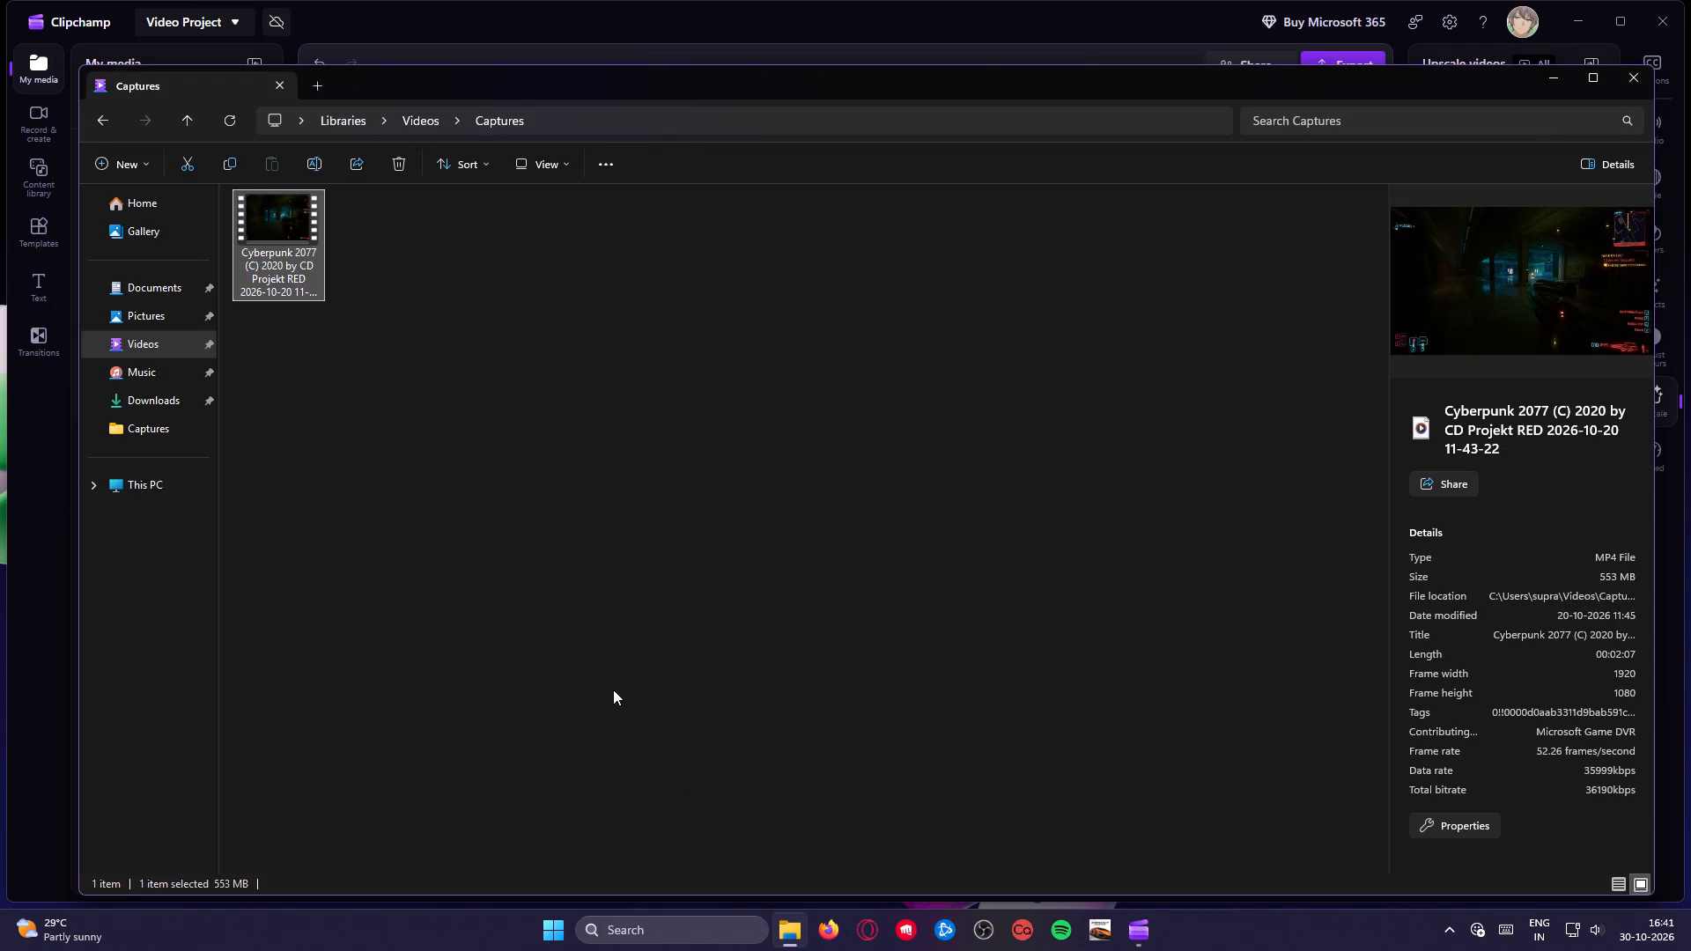
pyautogui.click(99, 127)
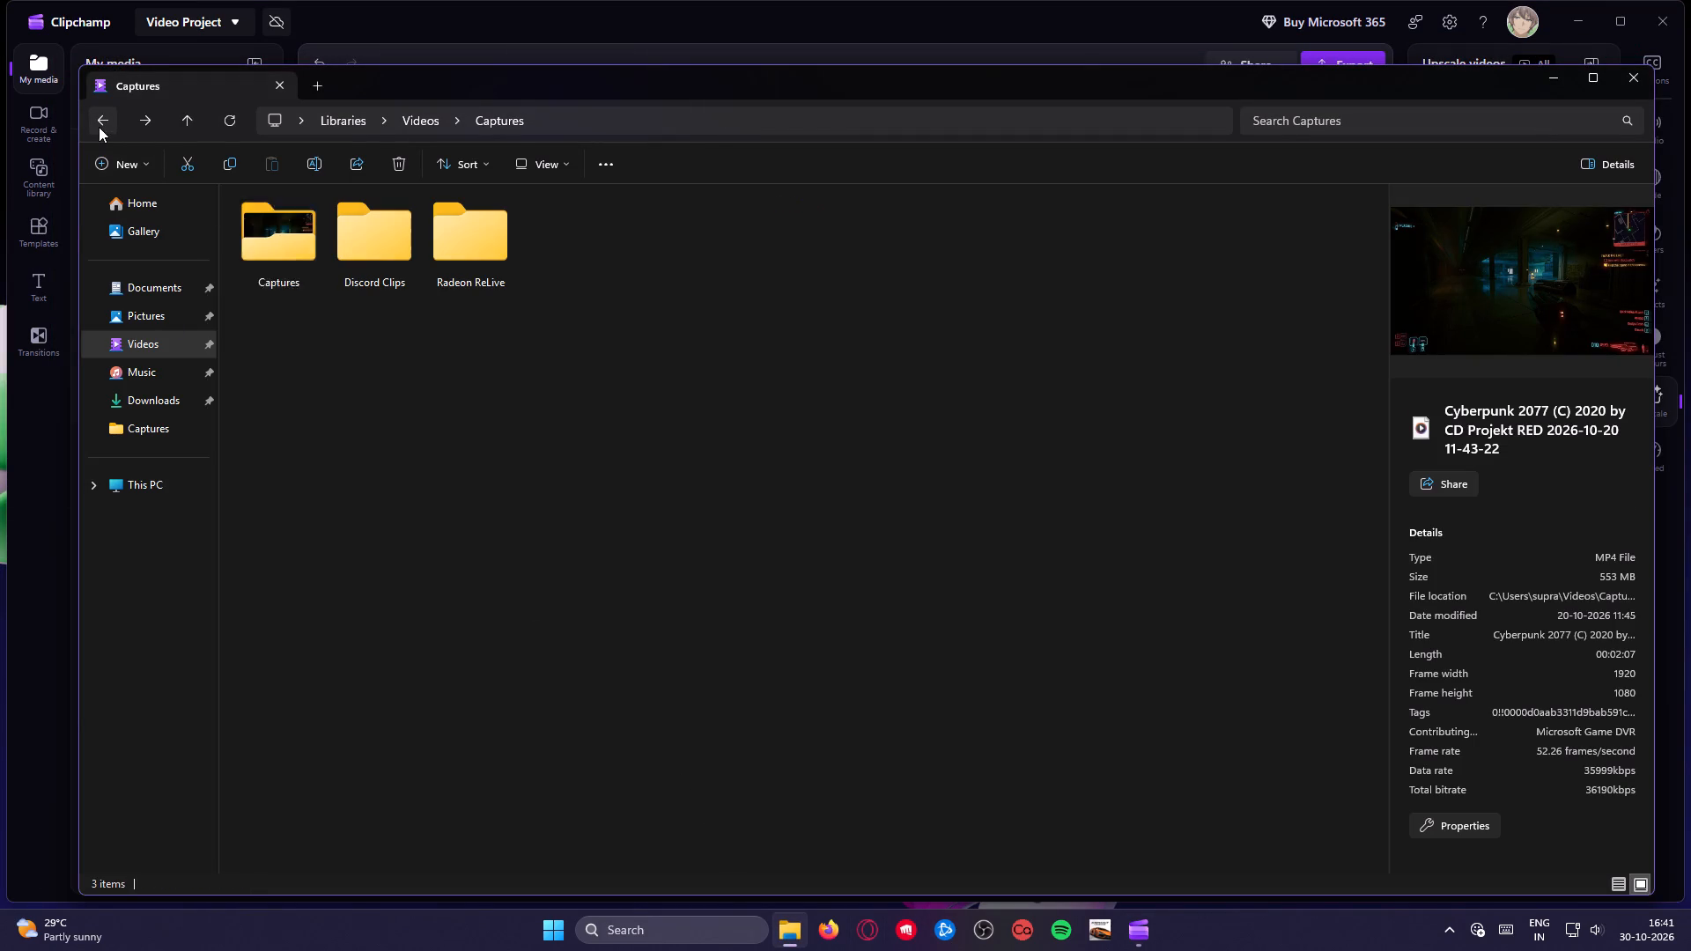
pyautogui.doubleClick(402, 250)
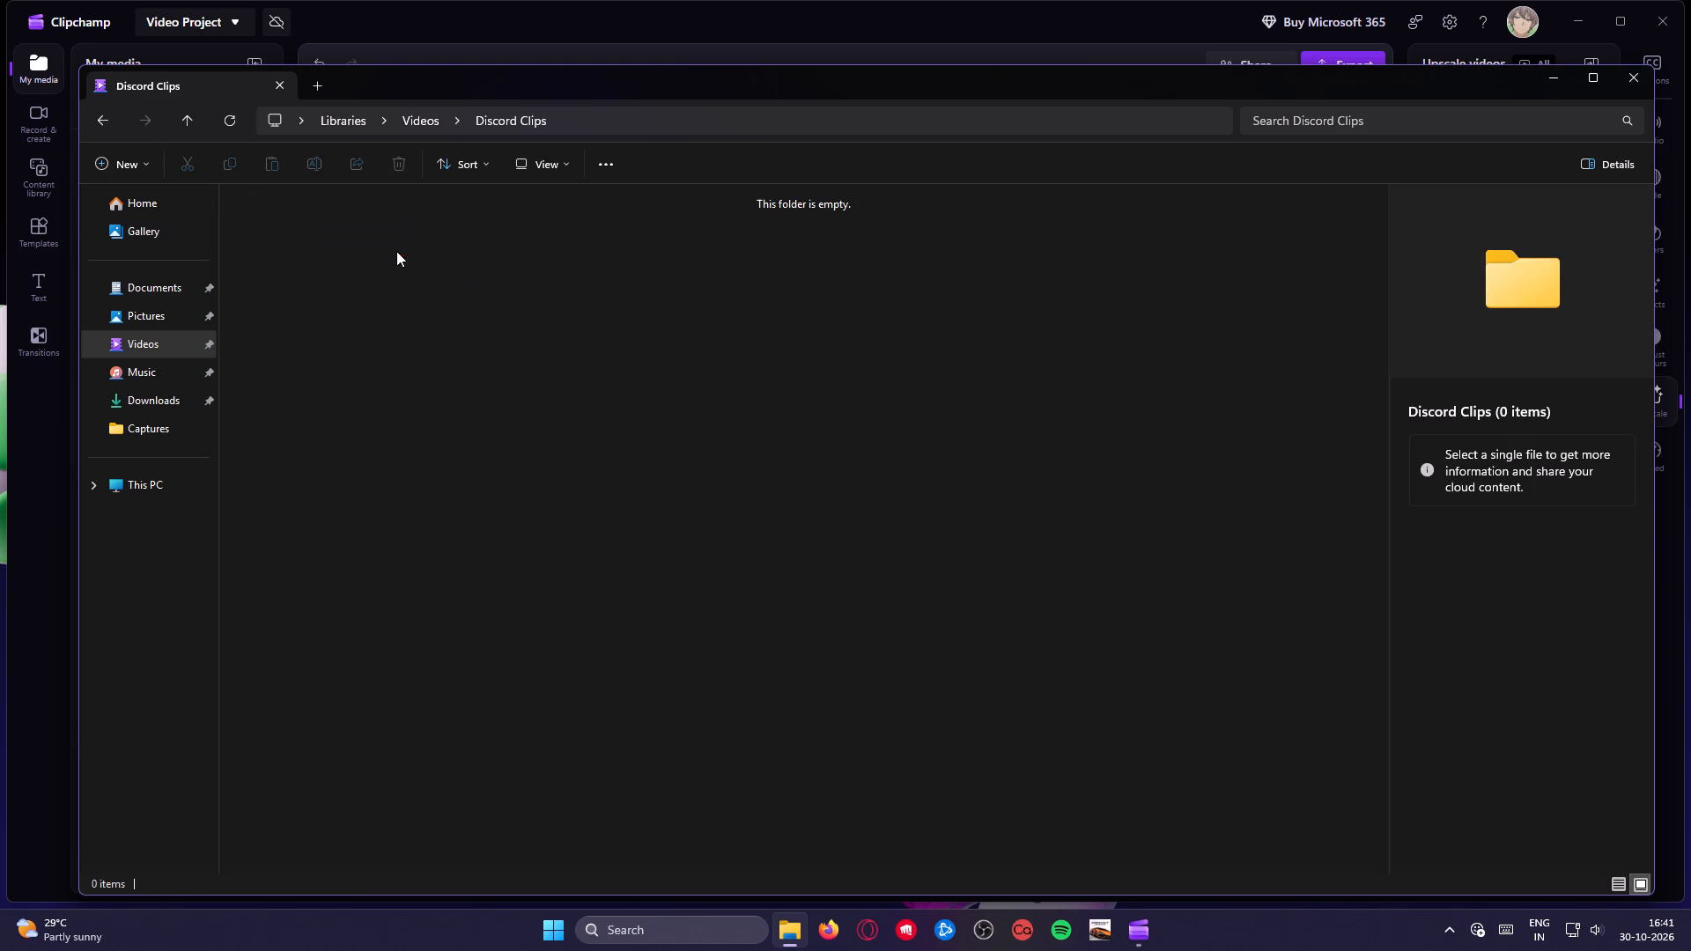
pyautogui.click(112, 126)
pyautogui.click(112, 126)
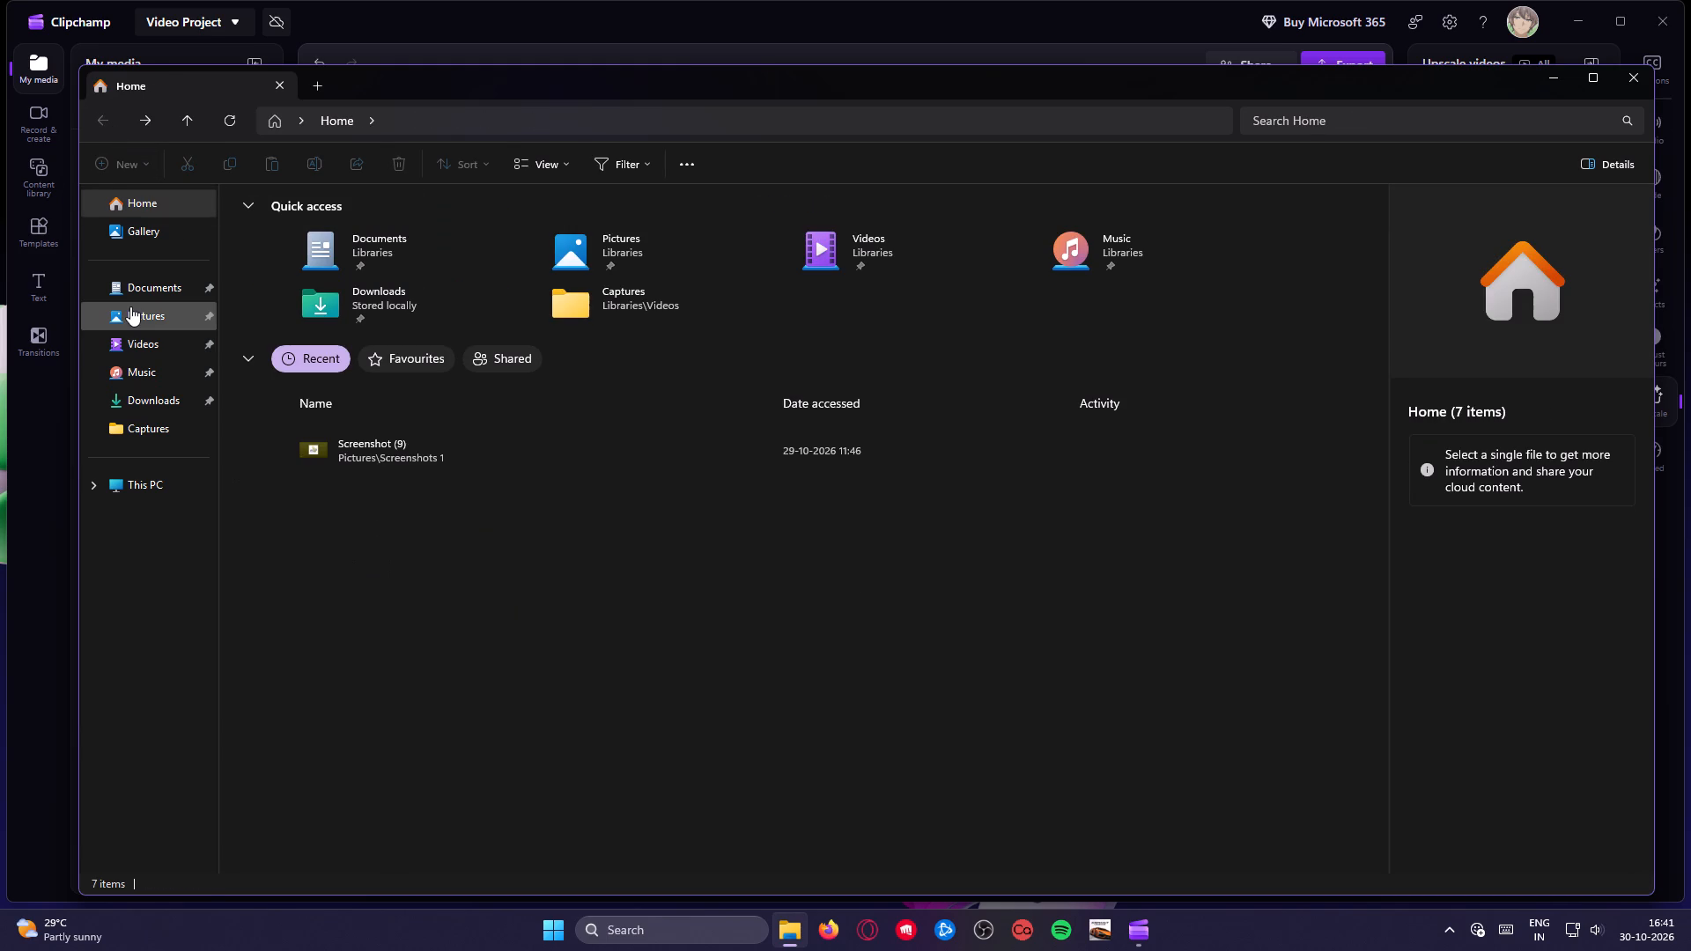
pyautogui.click(1634, 89)
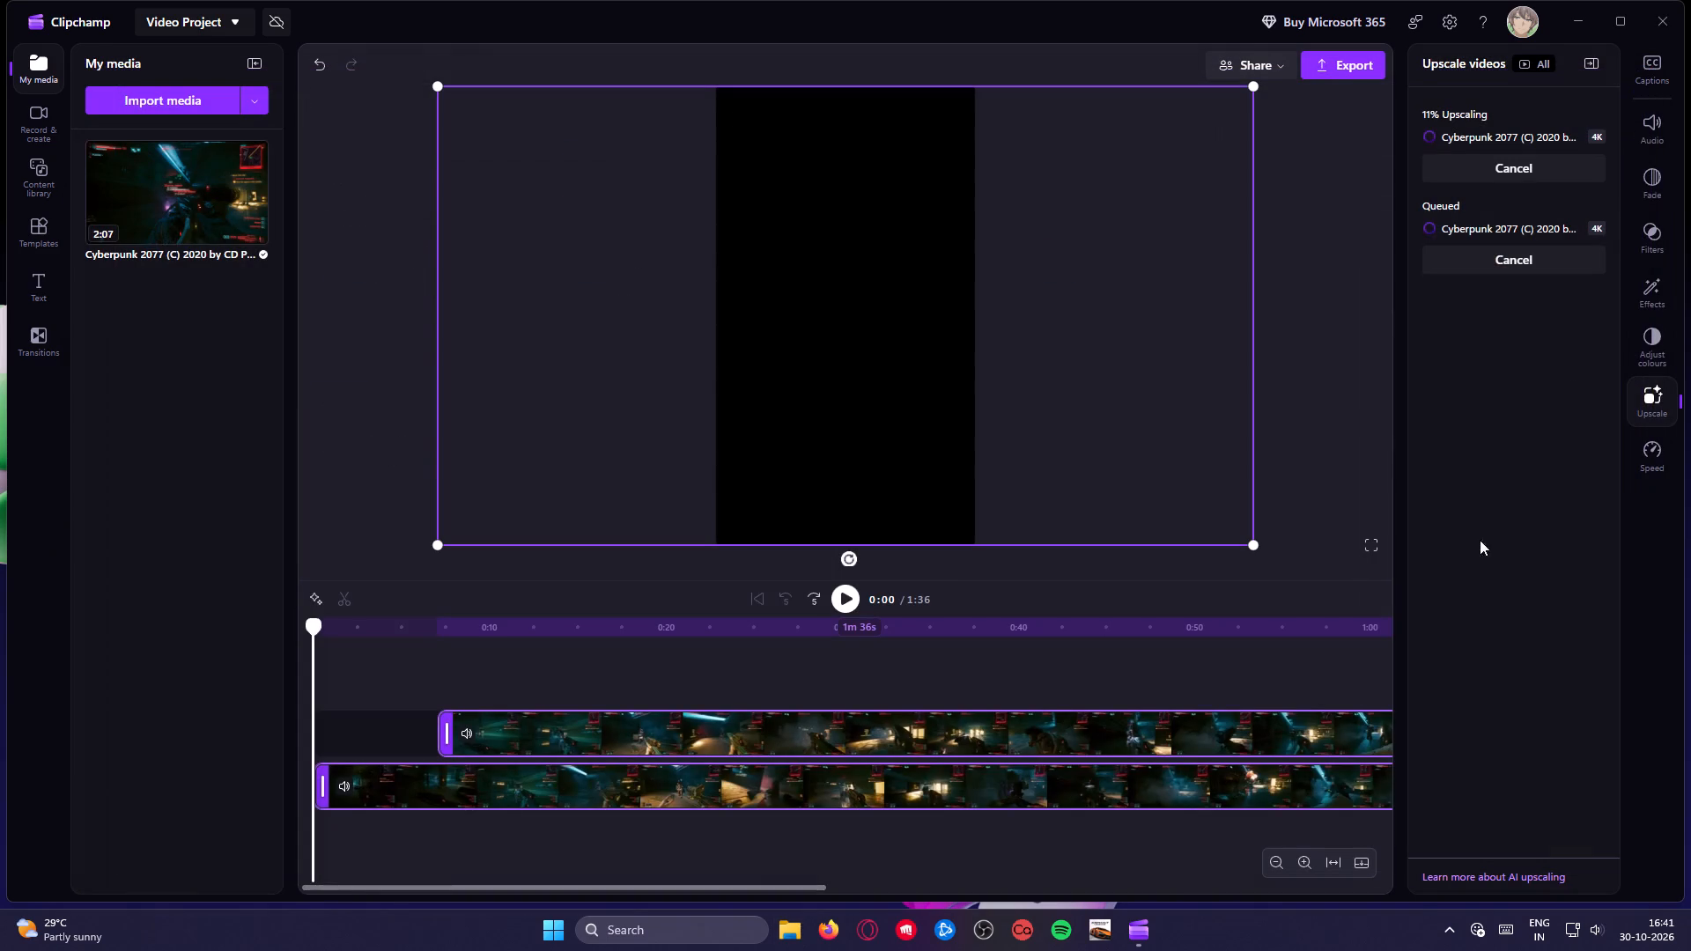
# Show the hidden background apps in the system tray.
pyautogui.click(1437, 930)
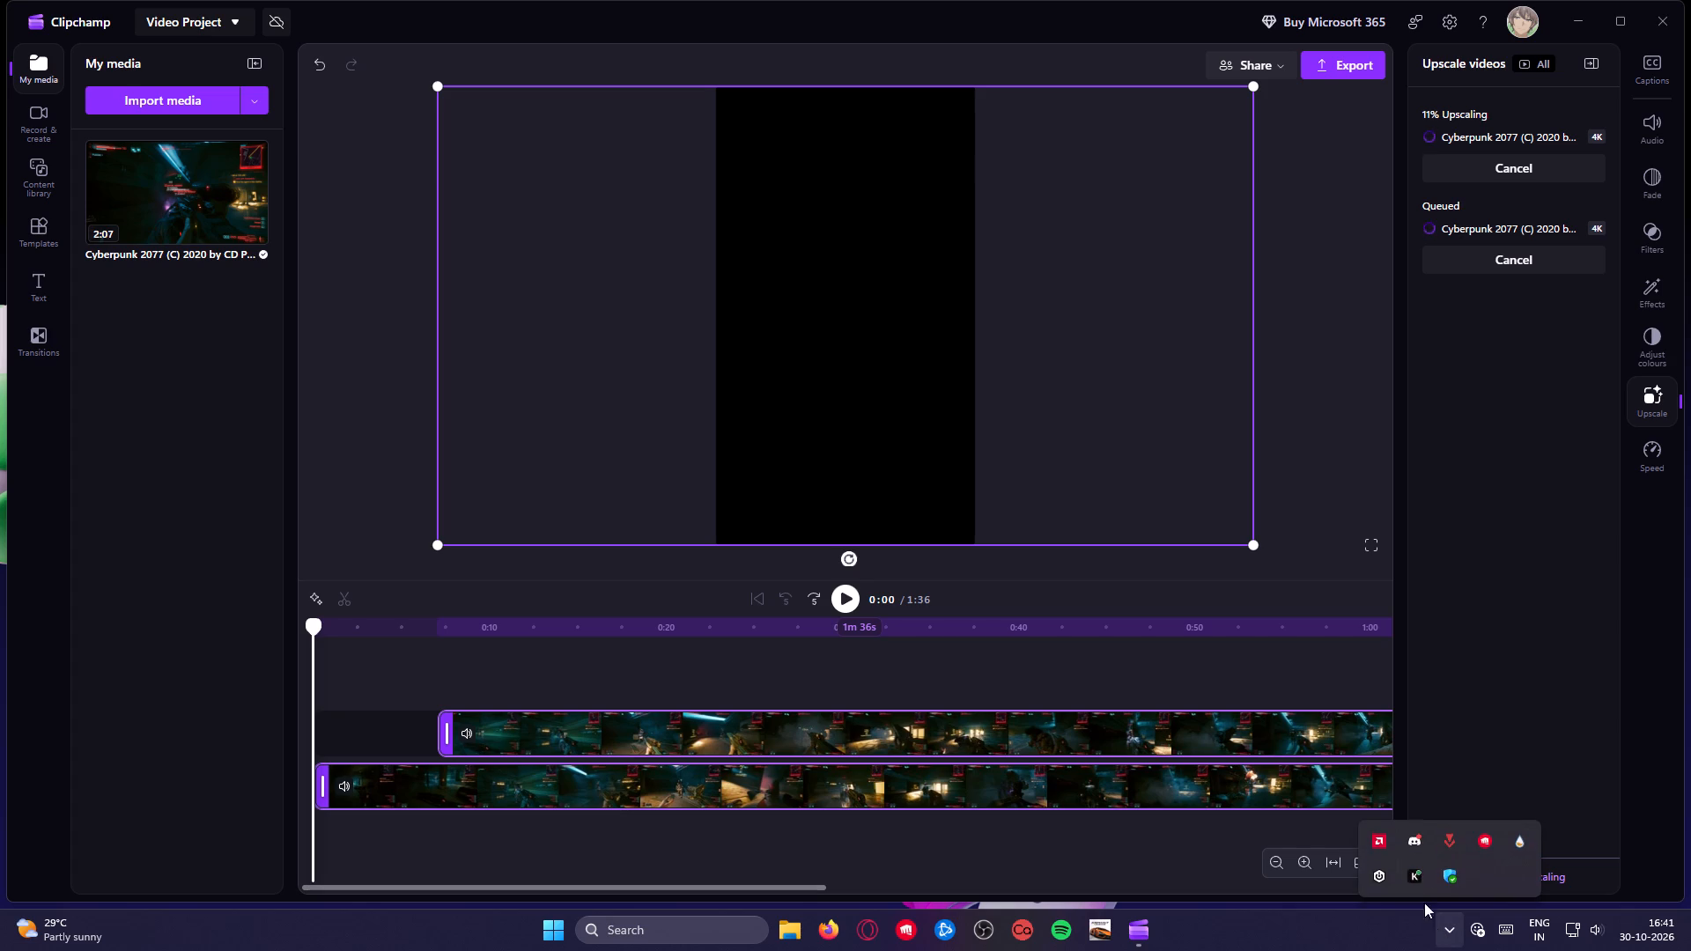
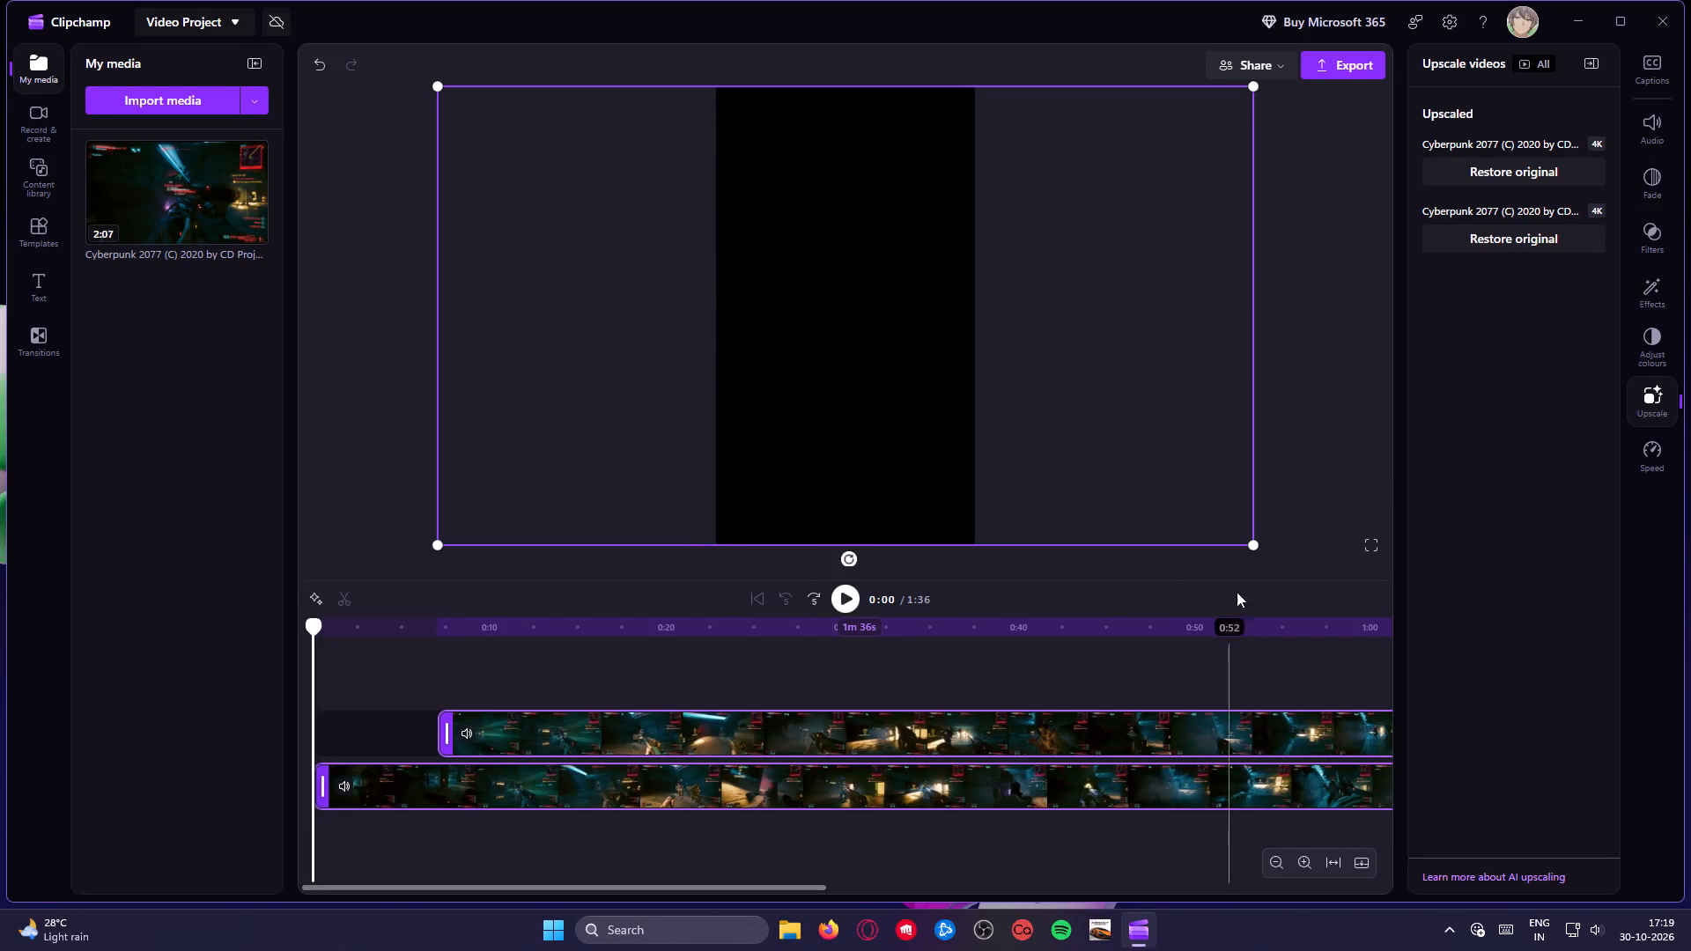
# Play back the upscaled video, sampling sections through to about 1:28, and return the playhead to the start.
pyautogui.click(852, 591)
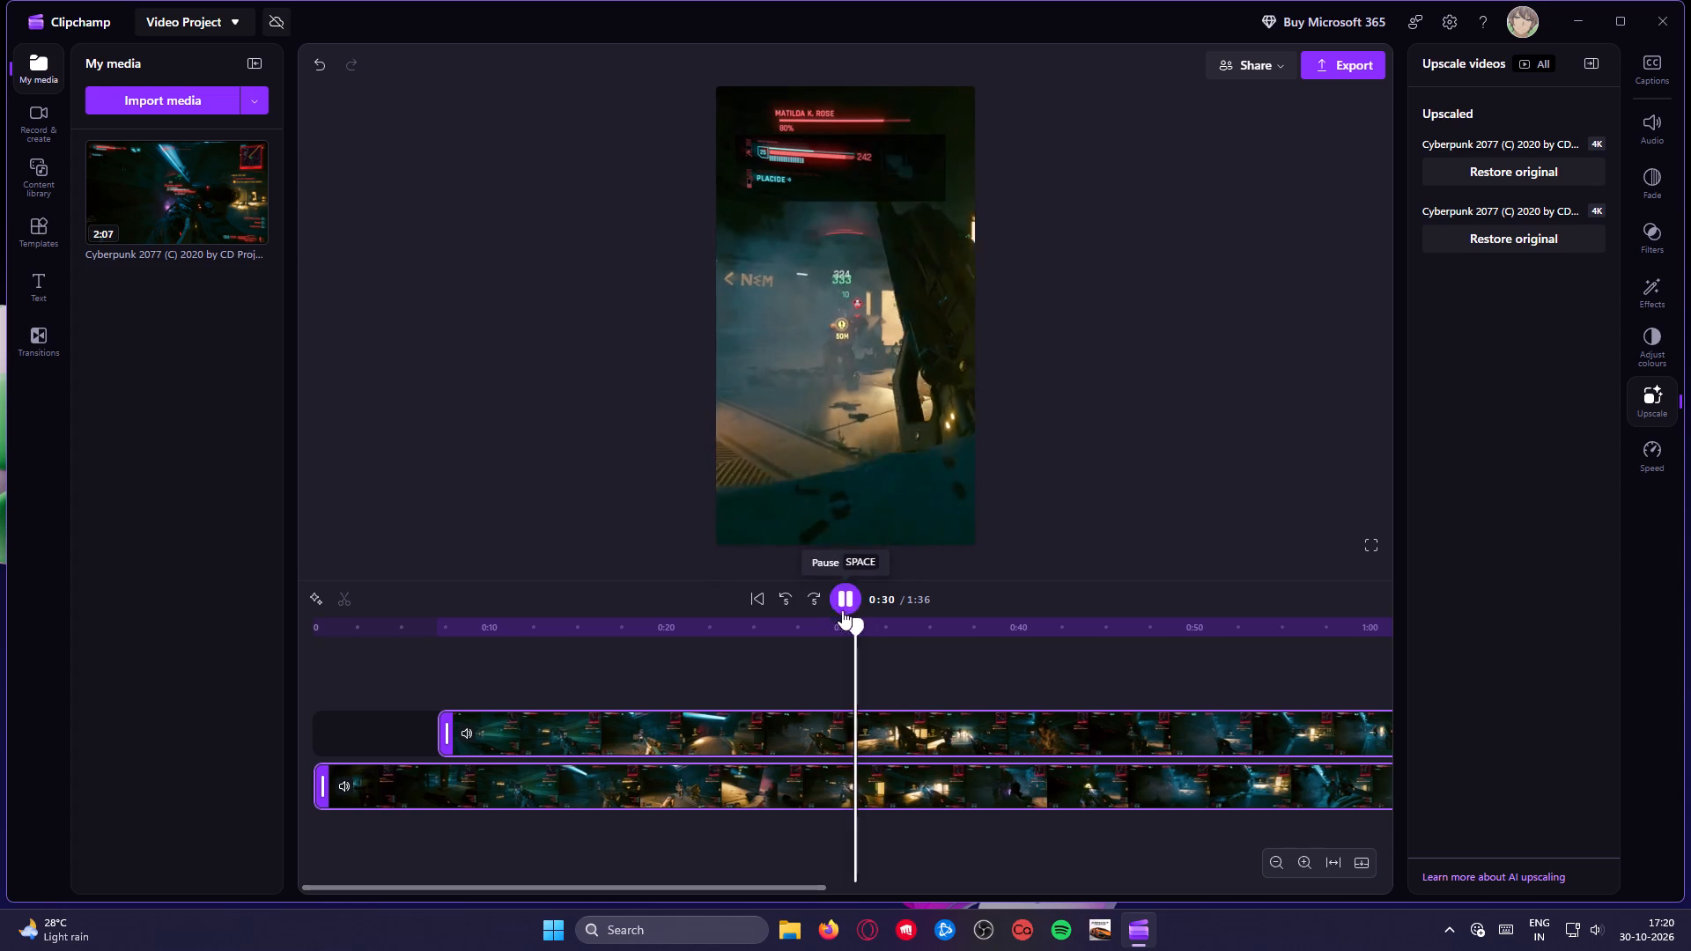
pyautogui.click(1154, 665)
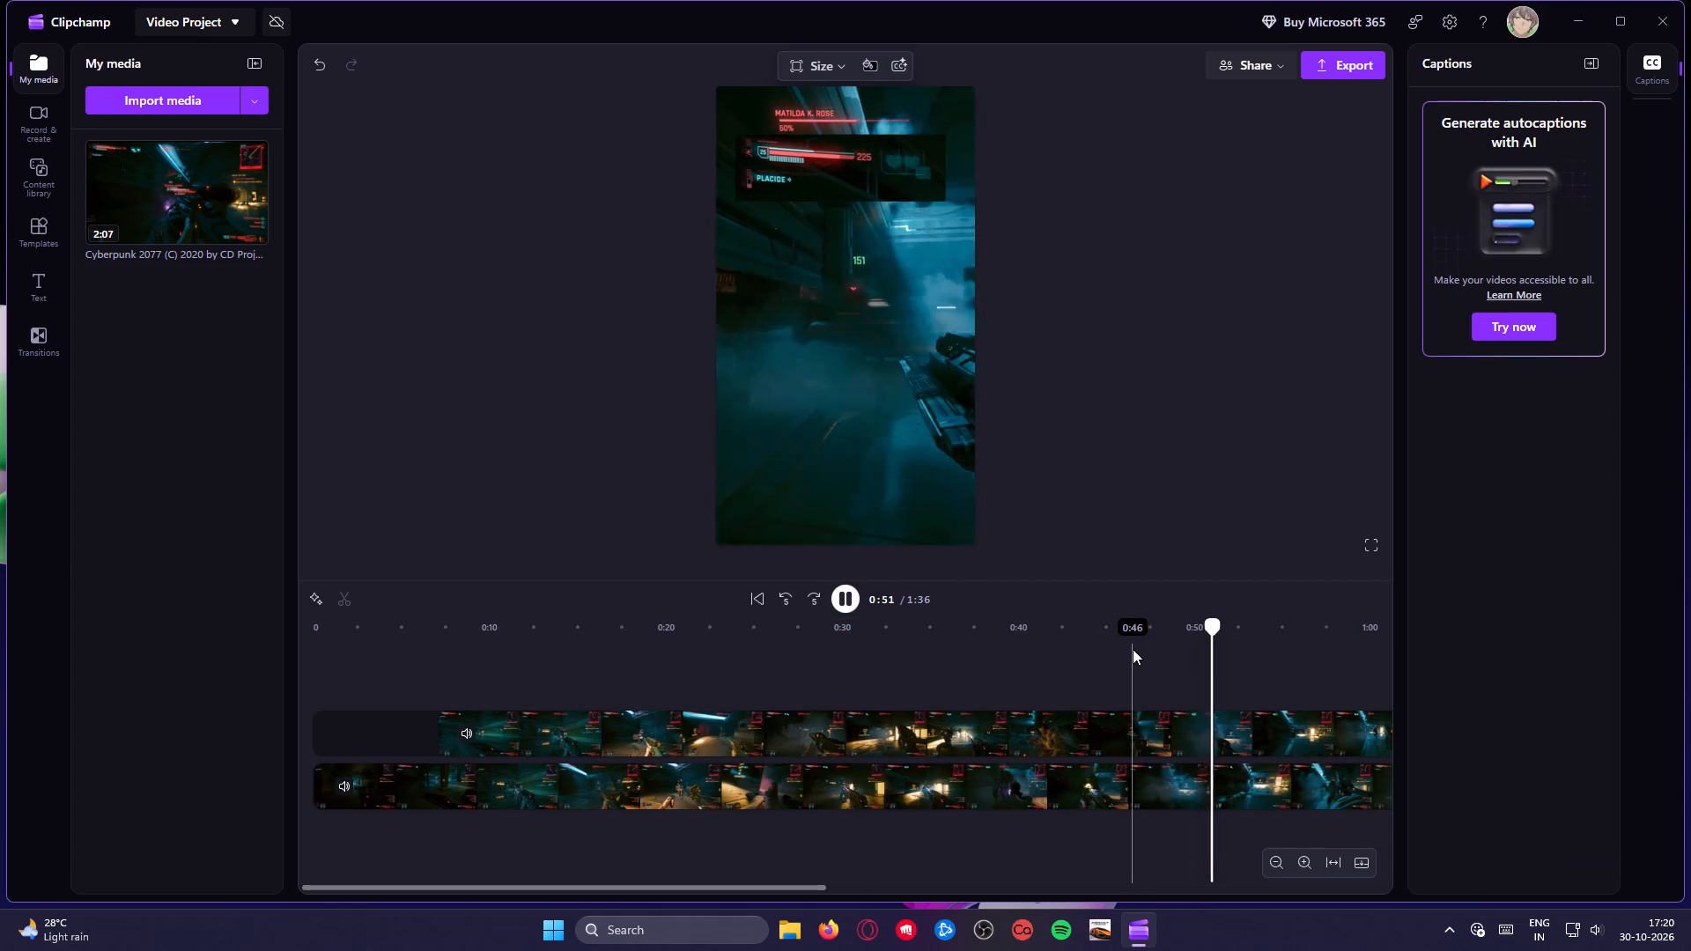
pyautogui.click(1039, 888)
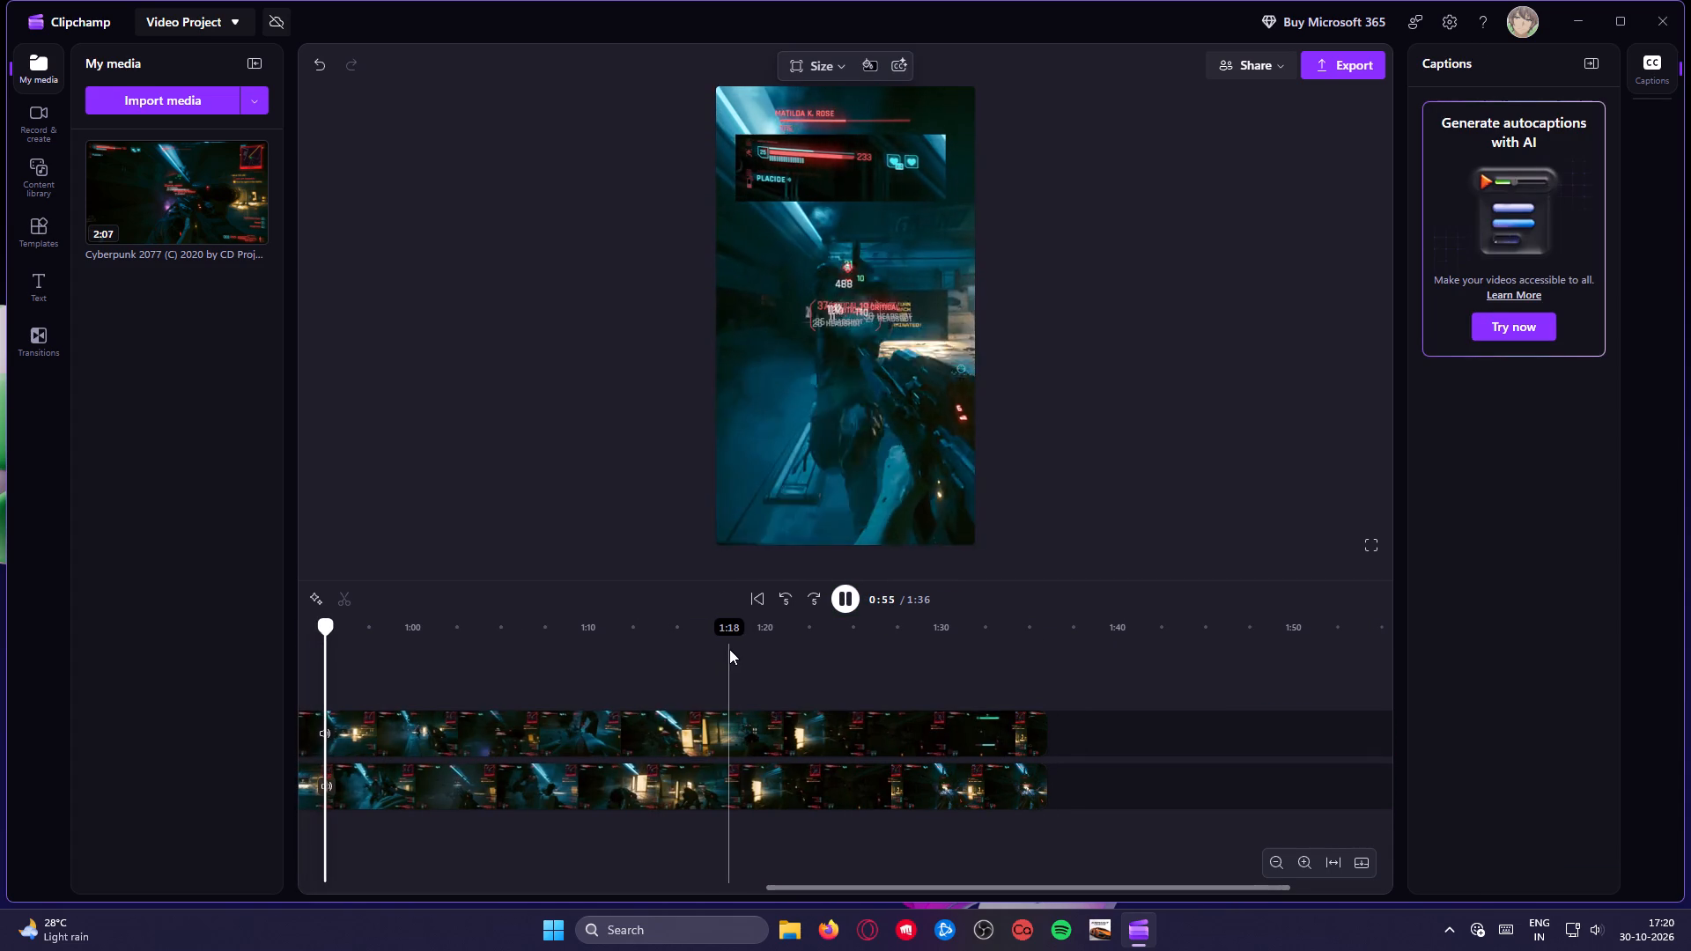
pyautogui.click(807, 639)
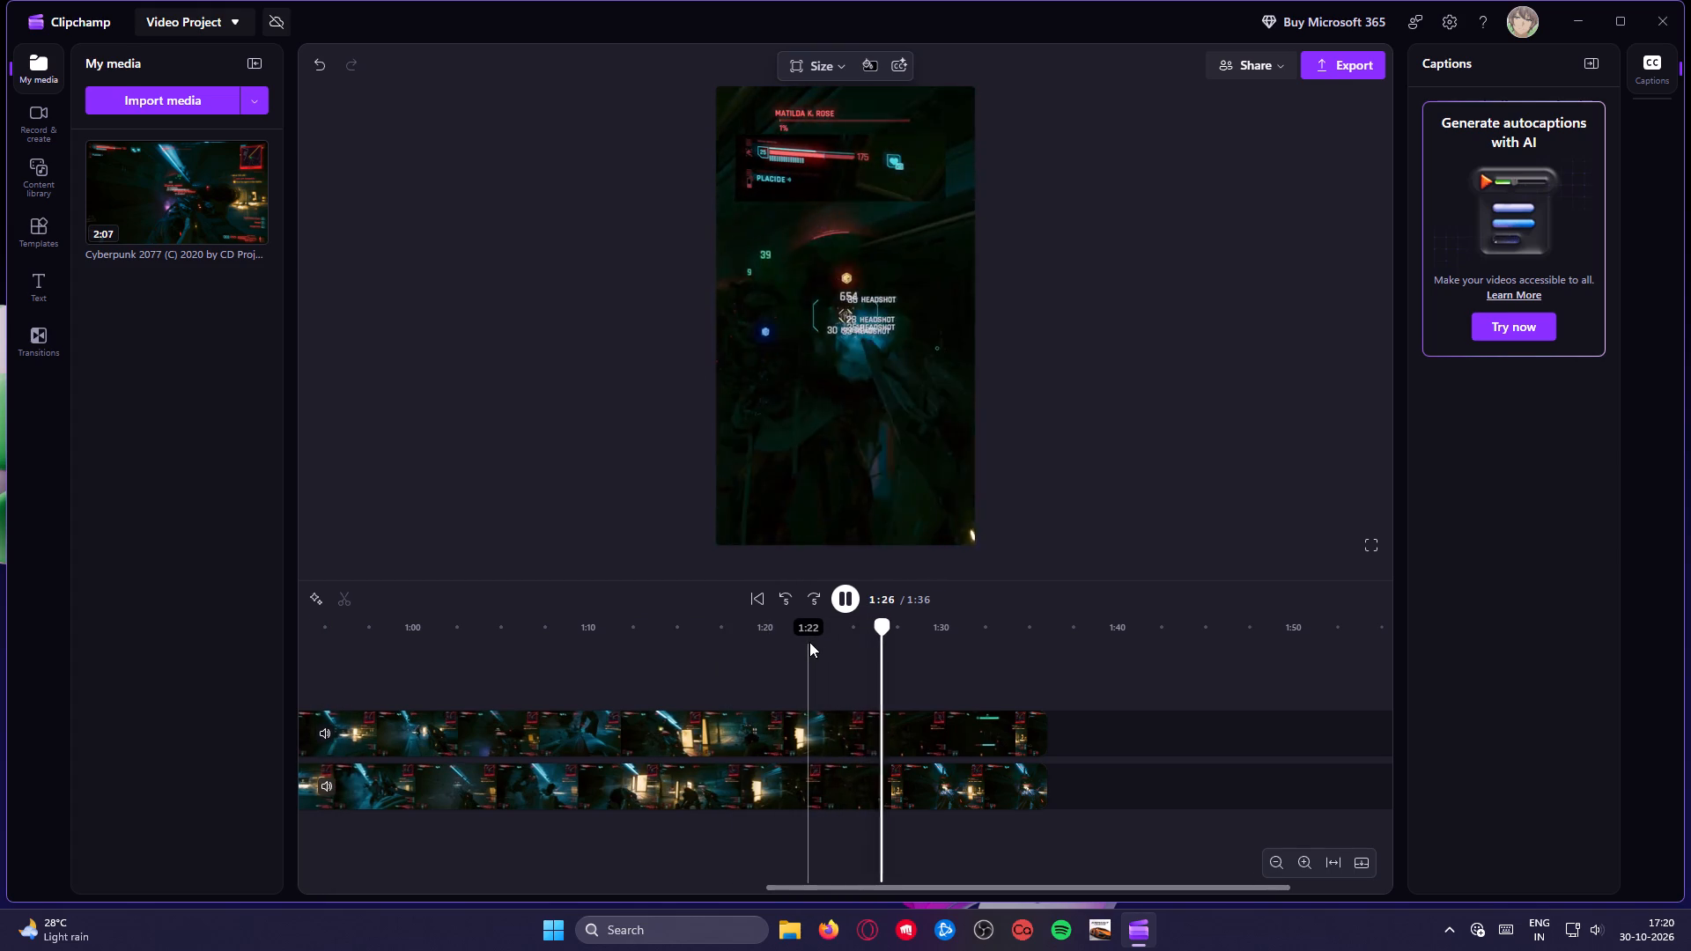
pyautogui.moveTo(917, 630); pyautogui.dragTo(917, 630)
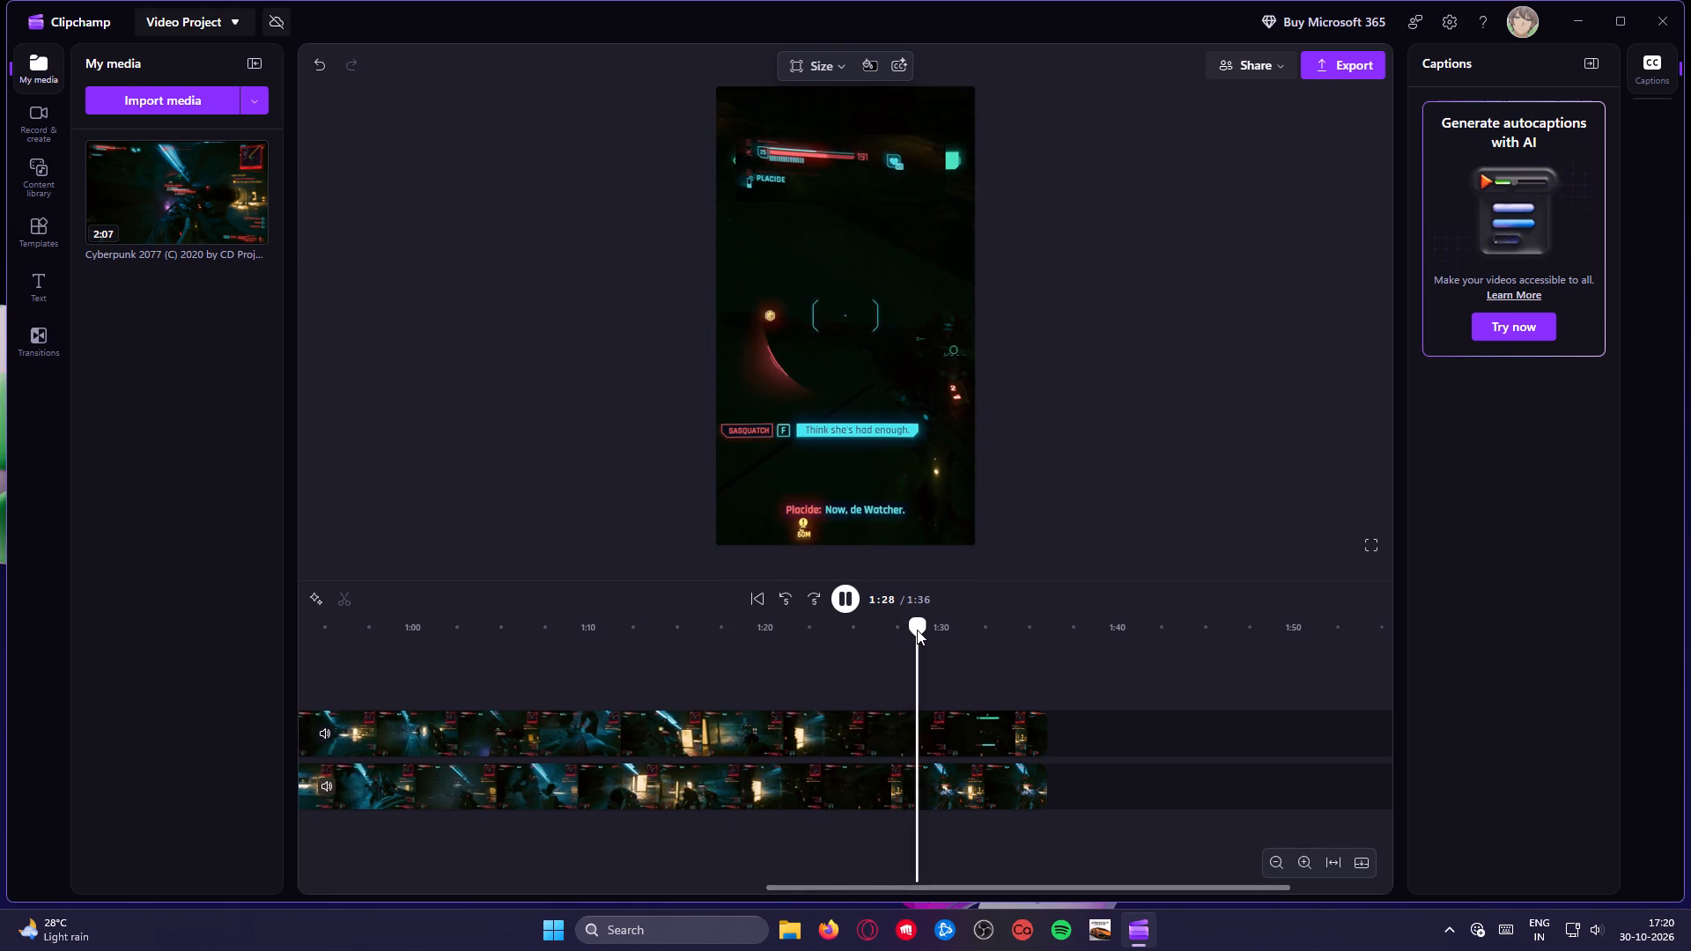
pyautogui.moveTo(917, 630); pyautogui.dragTo(231, 637)
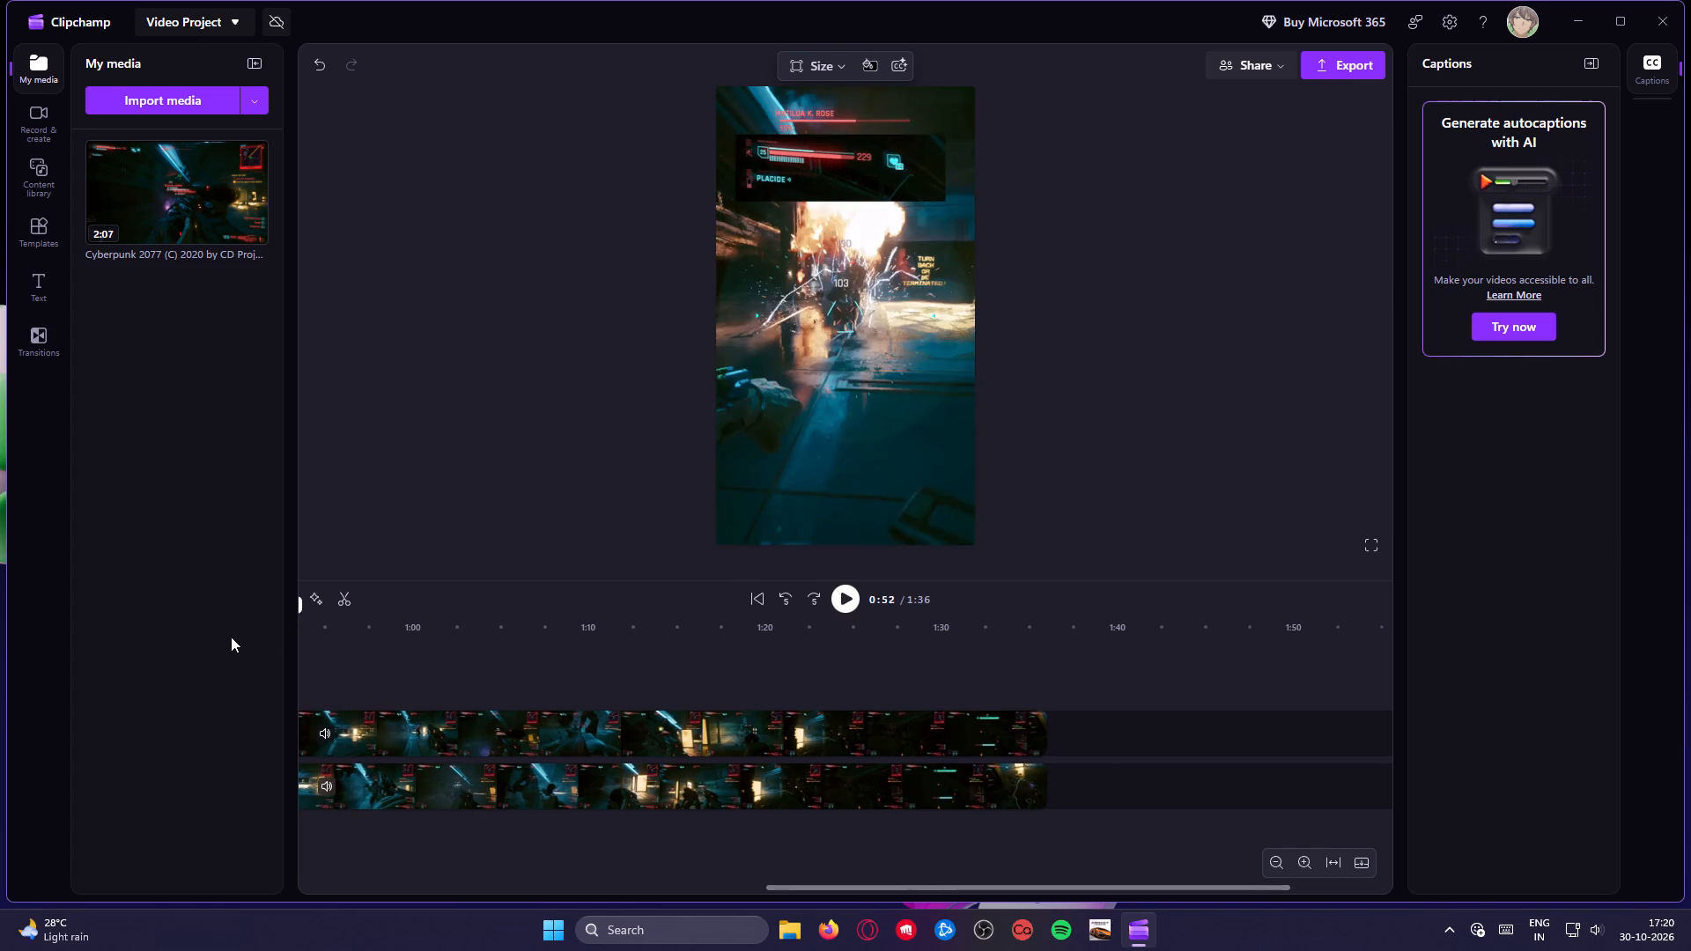
pyautogui.moveTo(231, 637); pyautogui.dragTo(233, 637)
pyautogui.moveTo(746, 884); pyautogui.dragTo(357, 861)
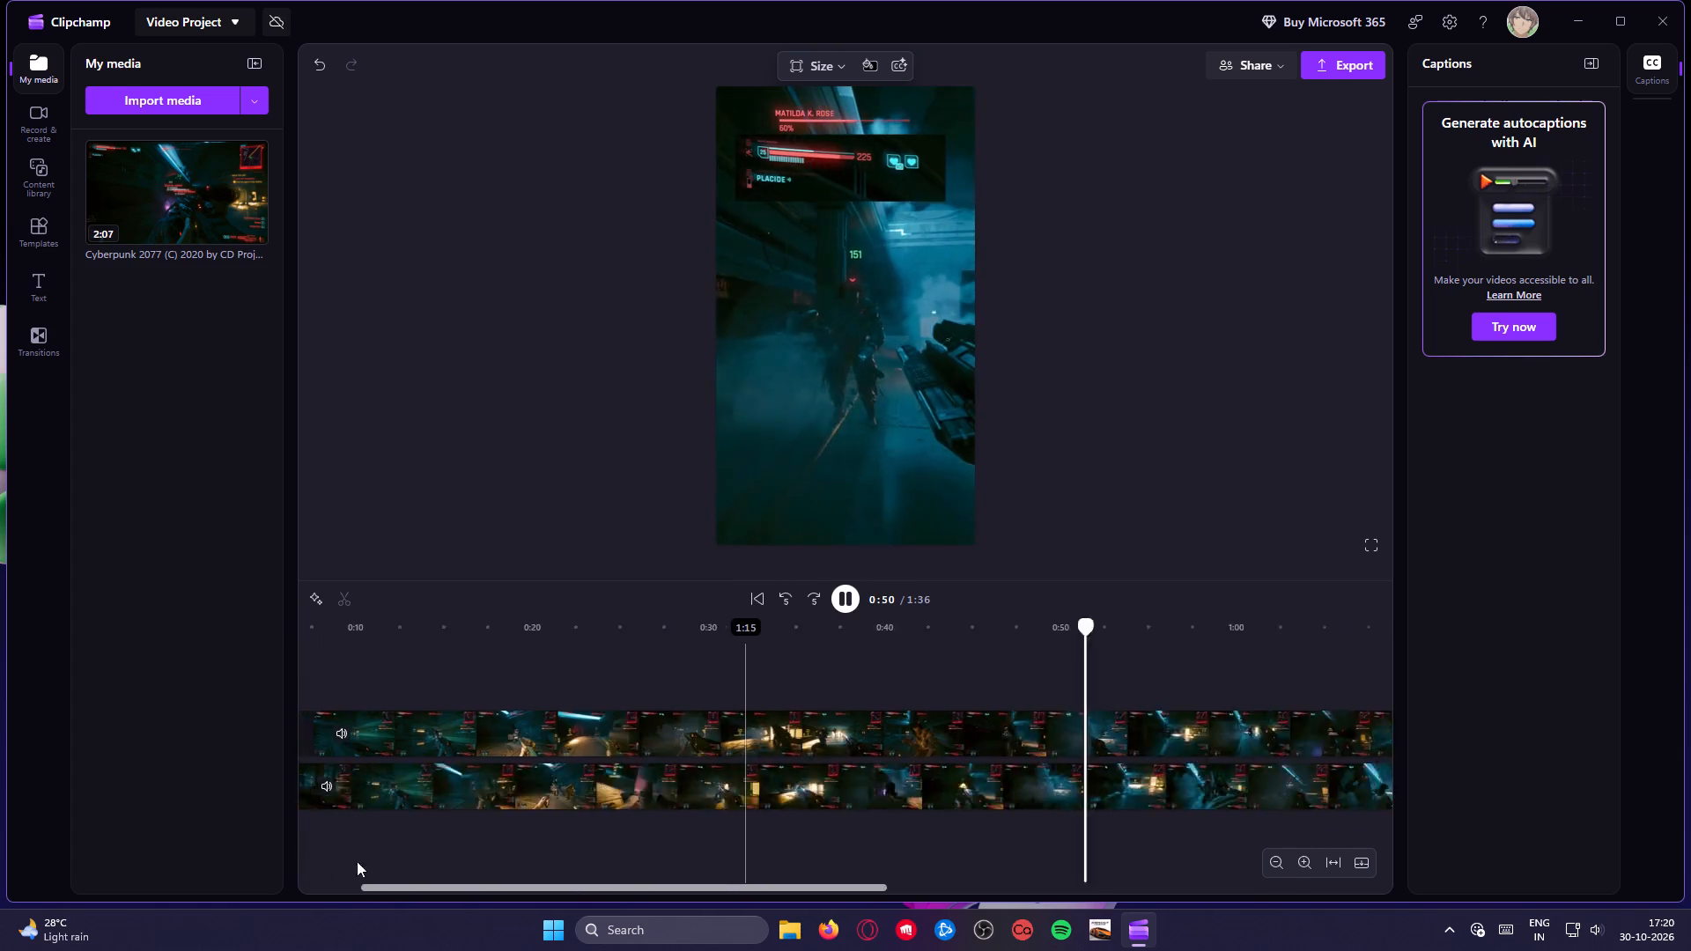
pyautogui.moveTo(357, 861); pyautogui.dragTo(214, 868)
pyautogui.click(310, 653)
pyautogui.click(856, 601)
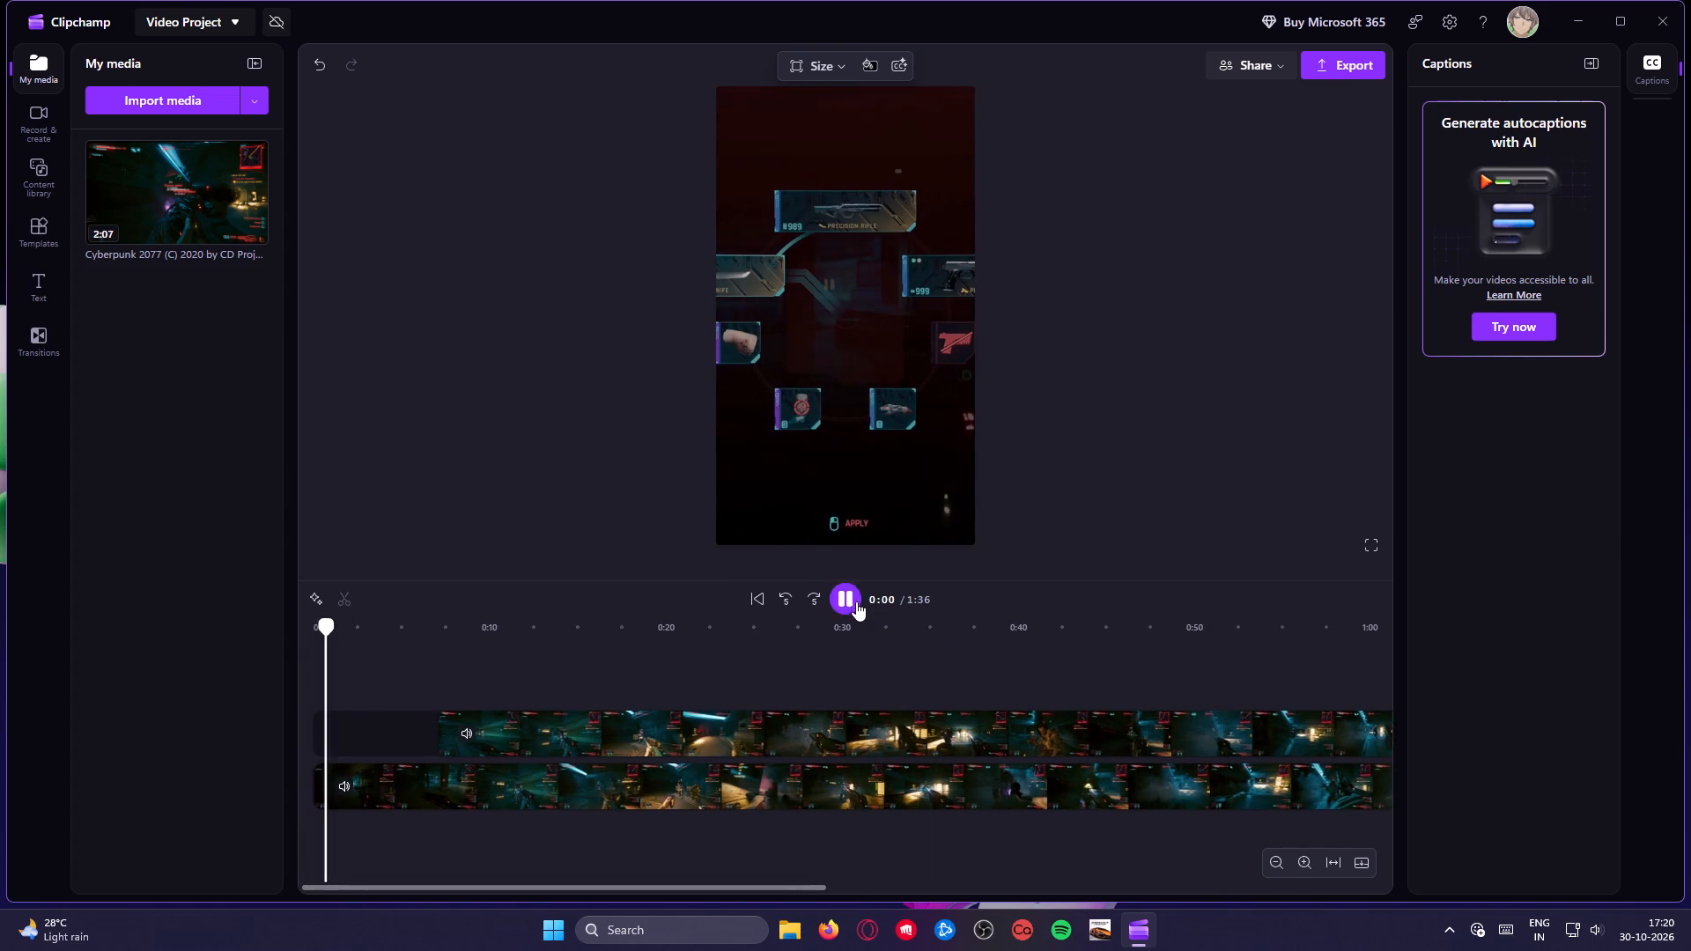
pyautogui.moveTo(326, 627); pyautogui.dragTo(156, 625)
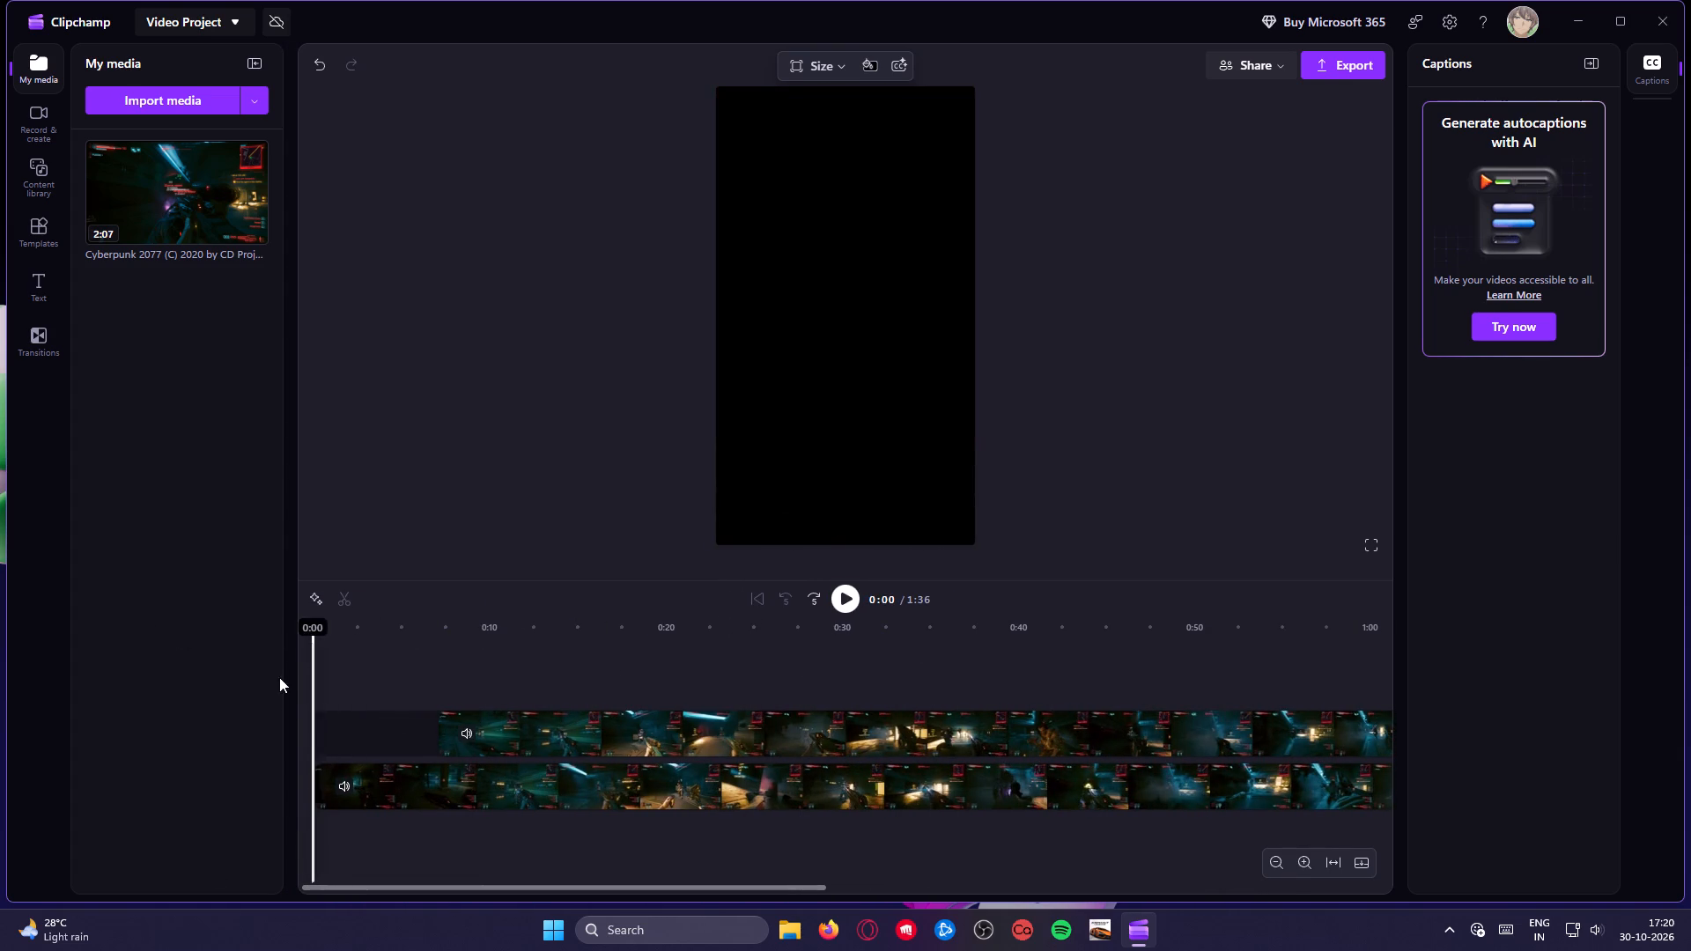
# Open the video export settings and replace the default file name with "cyber".
pyautogui.click(1355, 63)
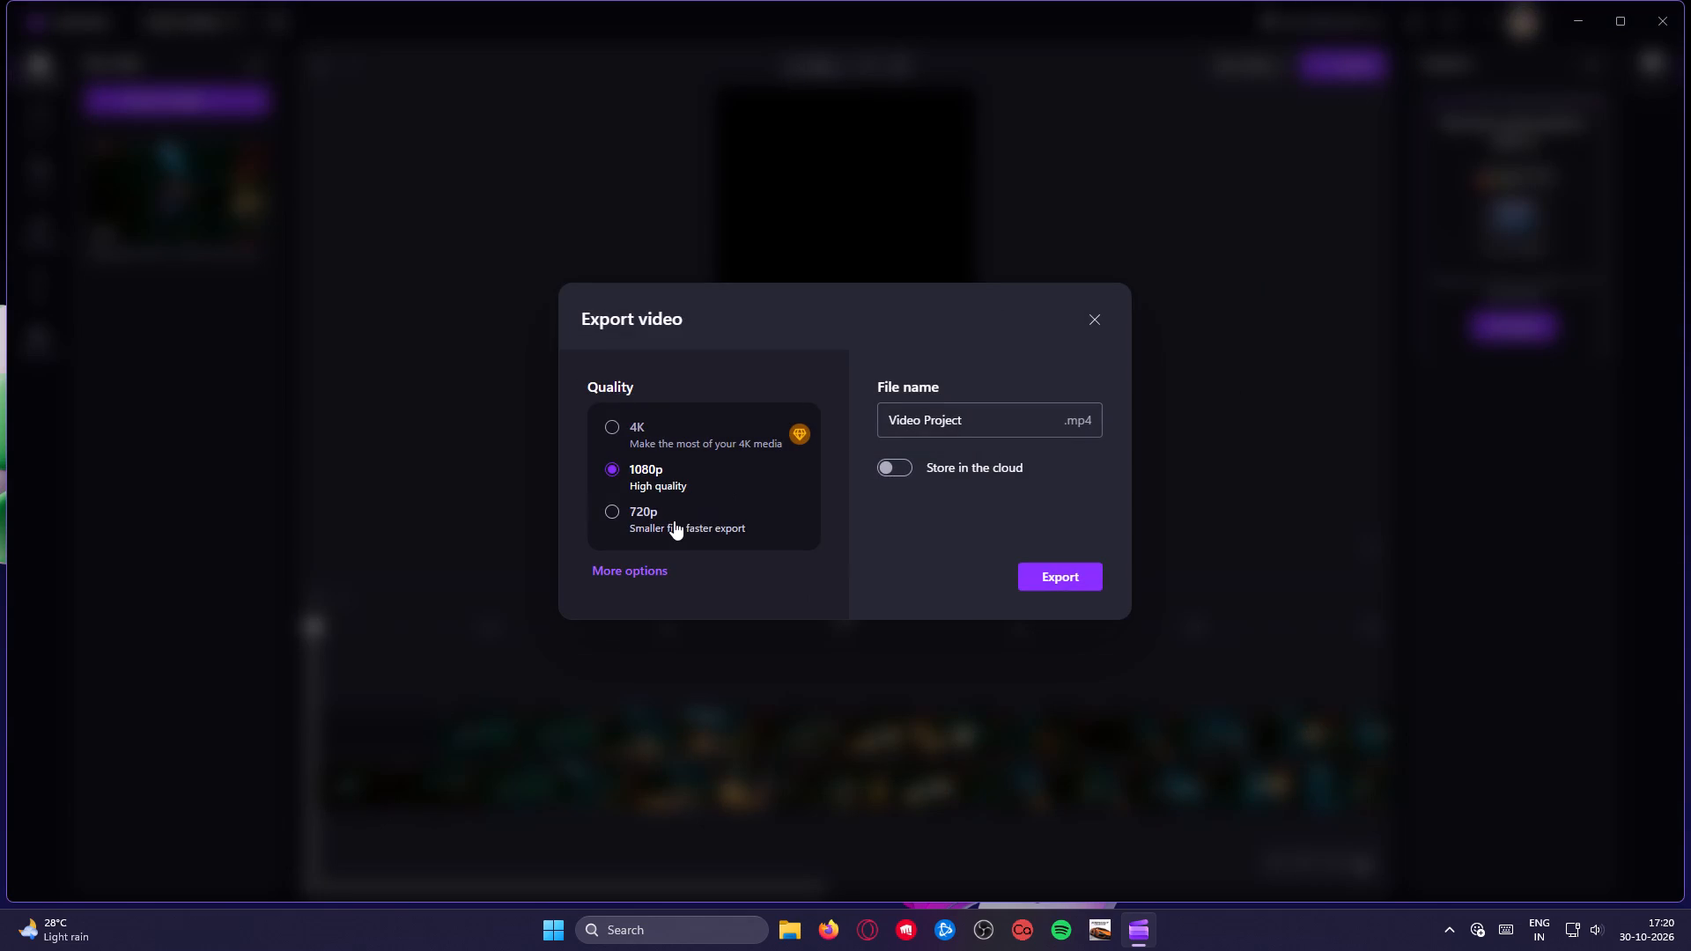
pyautogui.click(1008, 420)
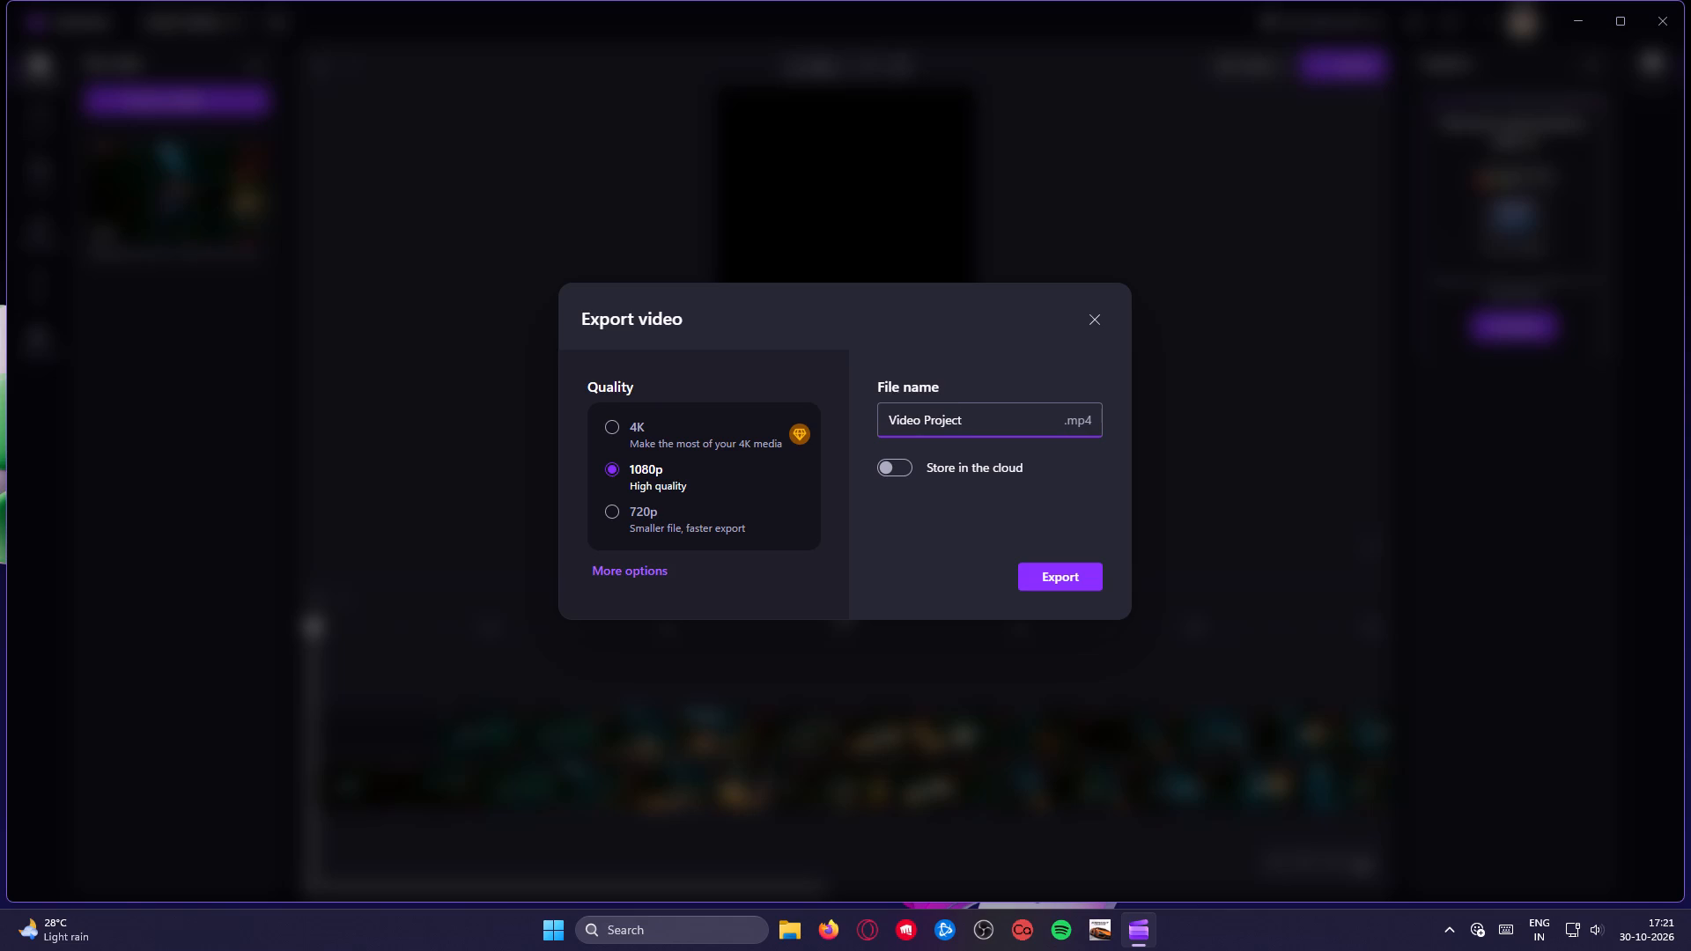
pyautogui.press('BackSpace')
pyautogui.press('BackSpace')
pyautogui.press('BackSpace')
pyautogui.press('BackSpace')
pyautogui.press('BackSpace')
pyautogui.press('BackSpace')
pyautogui.press('BackSpace')
pyautogui.press('BackSpace')
pyautogui.press('BackSpace')
pyautogui.press('BackSpace')
pyautogui.press('BackSpace')
pyautogui.press('BackSpace')
pyautogui.press('BackSpace')
pyautogui.press('BackSpace')
pyautogui.press('BackSpace')
pyautogui.press('BackSpace')
pyautogui.press('BackSpace')
pyautogui.press('BackSpace')
pyautogui.press('BackSpace')
pyautogui.press('BackSpace')
pyautogui.press('BackSpace')
pyautogui.write('cyber')
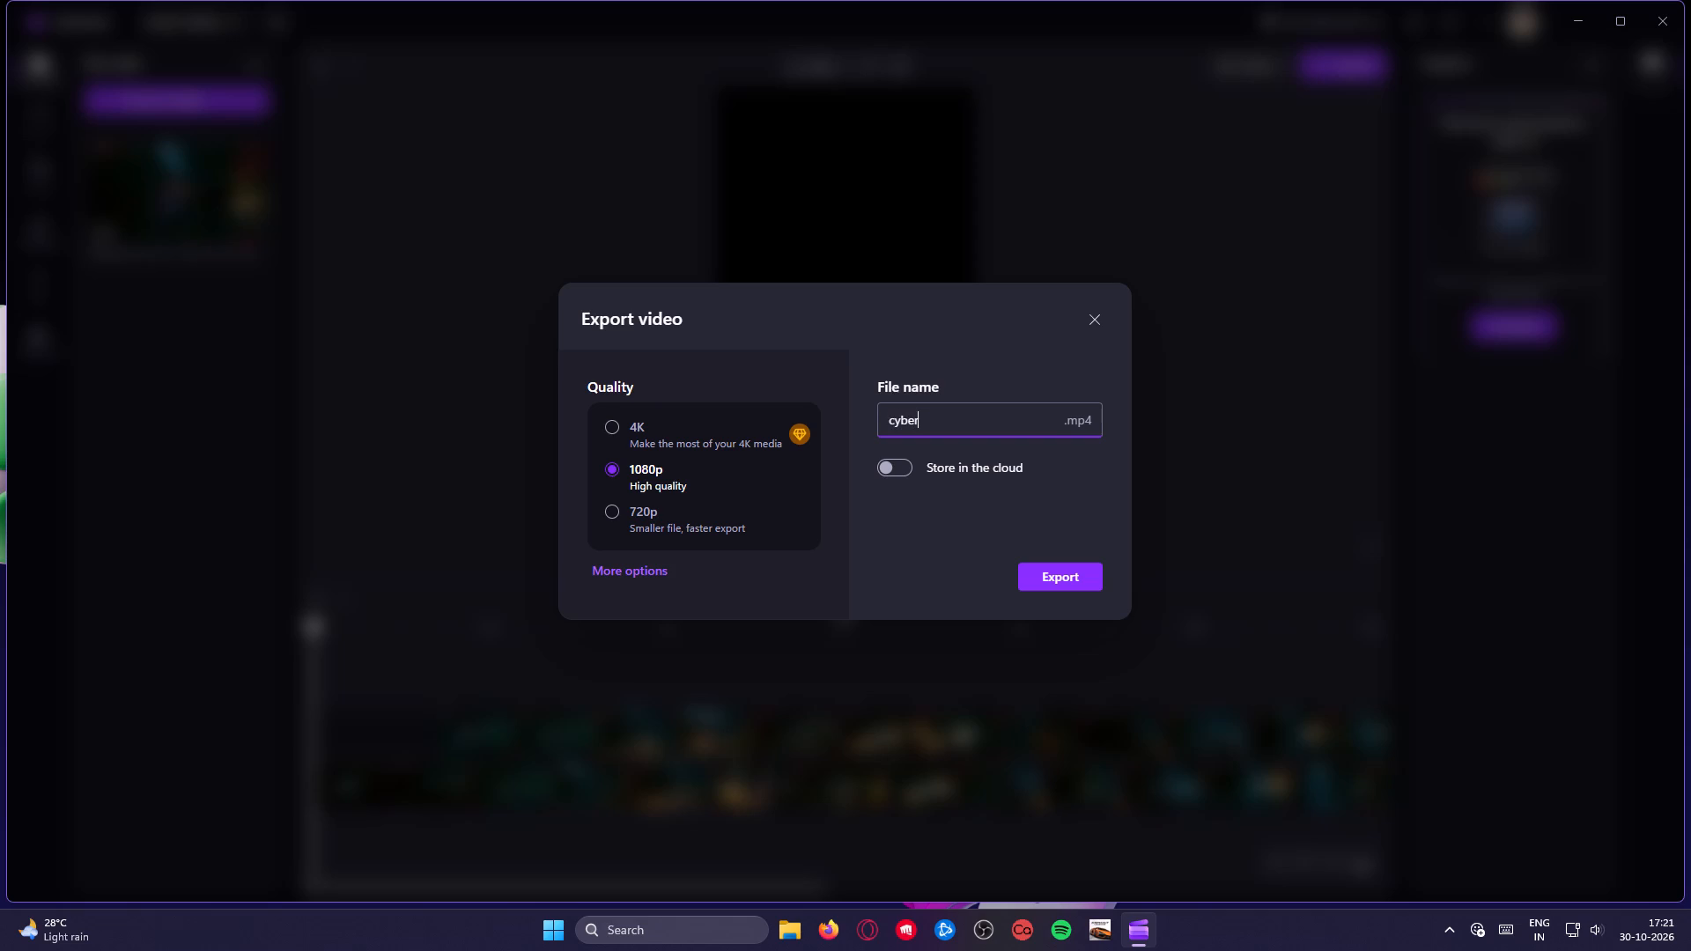
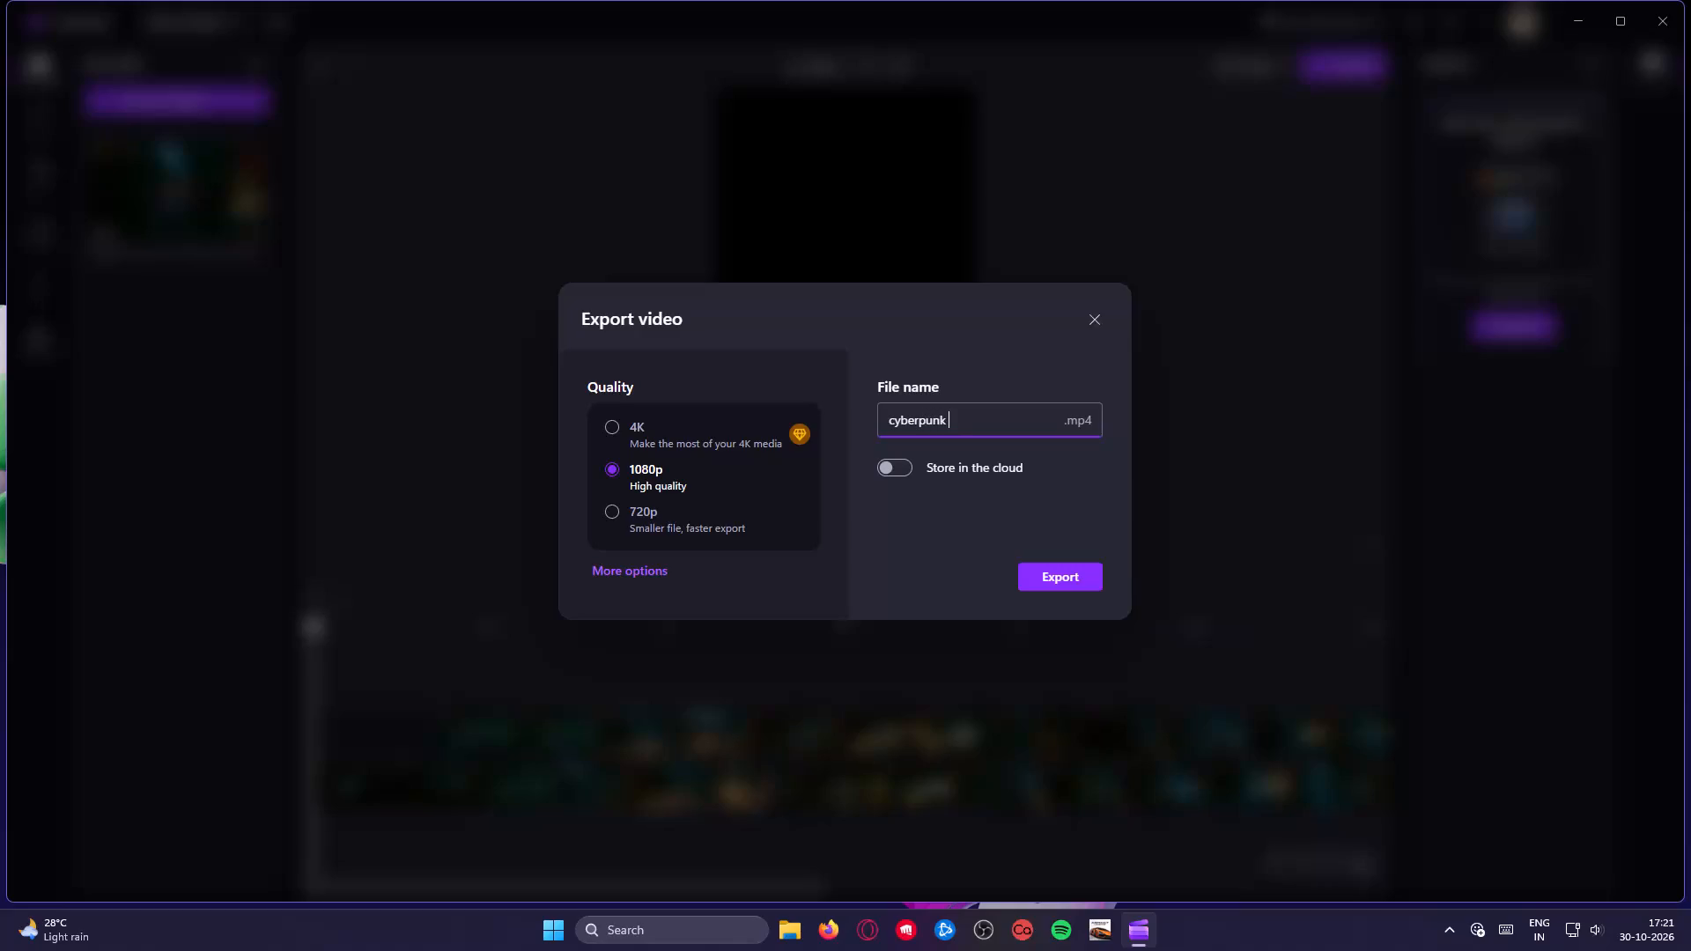
# Replace the export file name with "shorts 1" and start exporting the video as a 1080p MP4.
pyautogui.press('s')
pyautogui.press('BackSpace')
pyautogui.press('BackSpace')
pyautogui.press('BackSpace')
pyautogui.press('BackSpace')
pyautogui.press('BackSpace')
pyautogui.press('BackSpace')
pyautogui.press('BackSpace')
pyautogui.press('BackSpace')
pyautogui.press('BackSpace')
pyautogui.press('BackSpace')
pyautogui.press('BackSpace')
pyautogui.press('BackSpace')
pyautogui.press('BackSpace')
pyautogui.press('BackSpace')
pyautogui.write('short')
pyautogui.press('s')
pyautogui.press('space')
pyautogui.write('1')
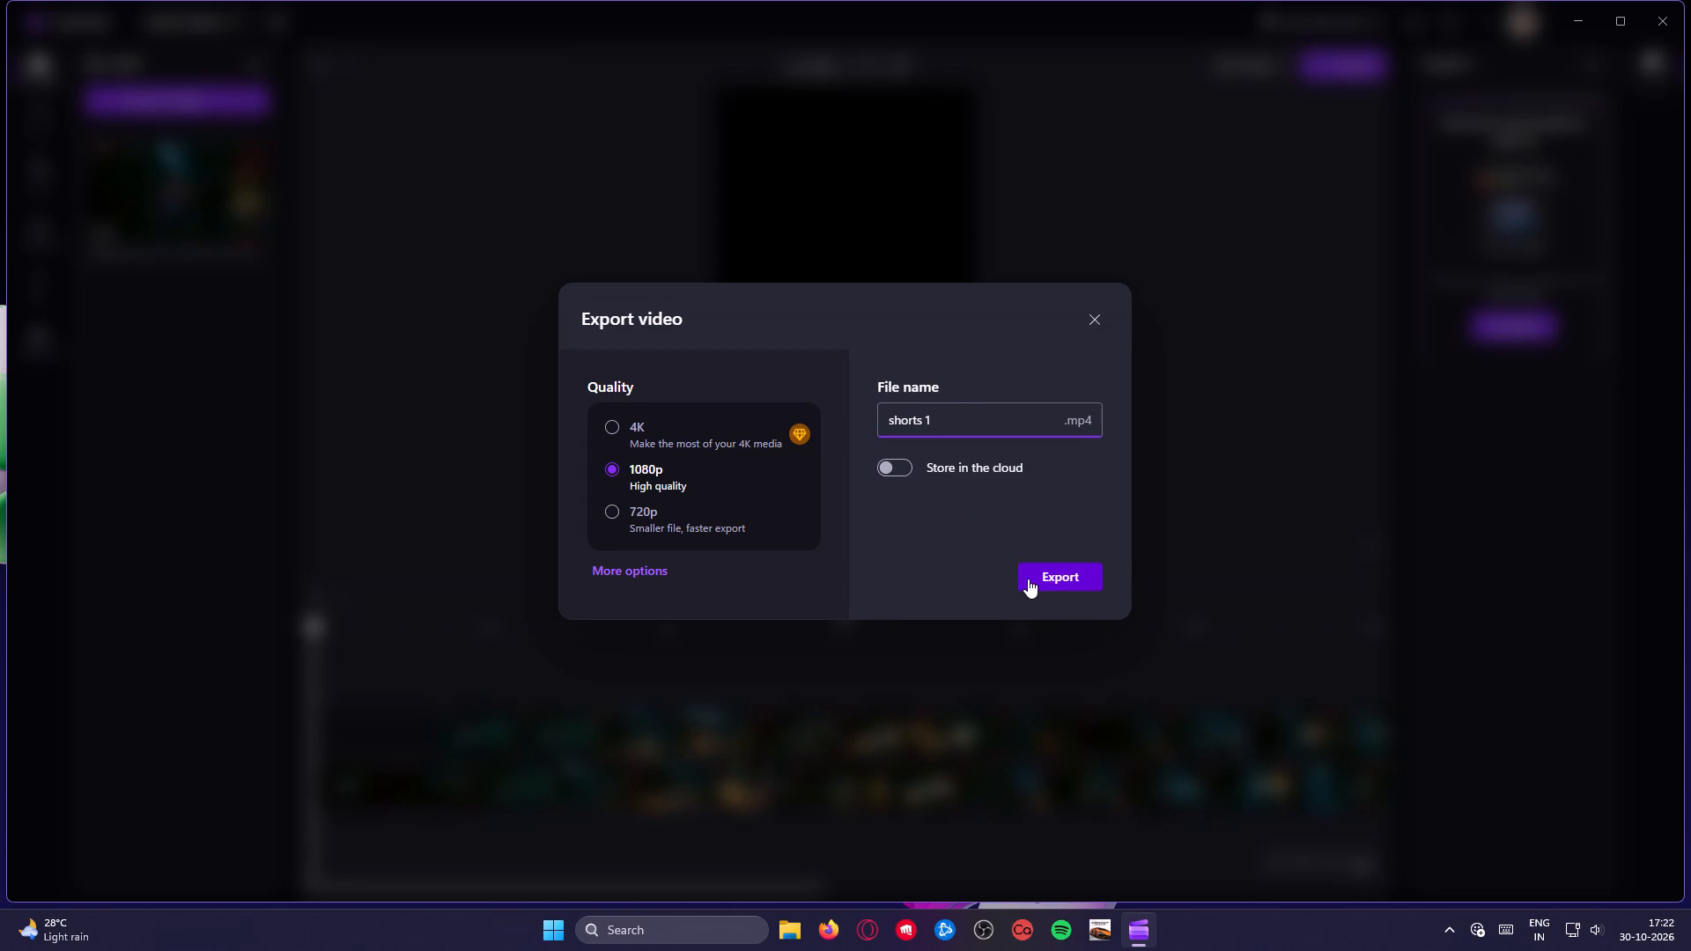
pyautogui.click(1028, 579)
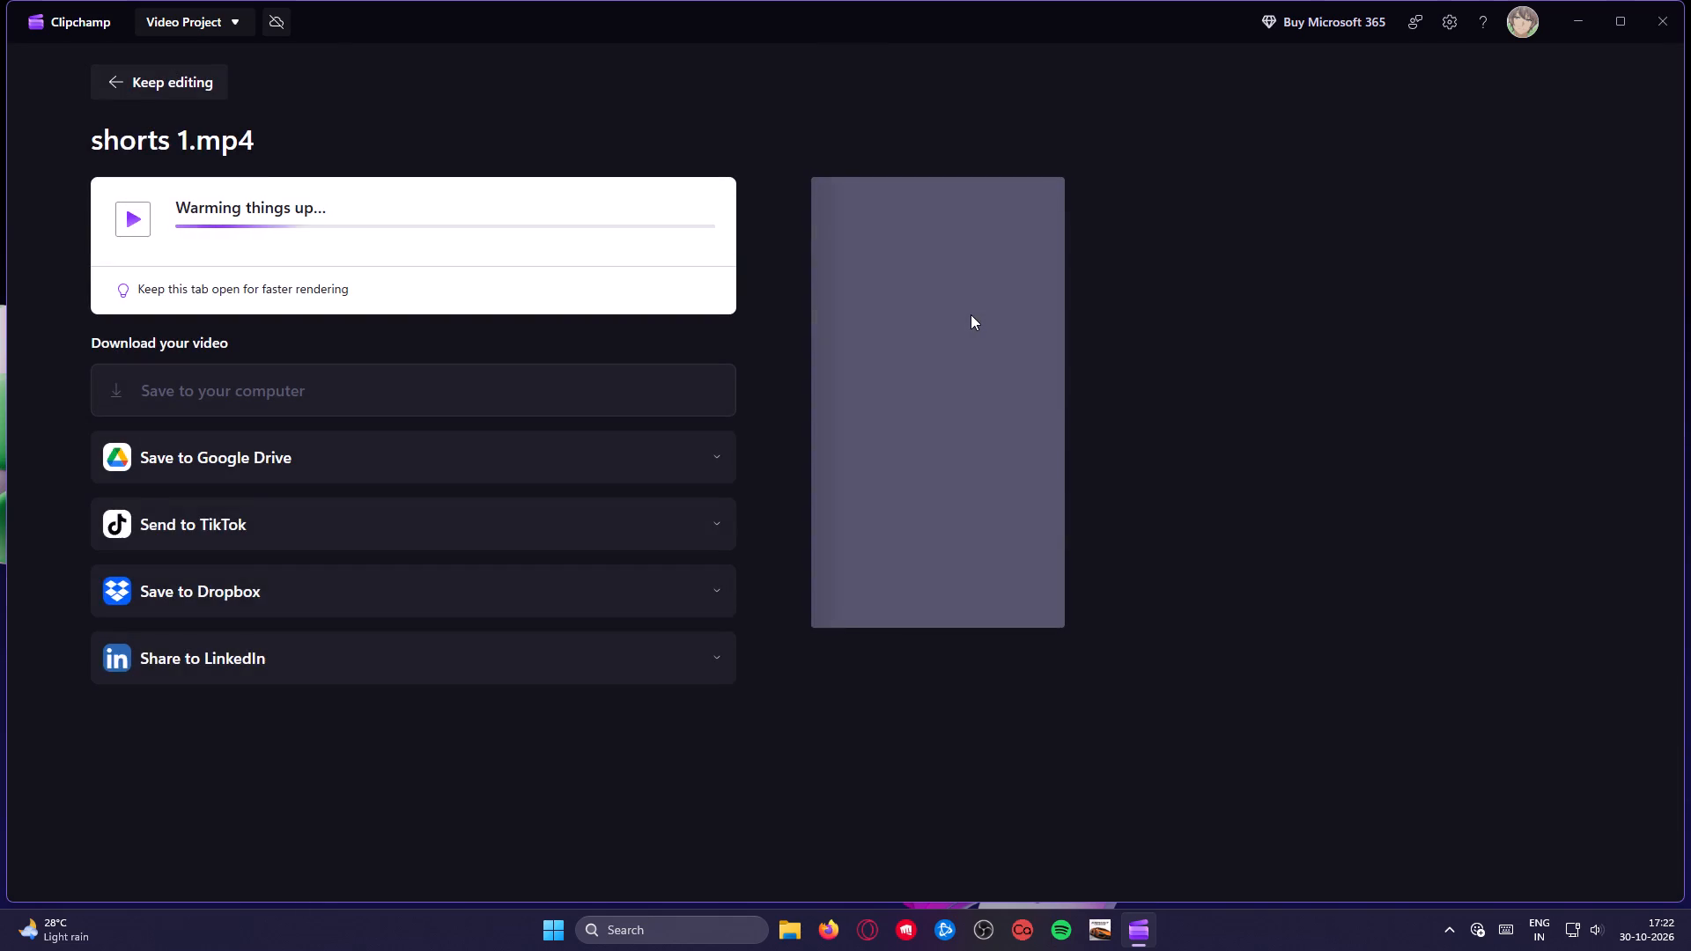
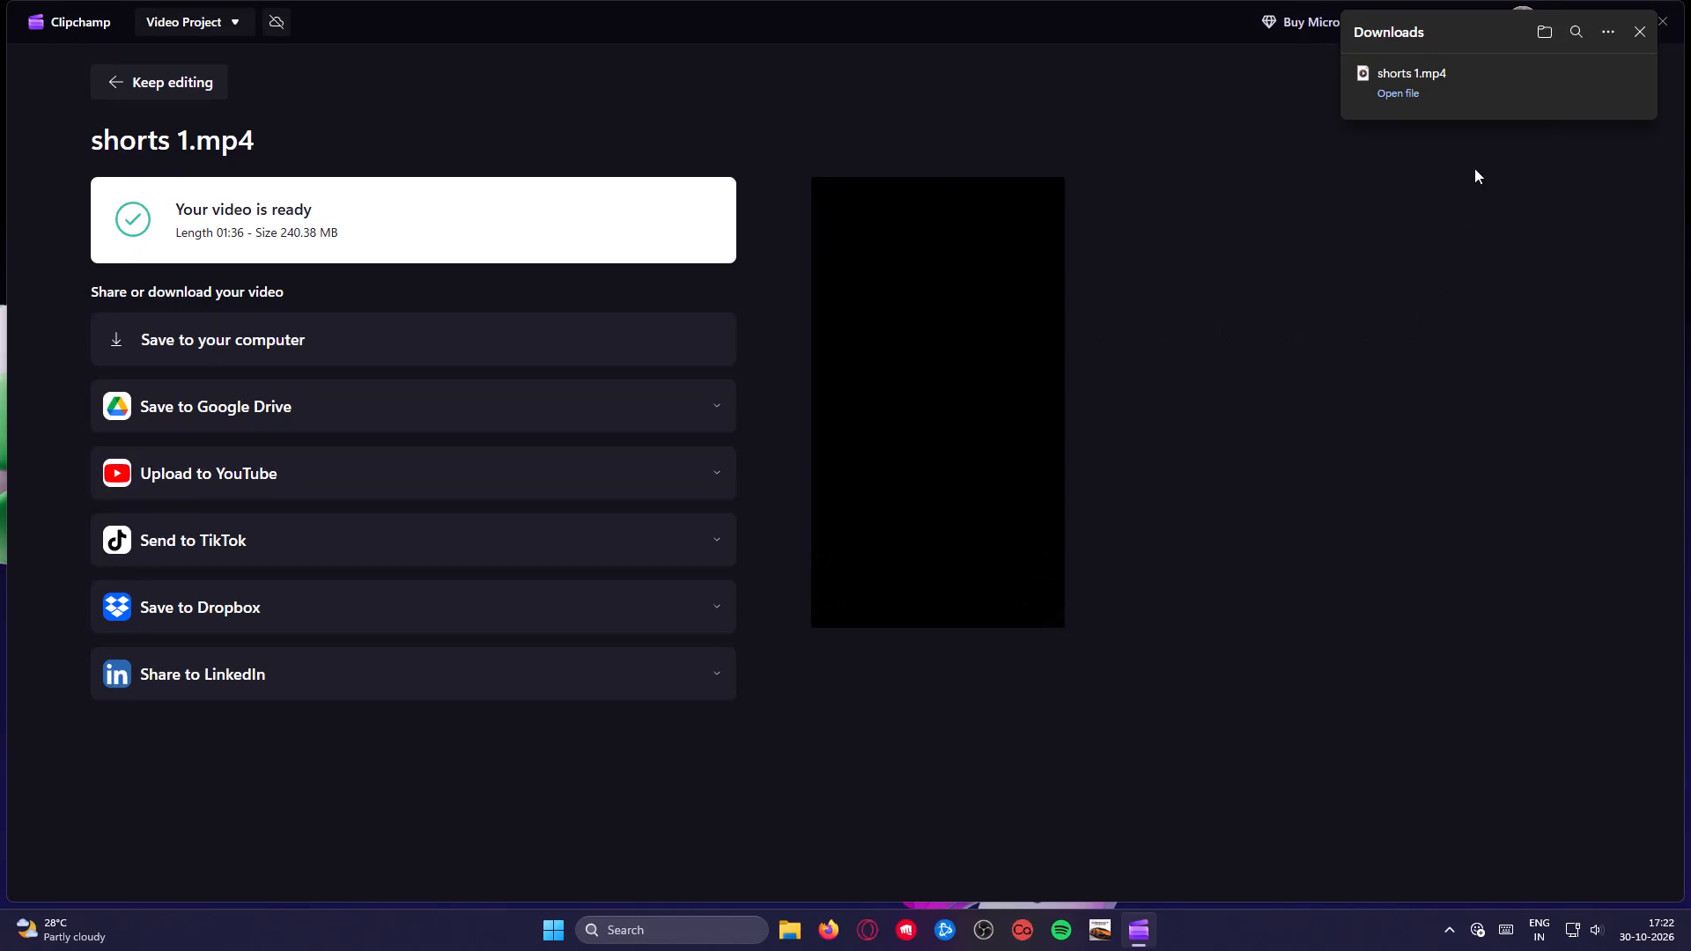
# Dismiss the download notice, leave the finished export page and return to the Clipchamp home page.
pyautogui.click(1635, 39)
pyautogui.click(121, 85)
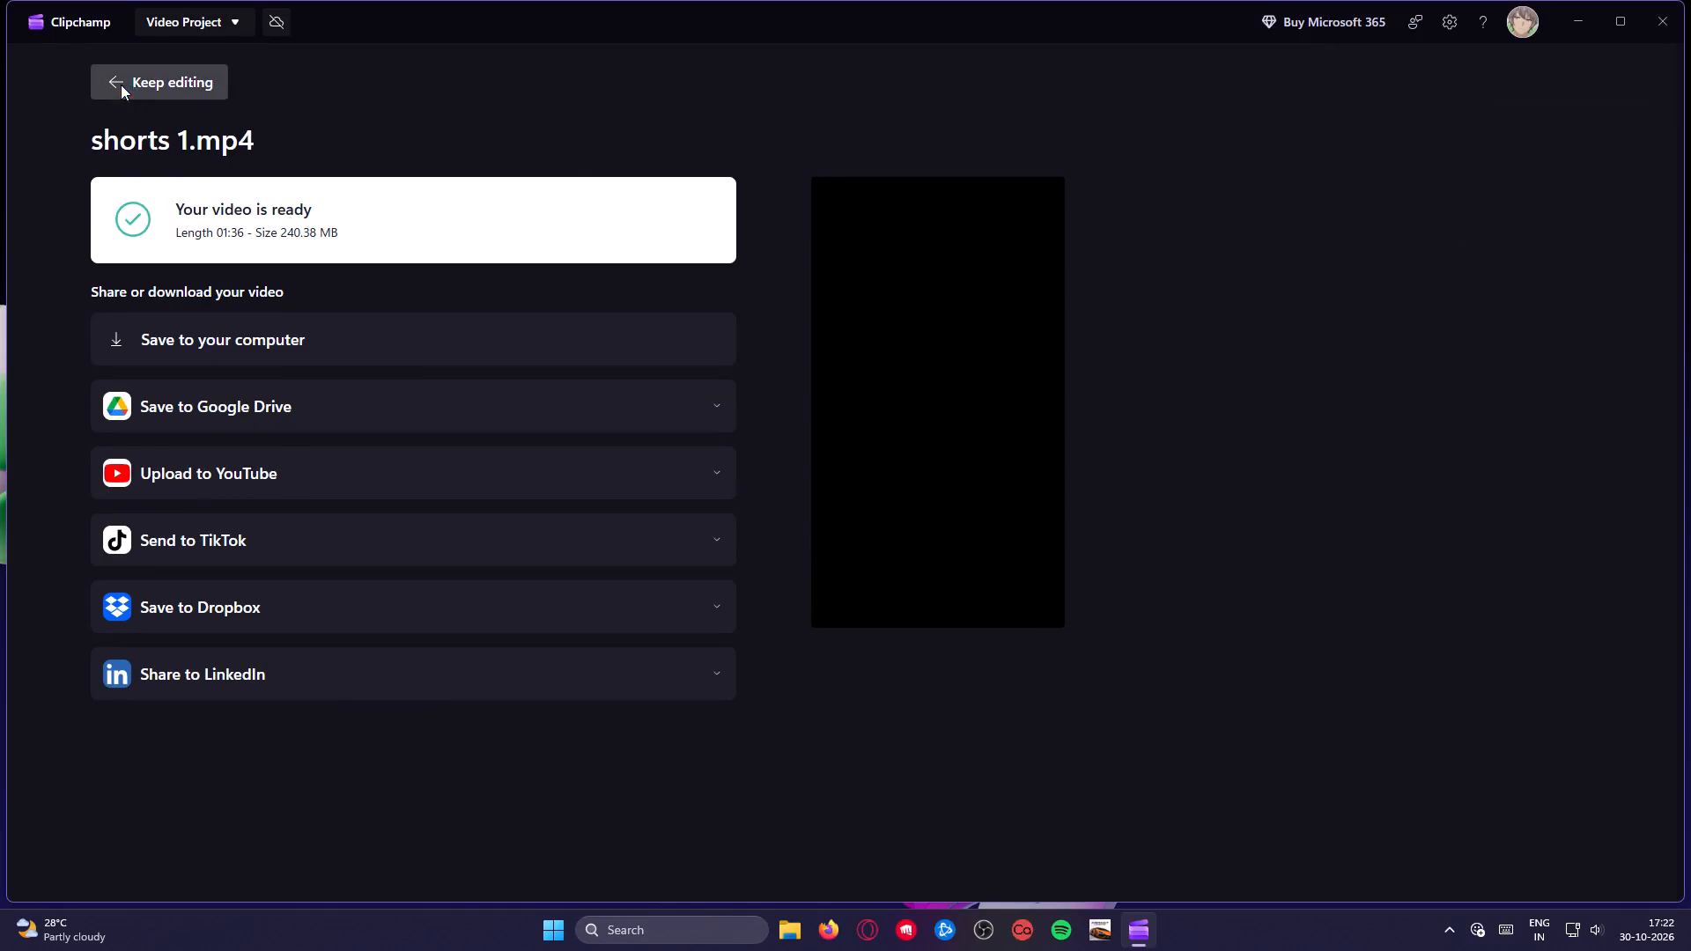
pyautogui.click(81, 26)
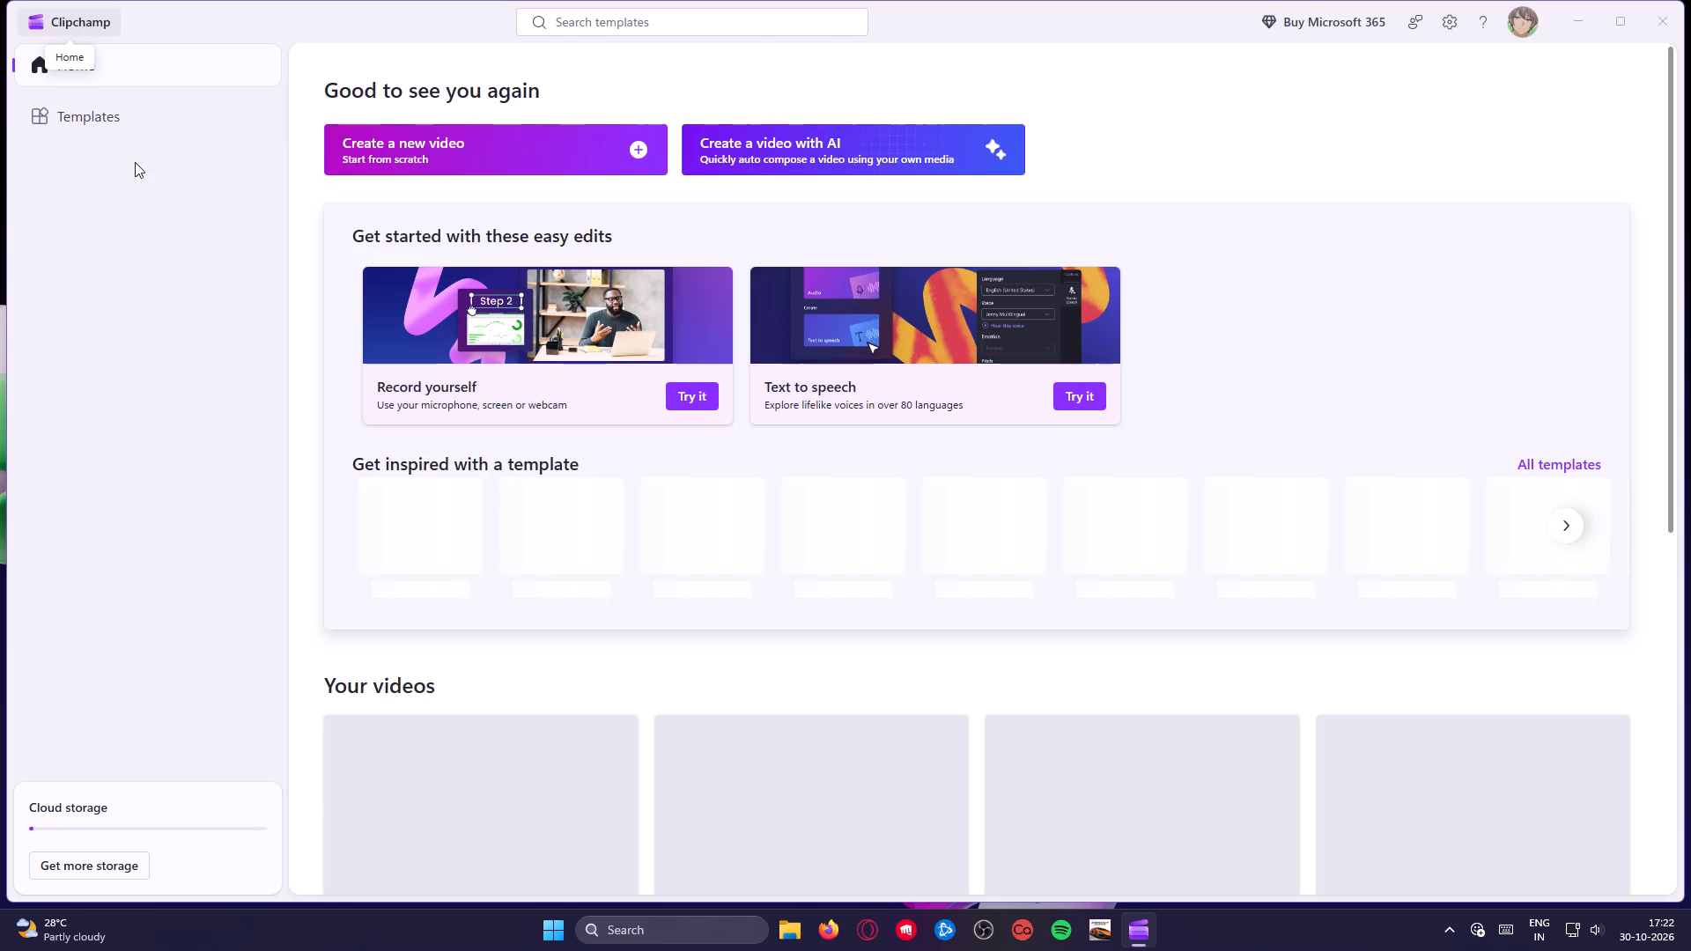
# Open the OW Highlight Clipchamp project from the saved videos to check its media and timeline.
pyautogui.scroll(-5, 632, 636)
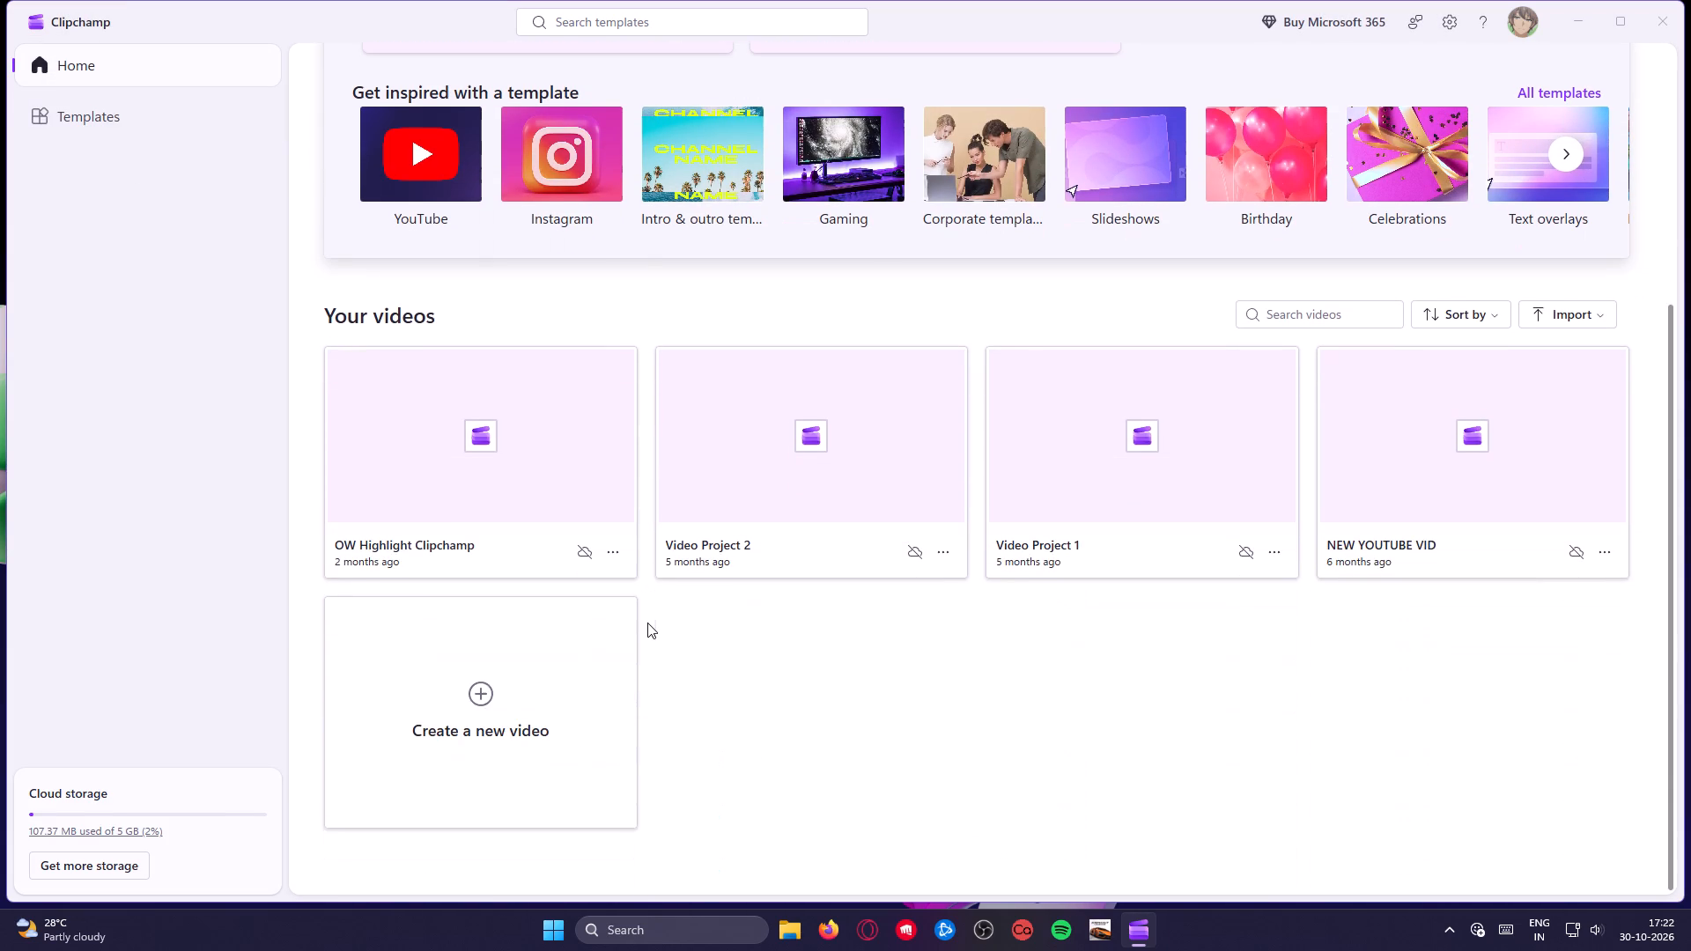
pyautogui.scroll(-6, 729, 639)
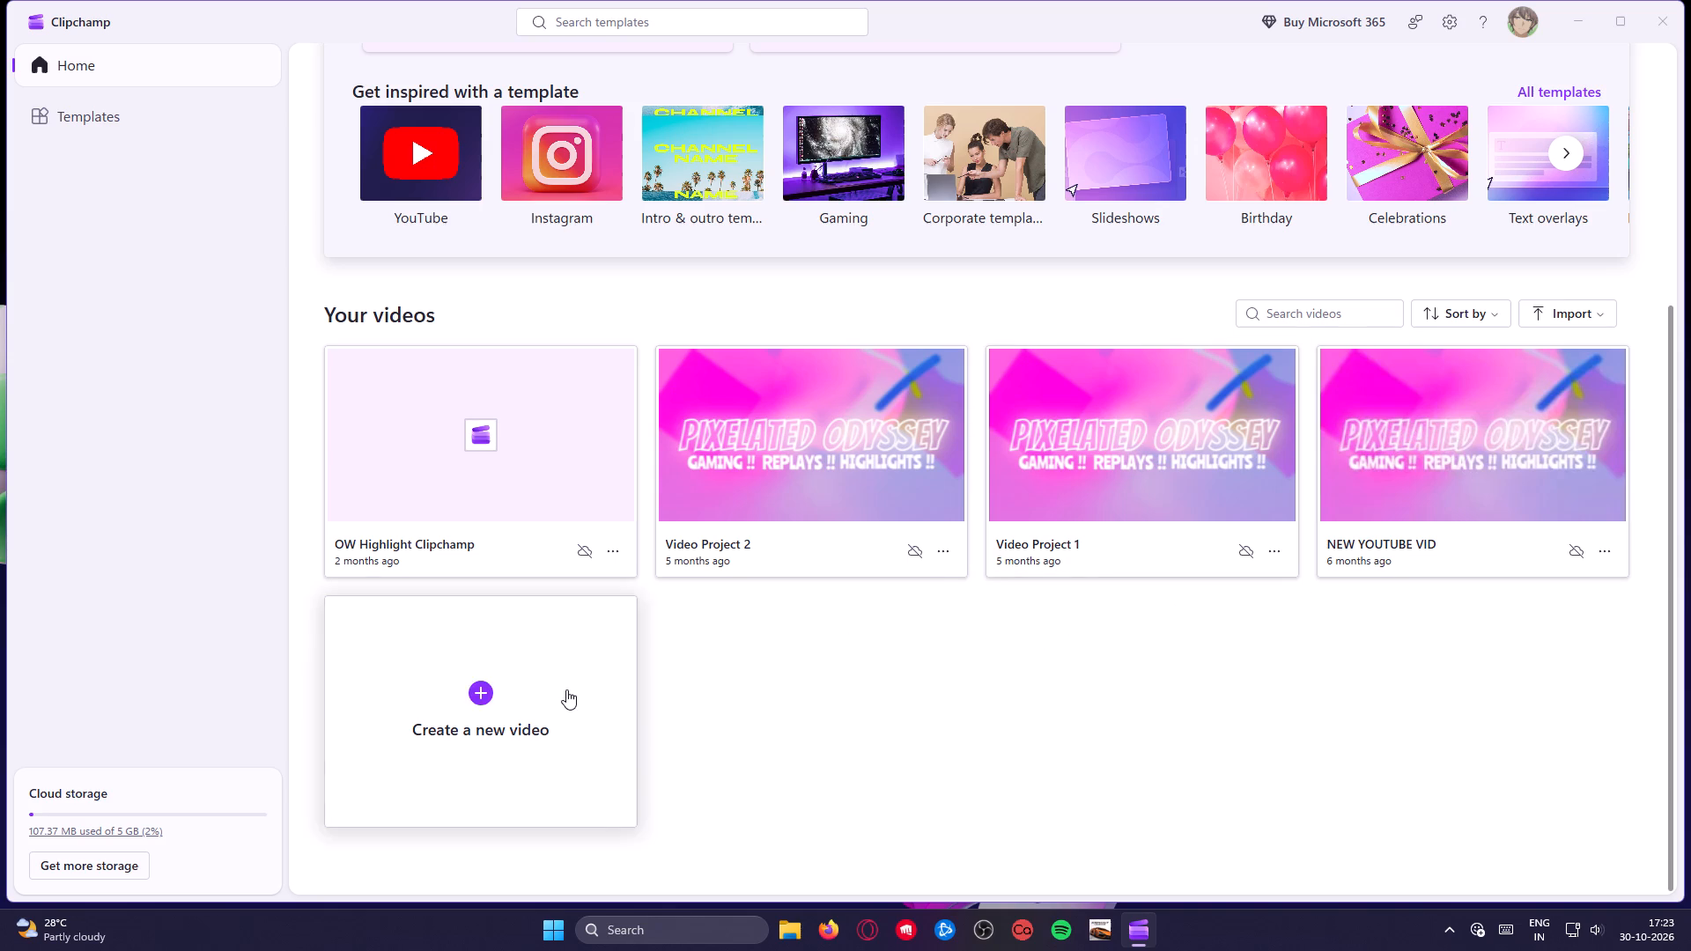
pyautogui.click(477, 455)
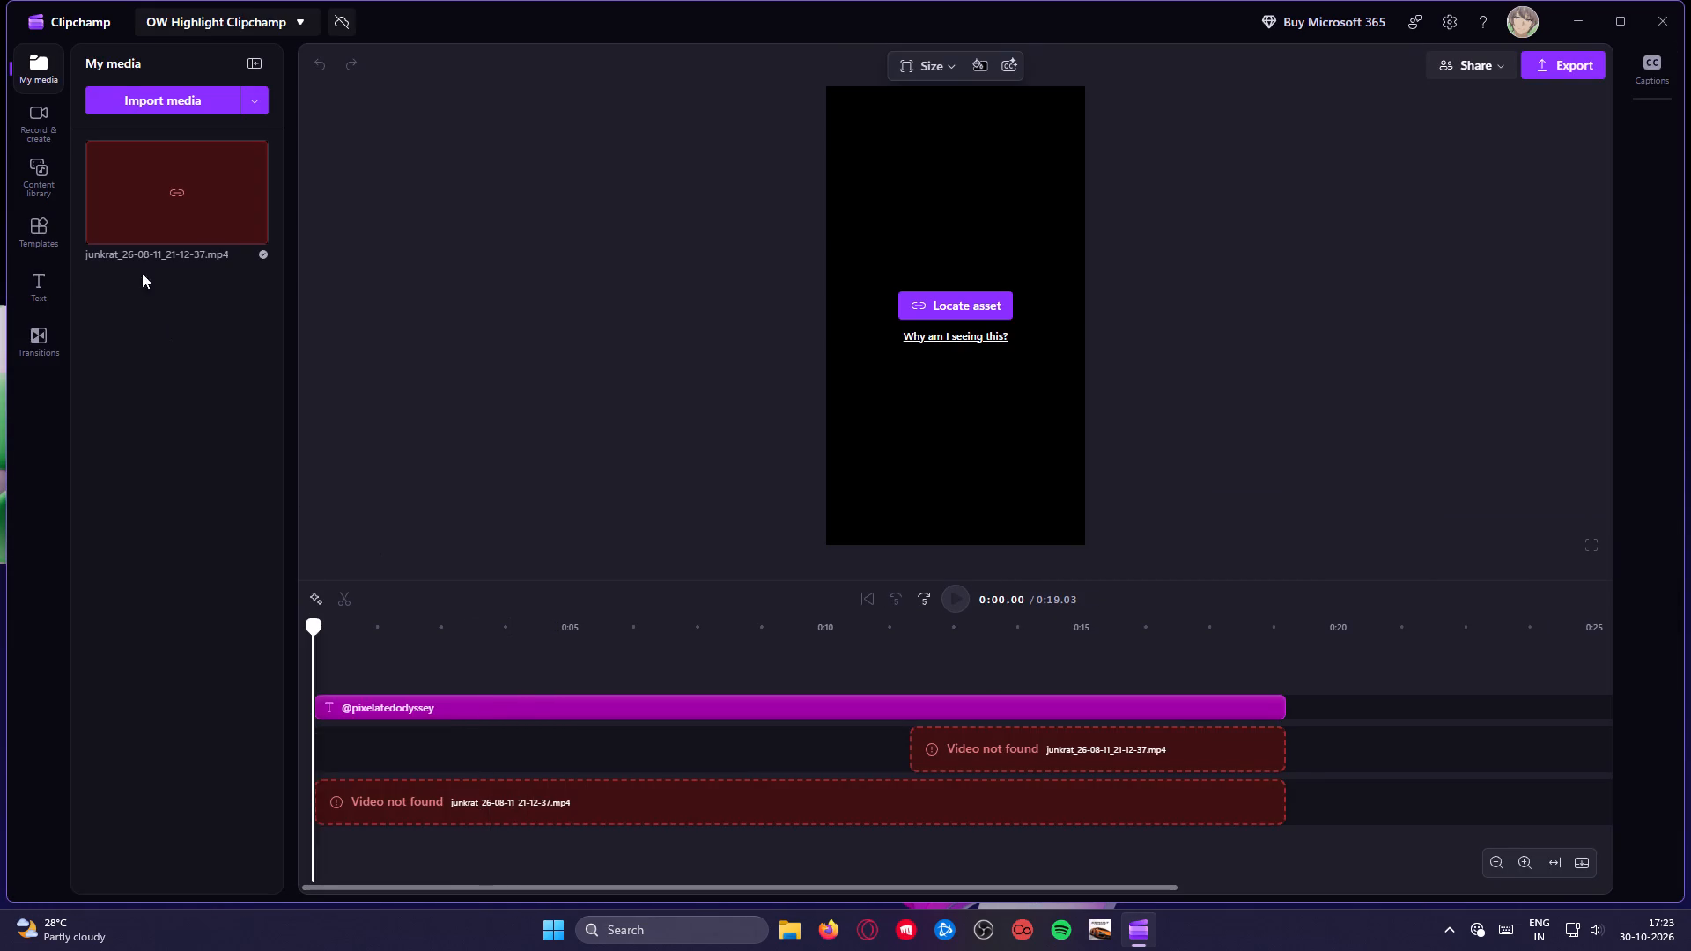
# Return to the home page without backing up the project media to OneDrive, and stop the backup reminder from showing again.
pyautogui.click(45, 24)
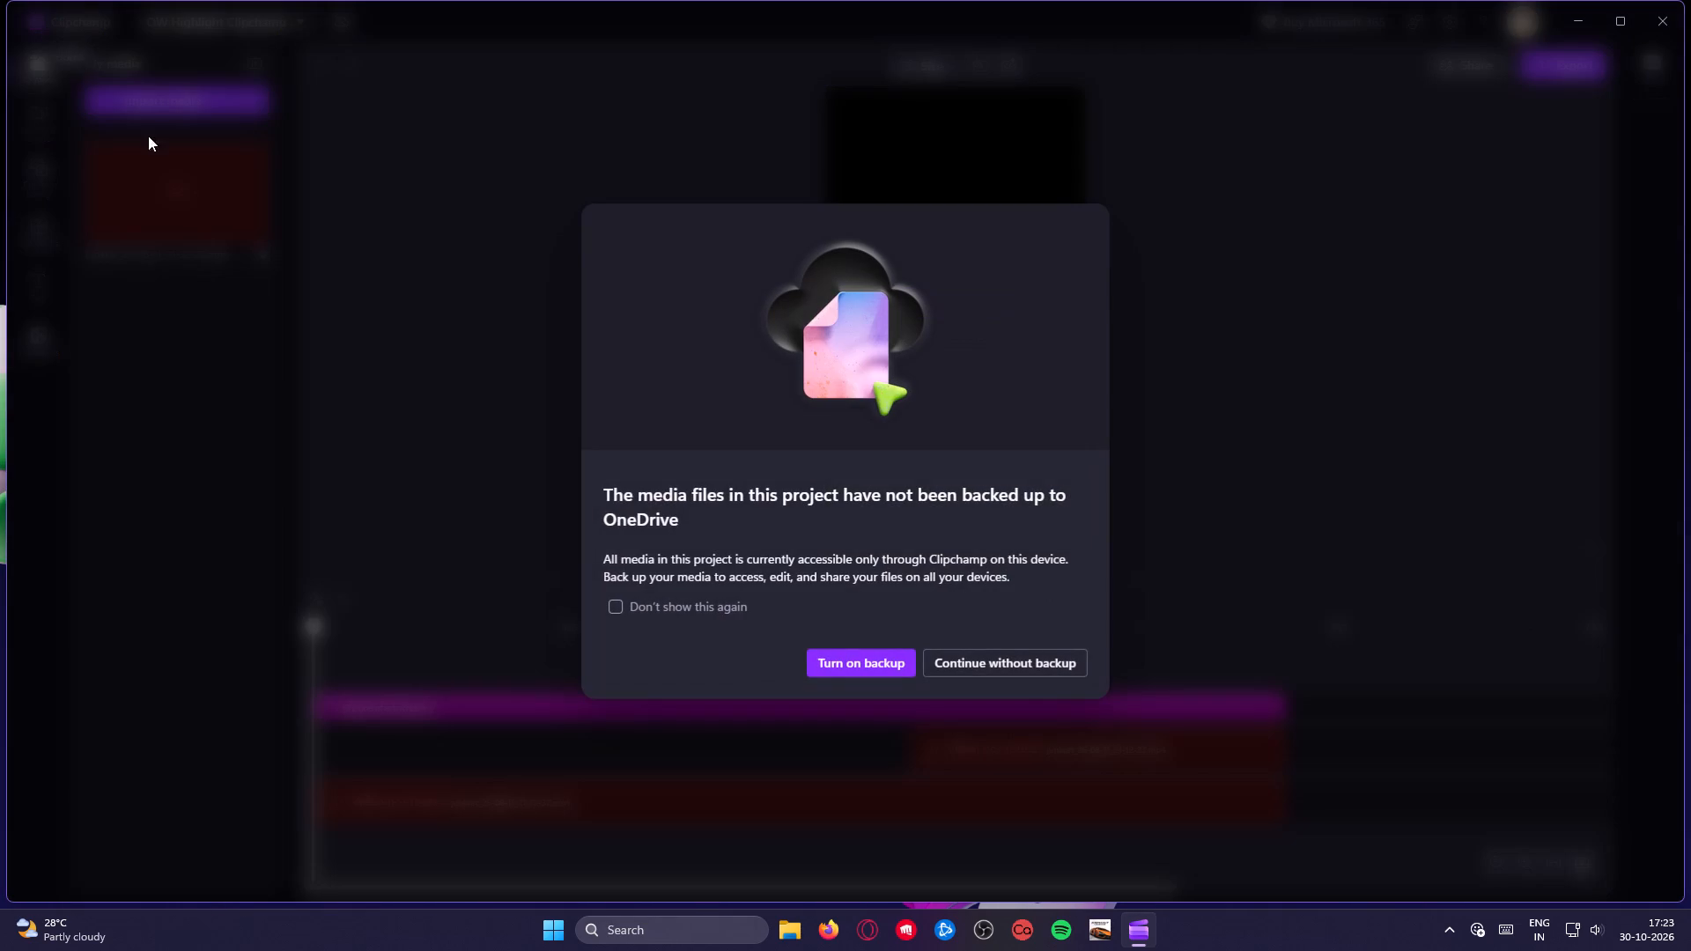
pyautogui.click(632, 609)
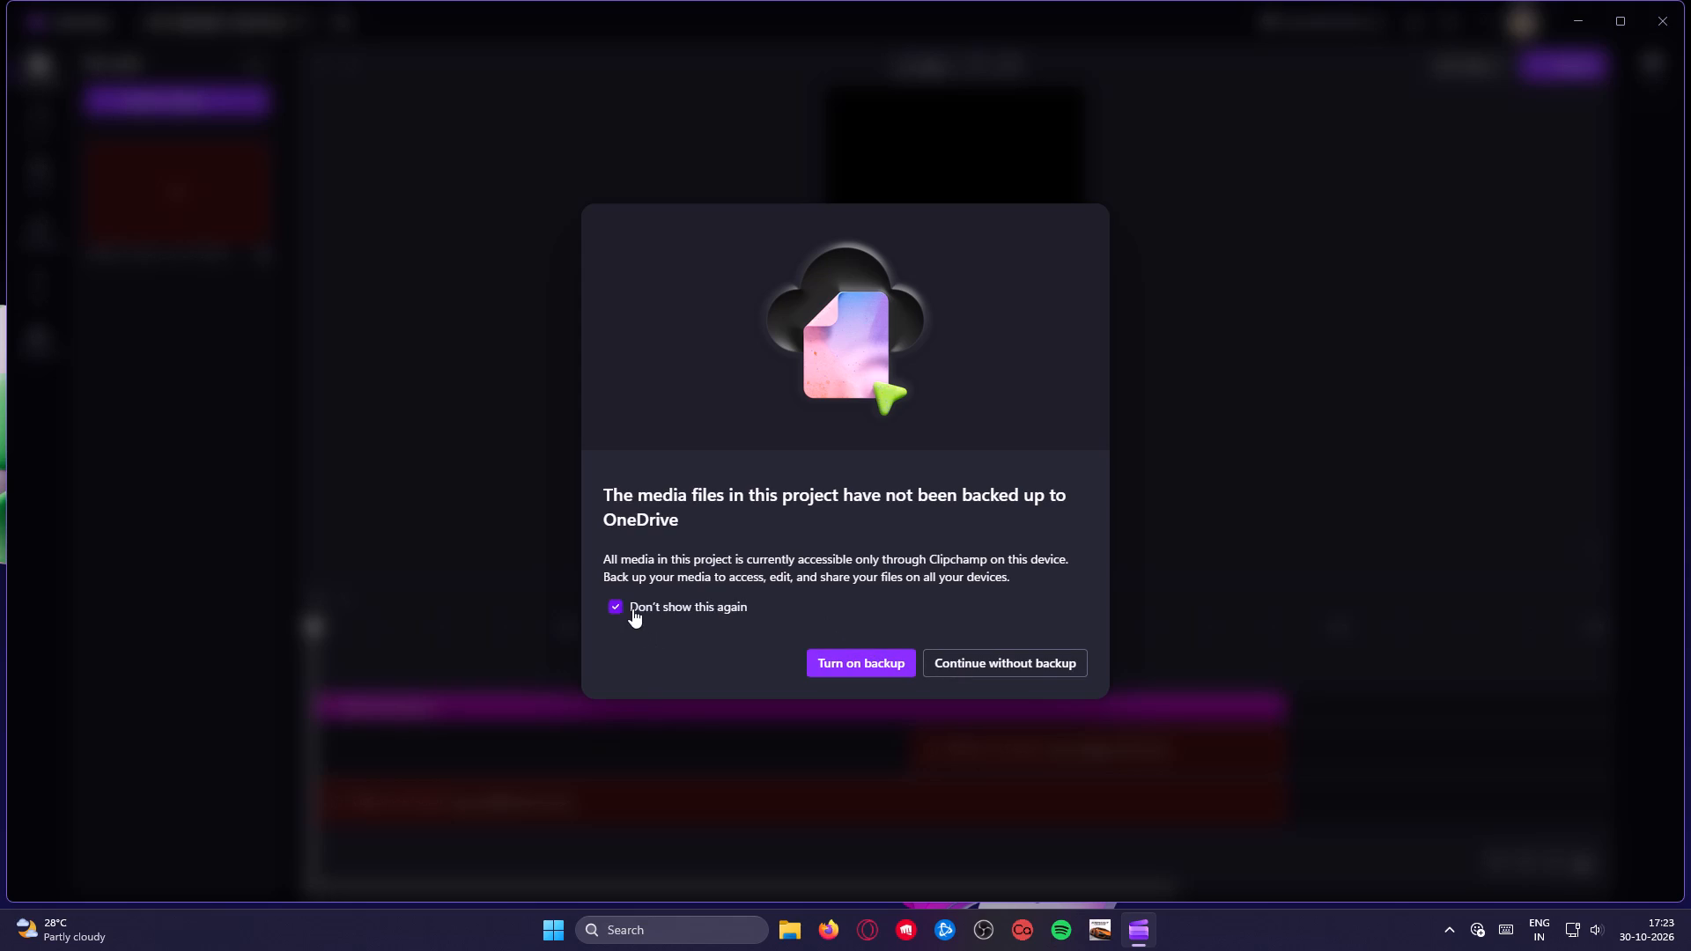
pyautogui.click(1026, 664)
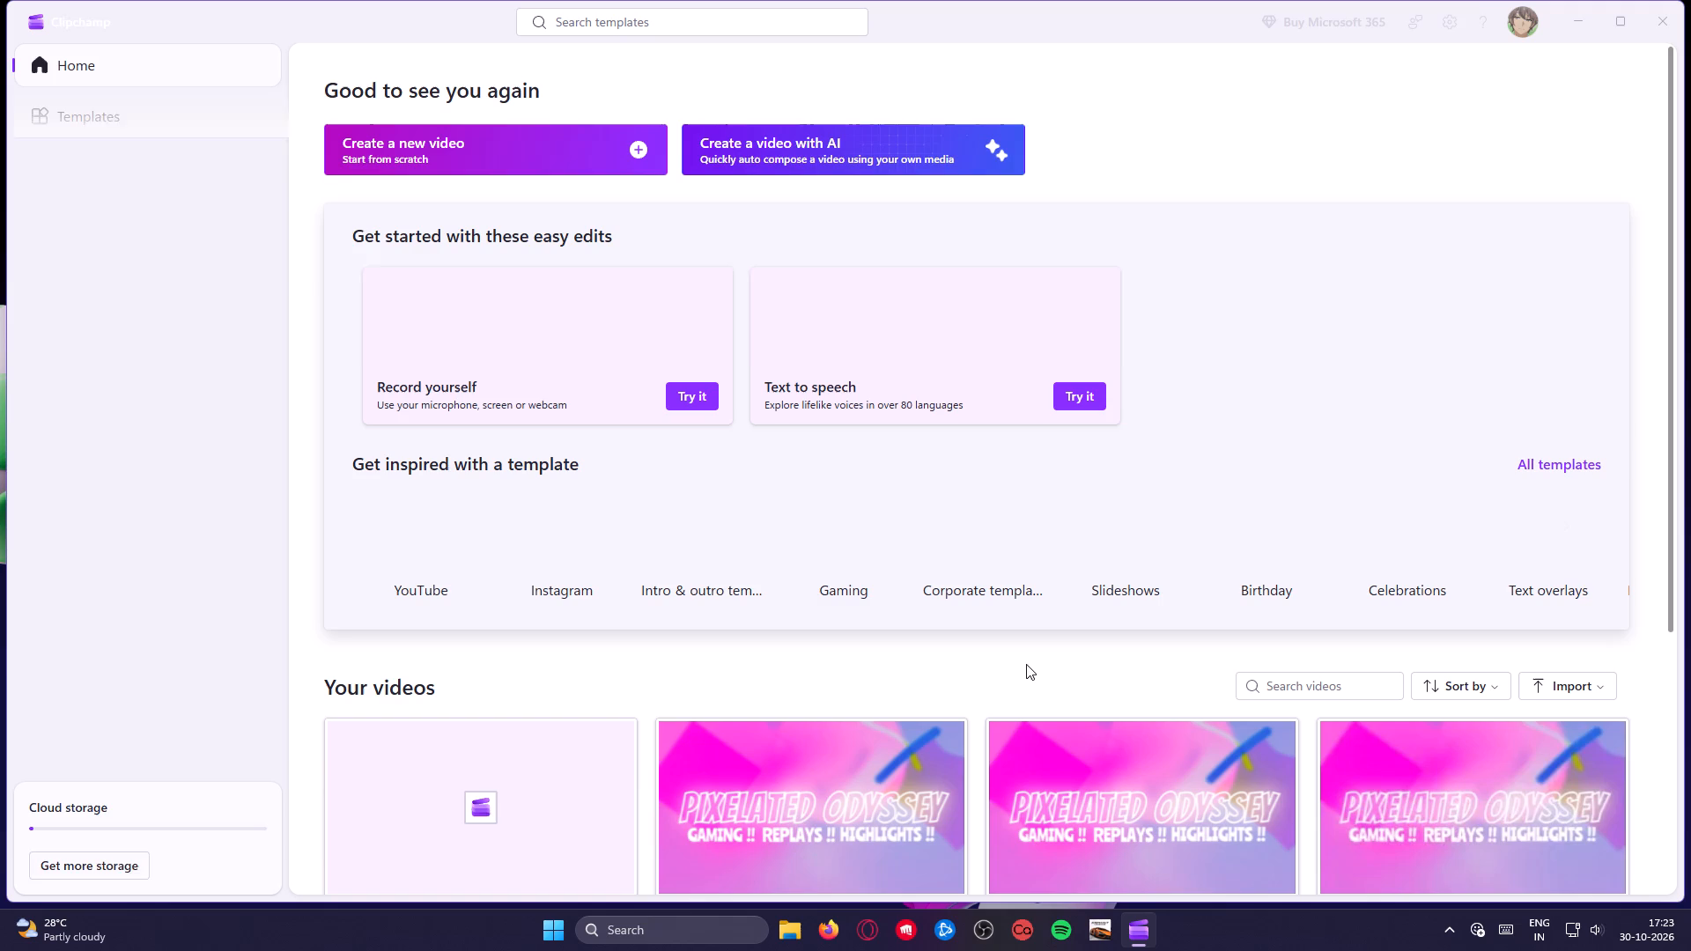
# Delete the OW Highlight Clipchamp project from the saved videos.
pyautogui.scroll(-6, 615, 672)
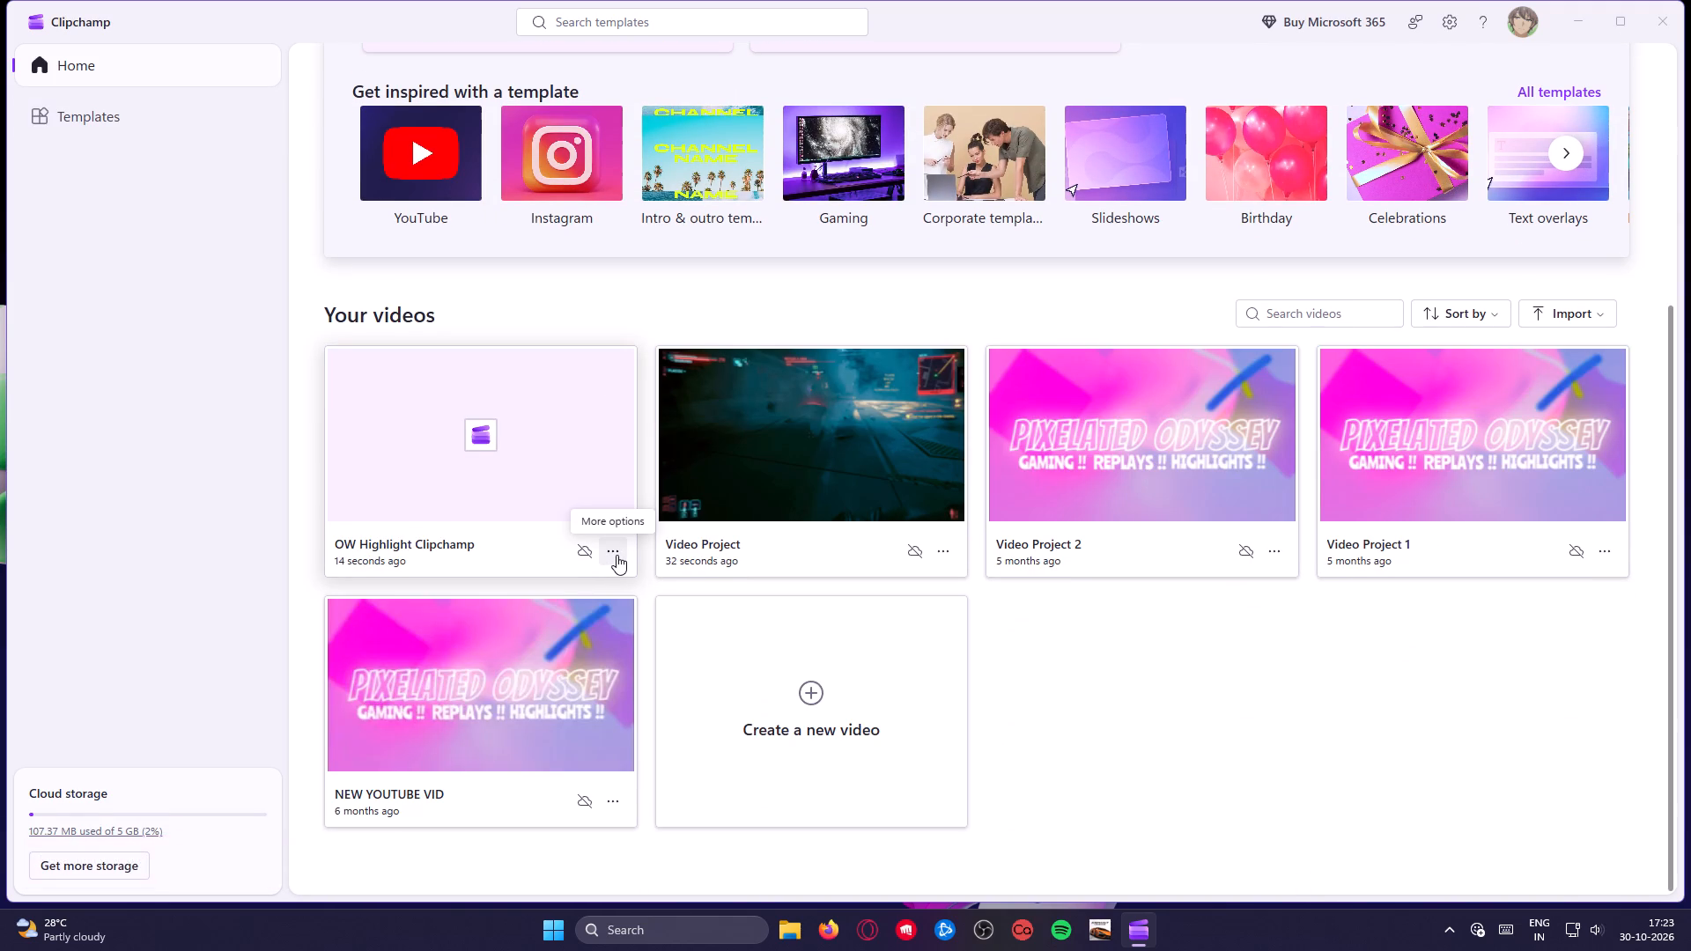
pyautogui.click(617, 553)
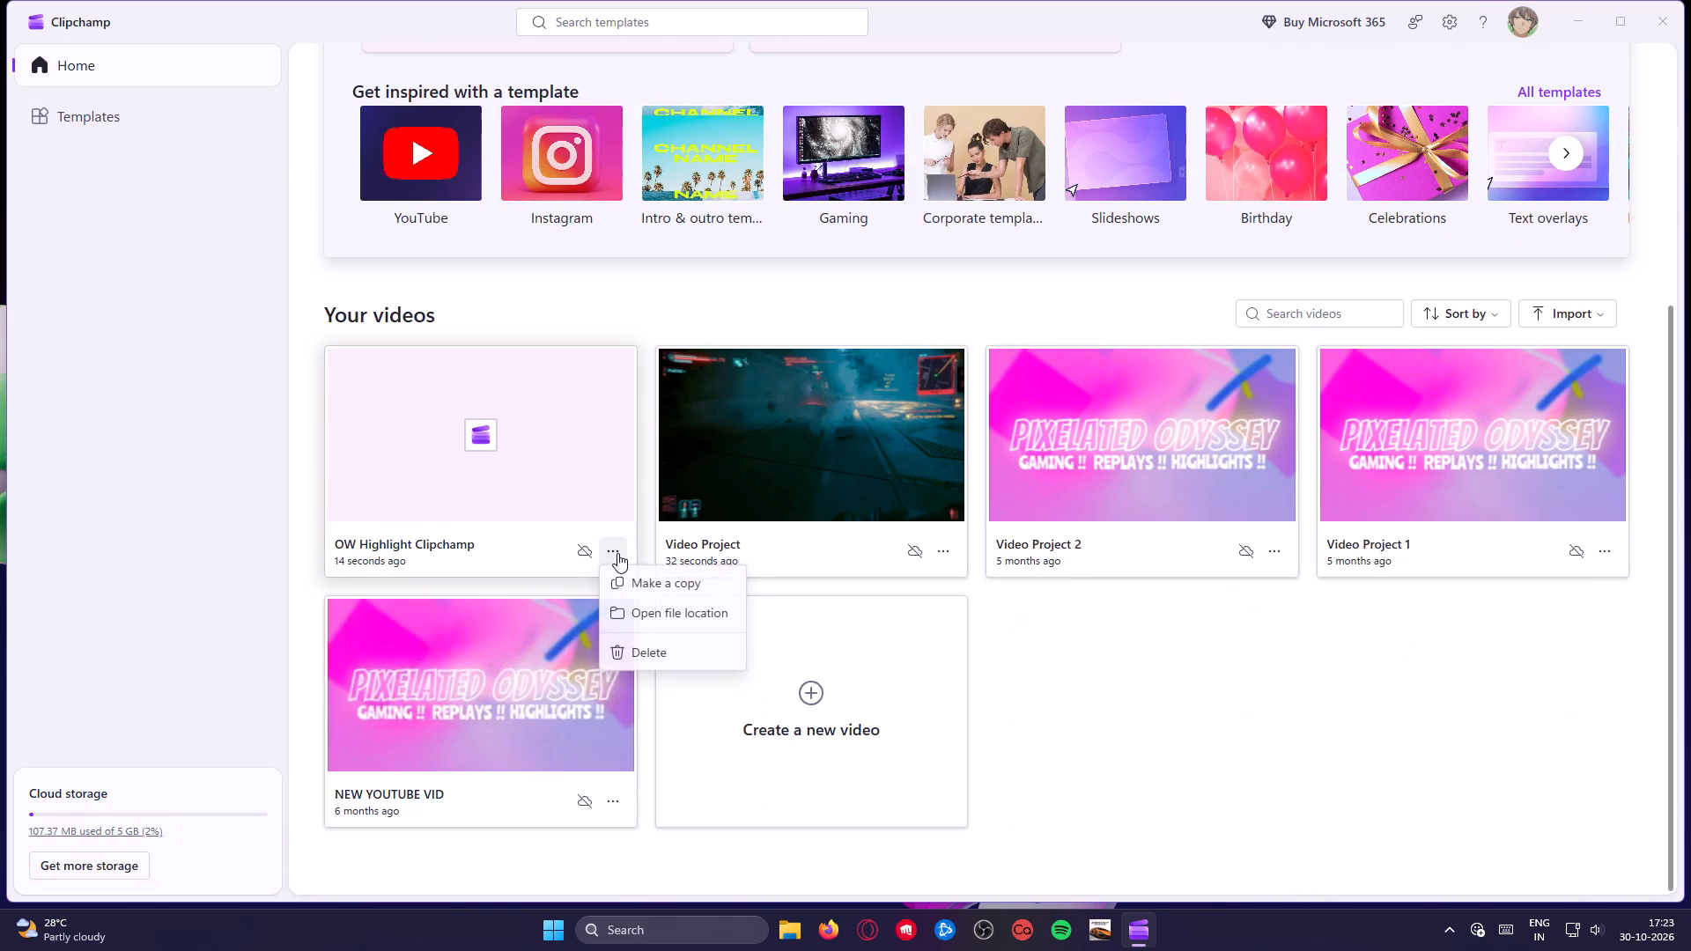
pyautogui.click(646, 663)
pyautogui.click(936, 508)
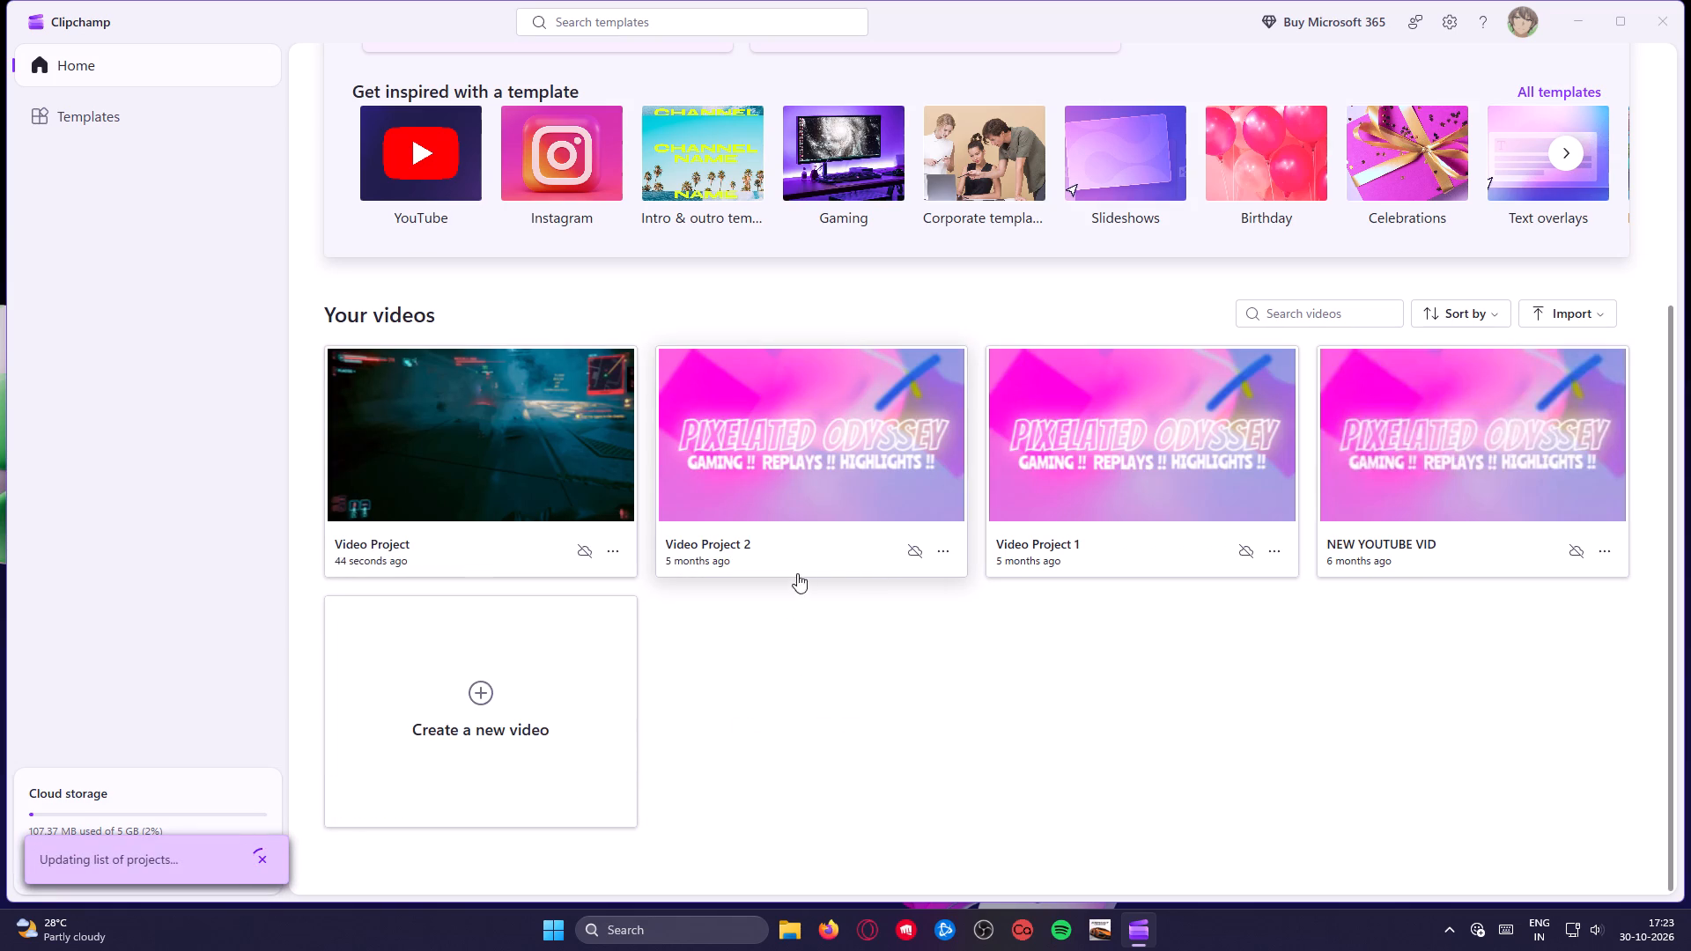
# Examine the media and timelines of Video Project 2, Video Project 1 and NEW YOUTUBE VID in turn, finishing back in Video Project 1.
pyautogui.click(794, 465)
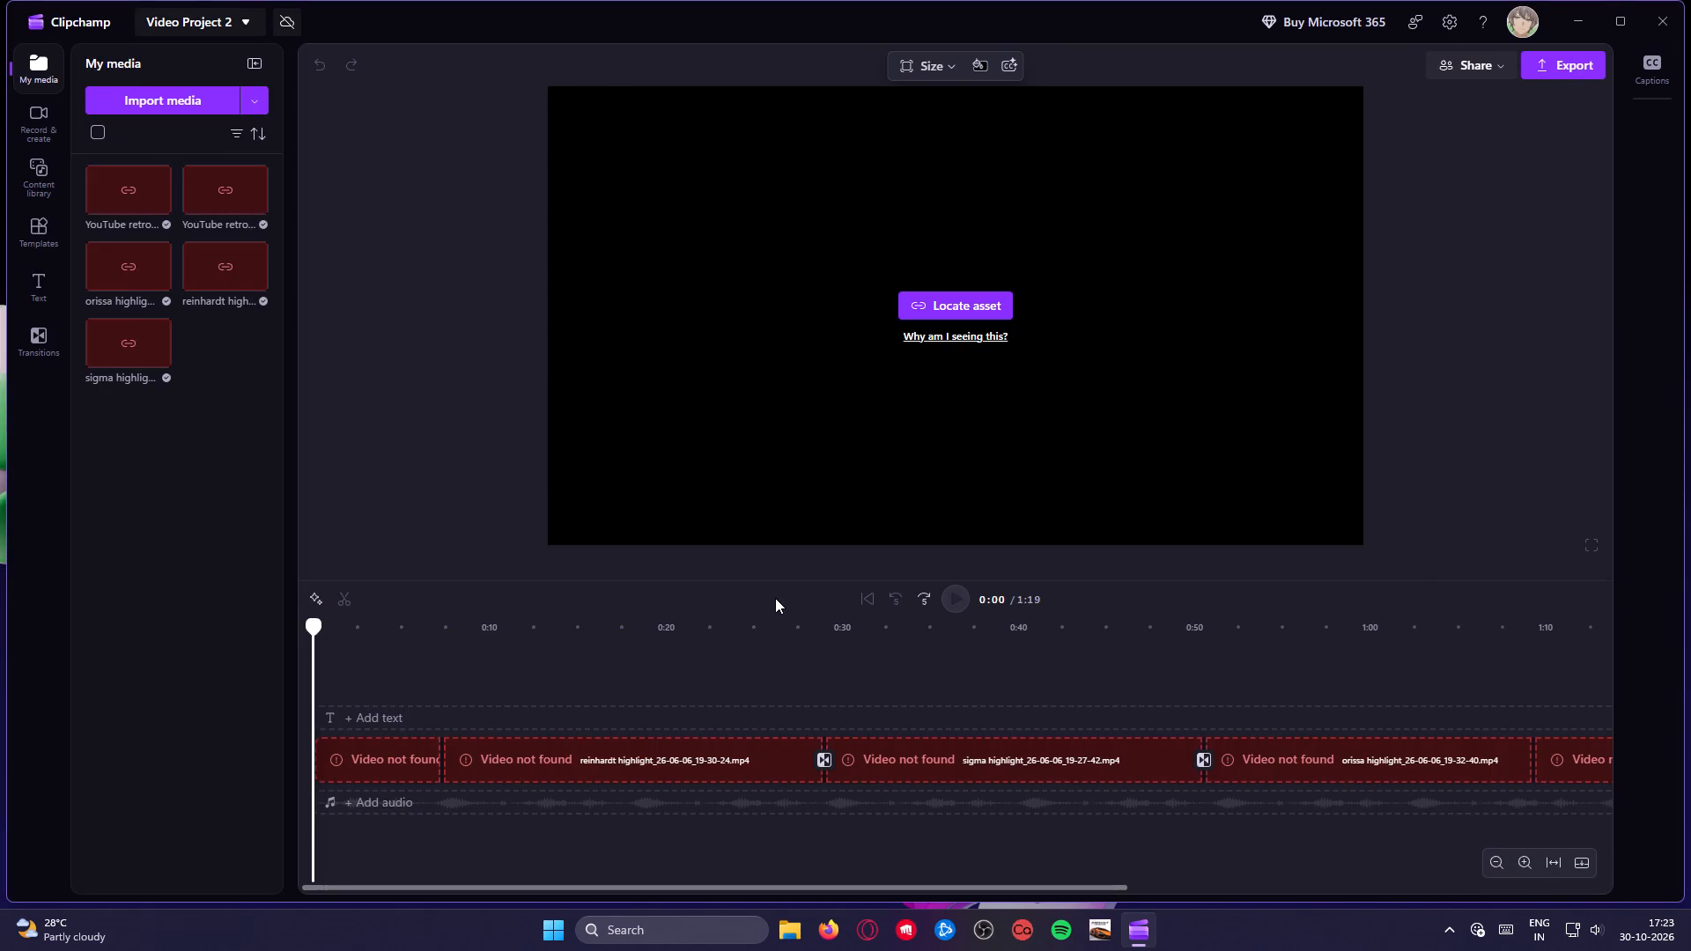
pyautogui.click(56, 24)
pyautogui.scroll(-7, 1067, 623)
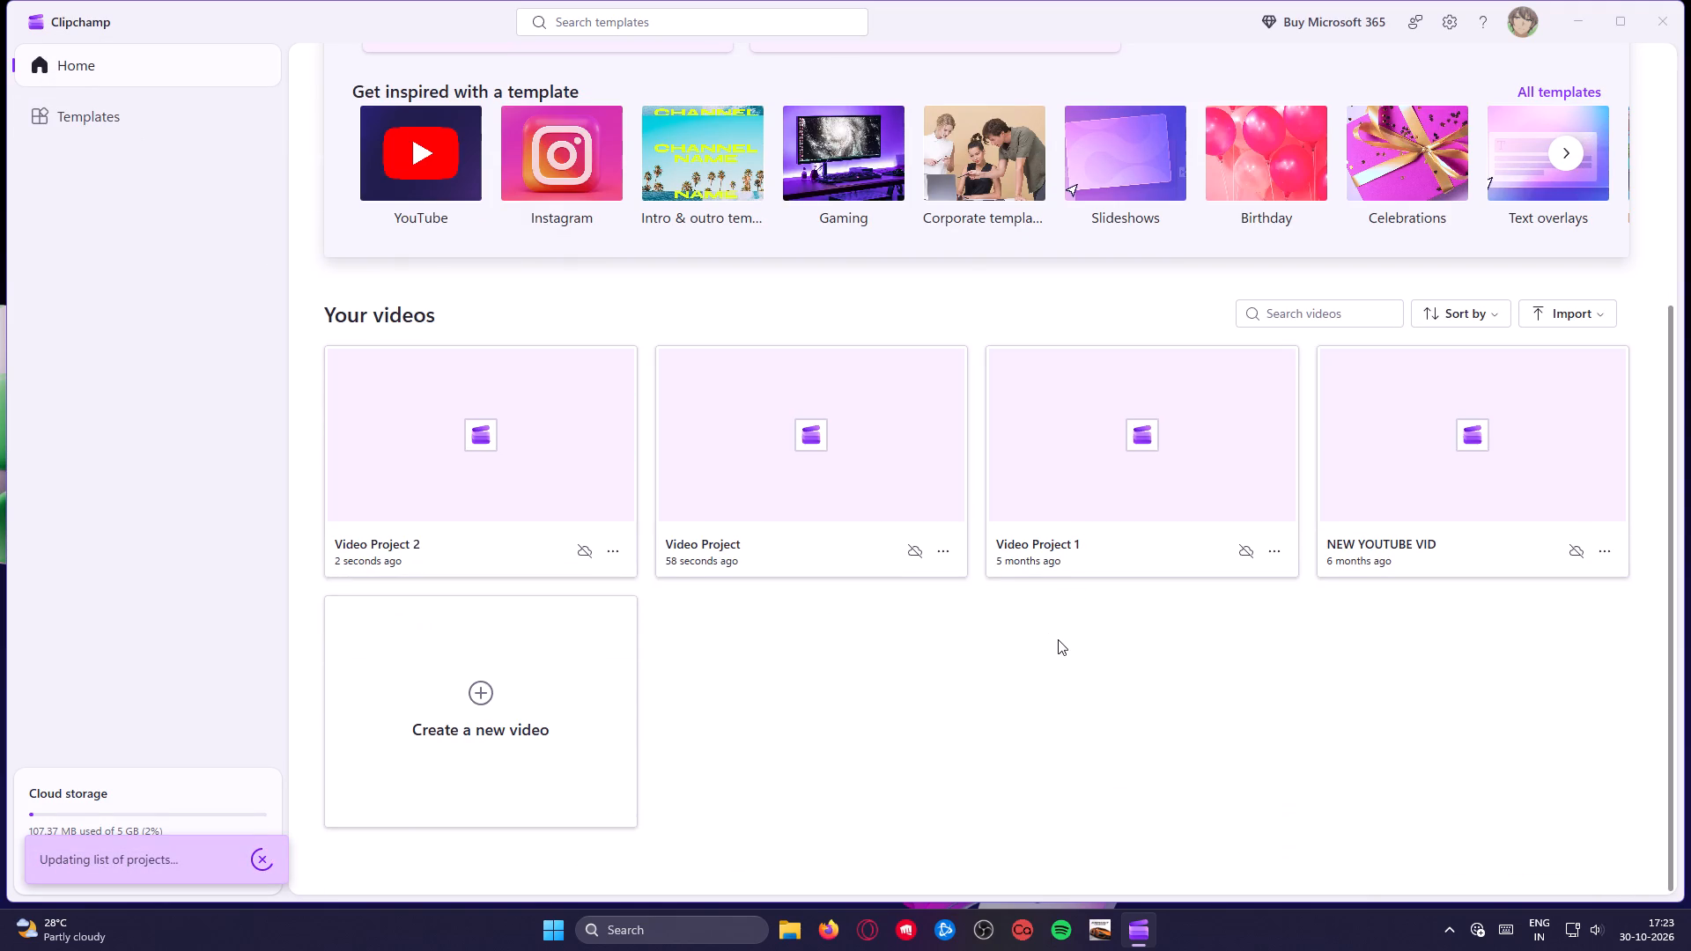
pyautogui.click(1075, 551)
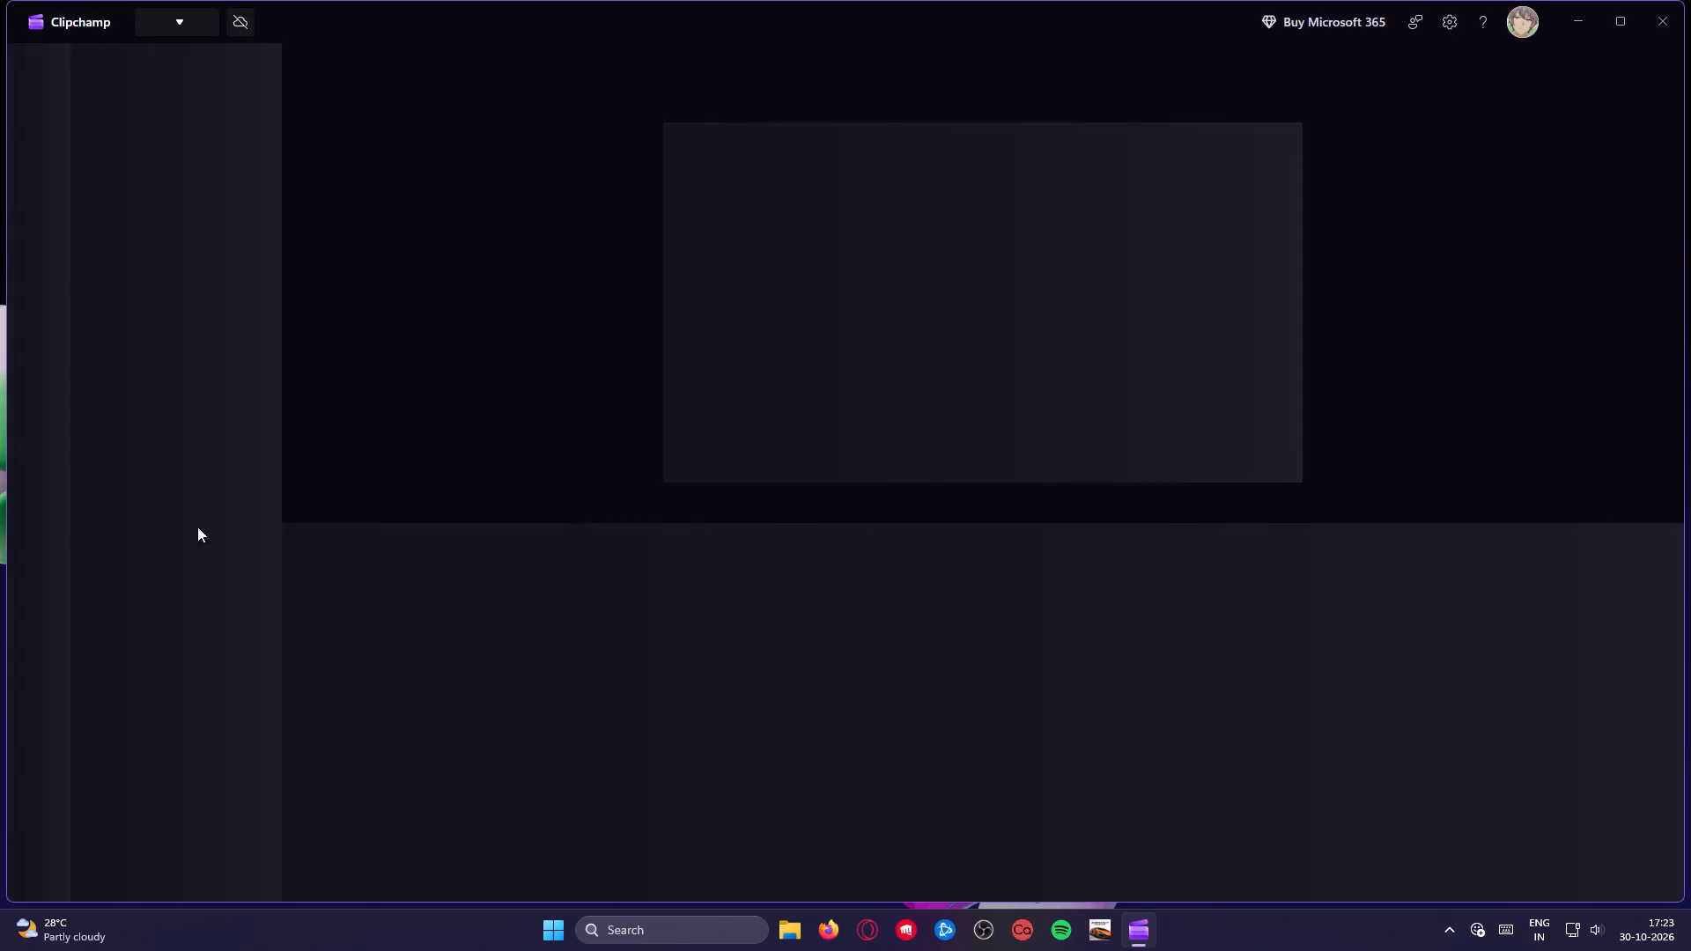
pyautogui.click(46, 20)
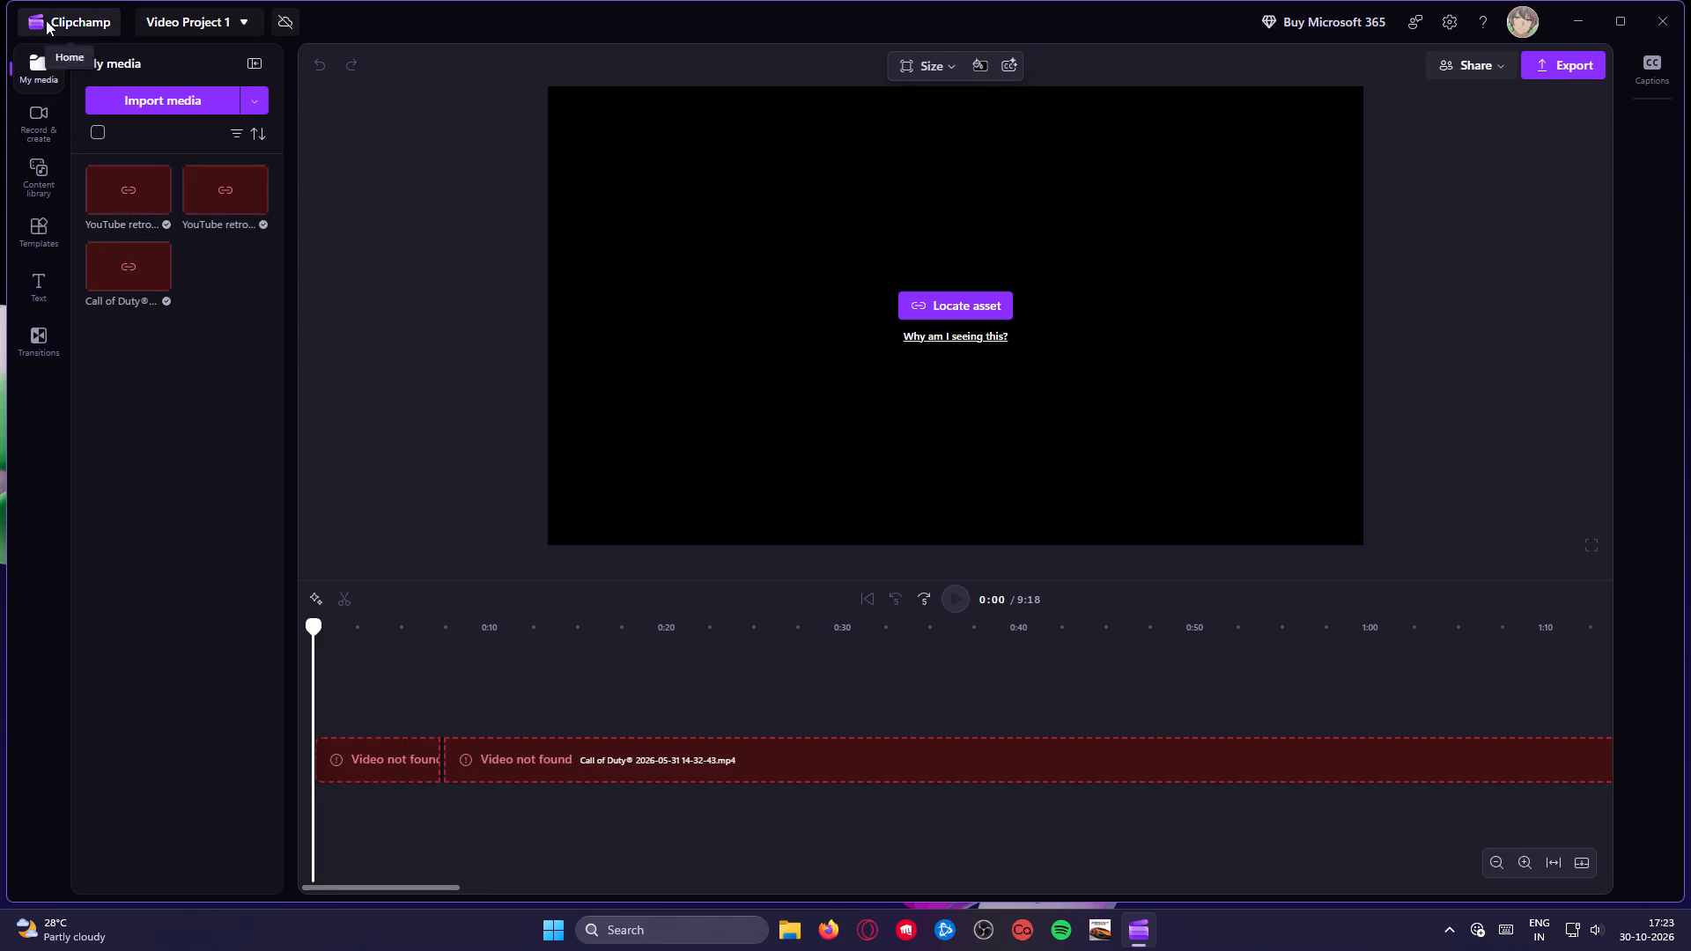
pyautogui.scroll(-7, 1100, 555)
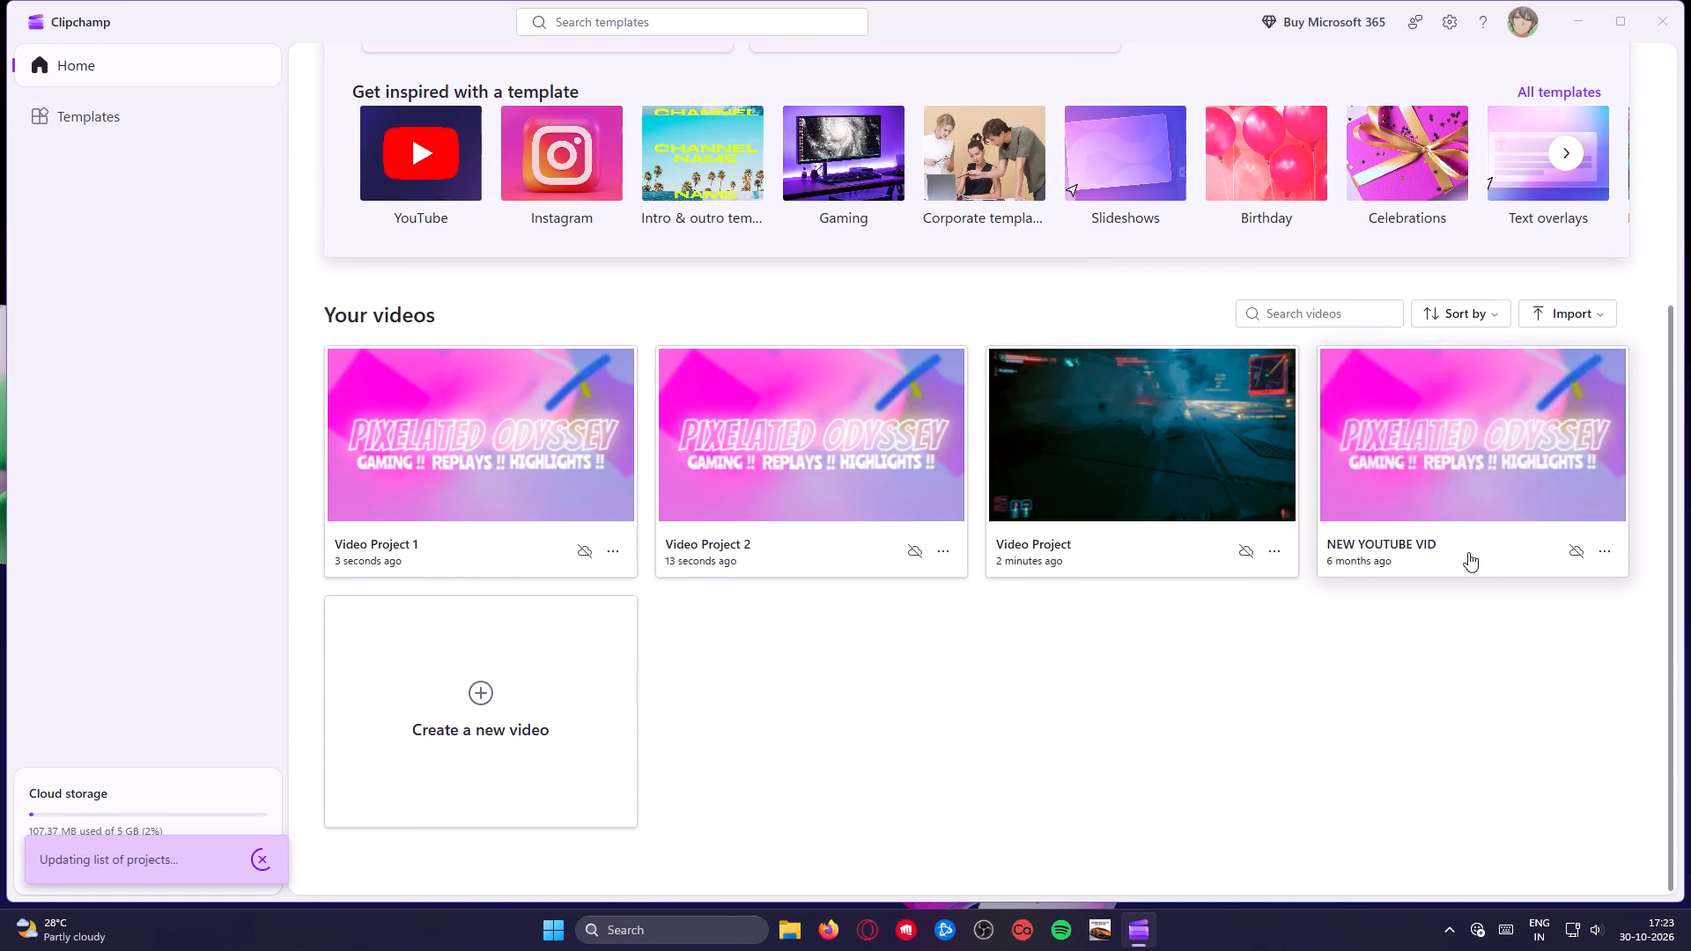
pyautogui.click(1472, 535)
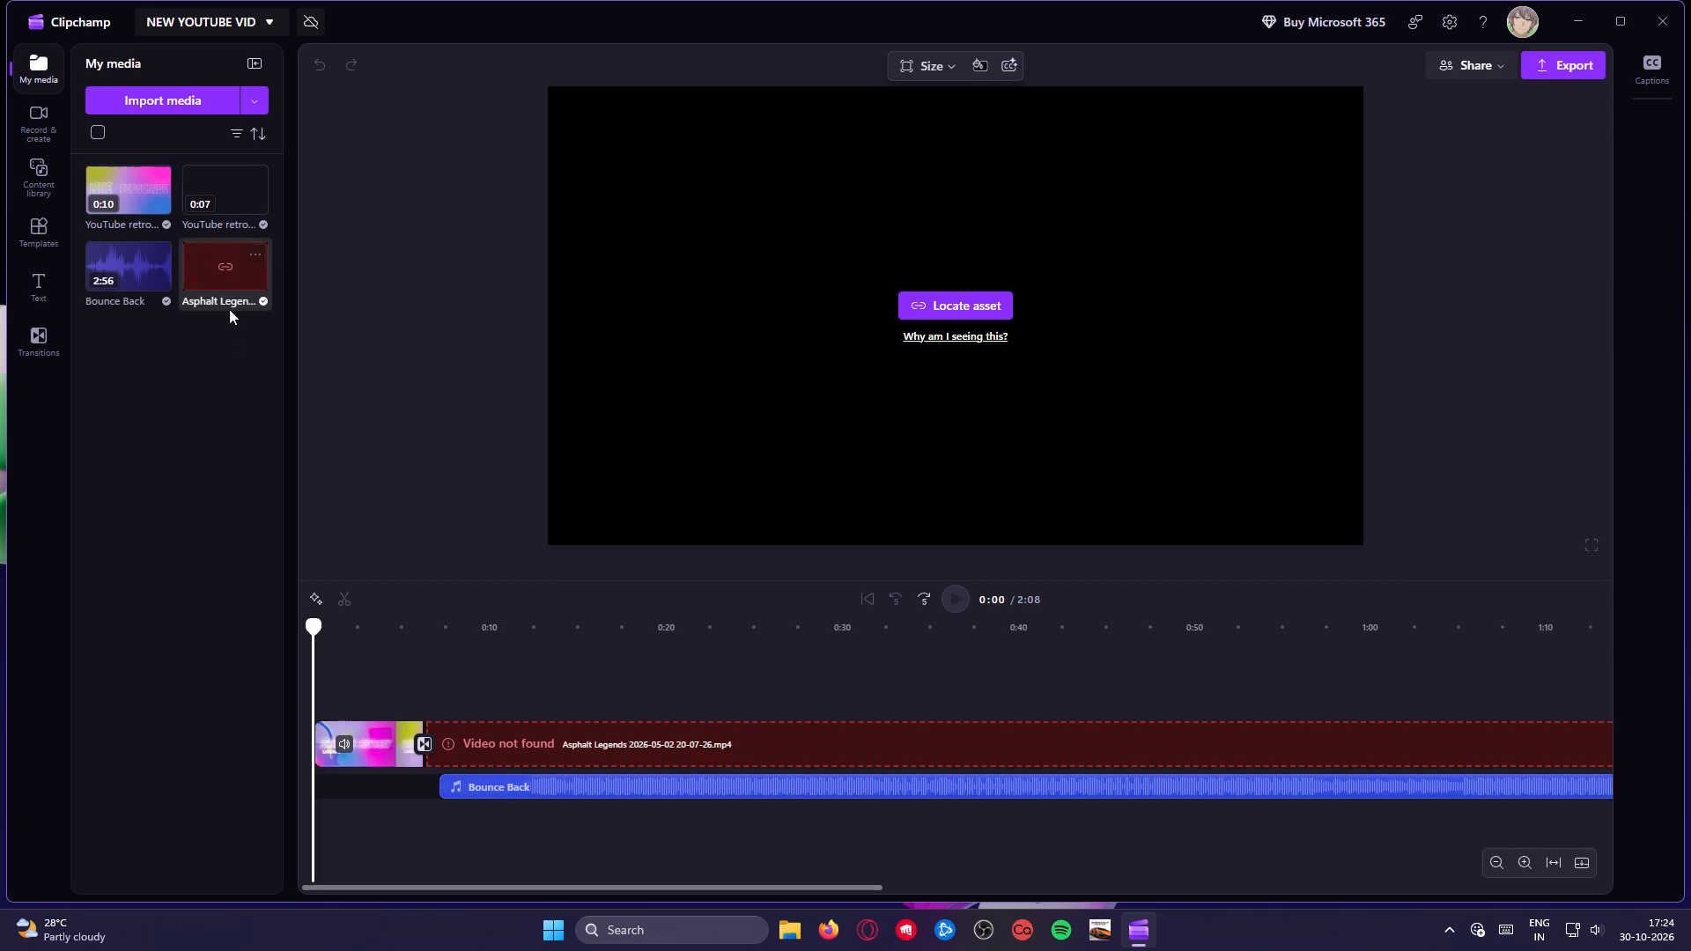
pyautogui.click(78, 26)
pyautogui.scroll(-7, 675, 758)
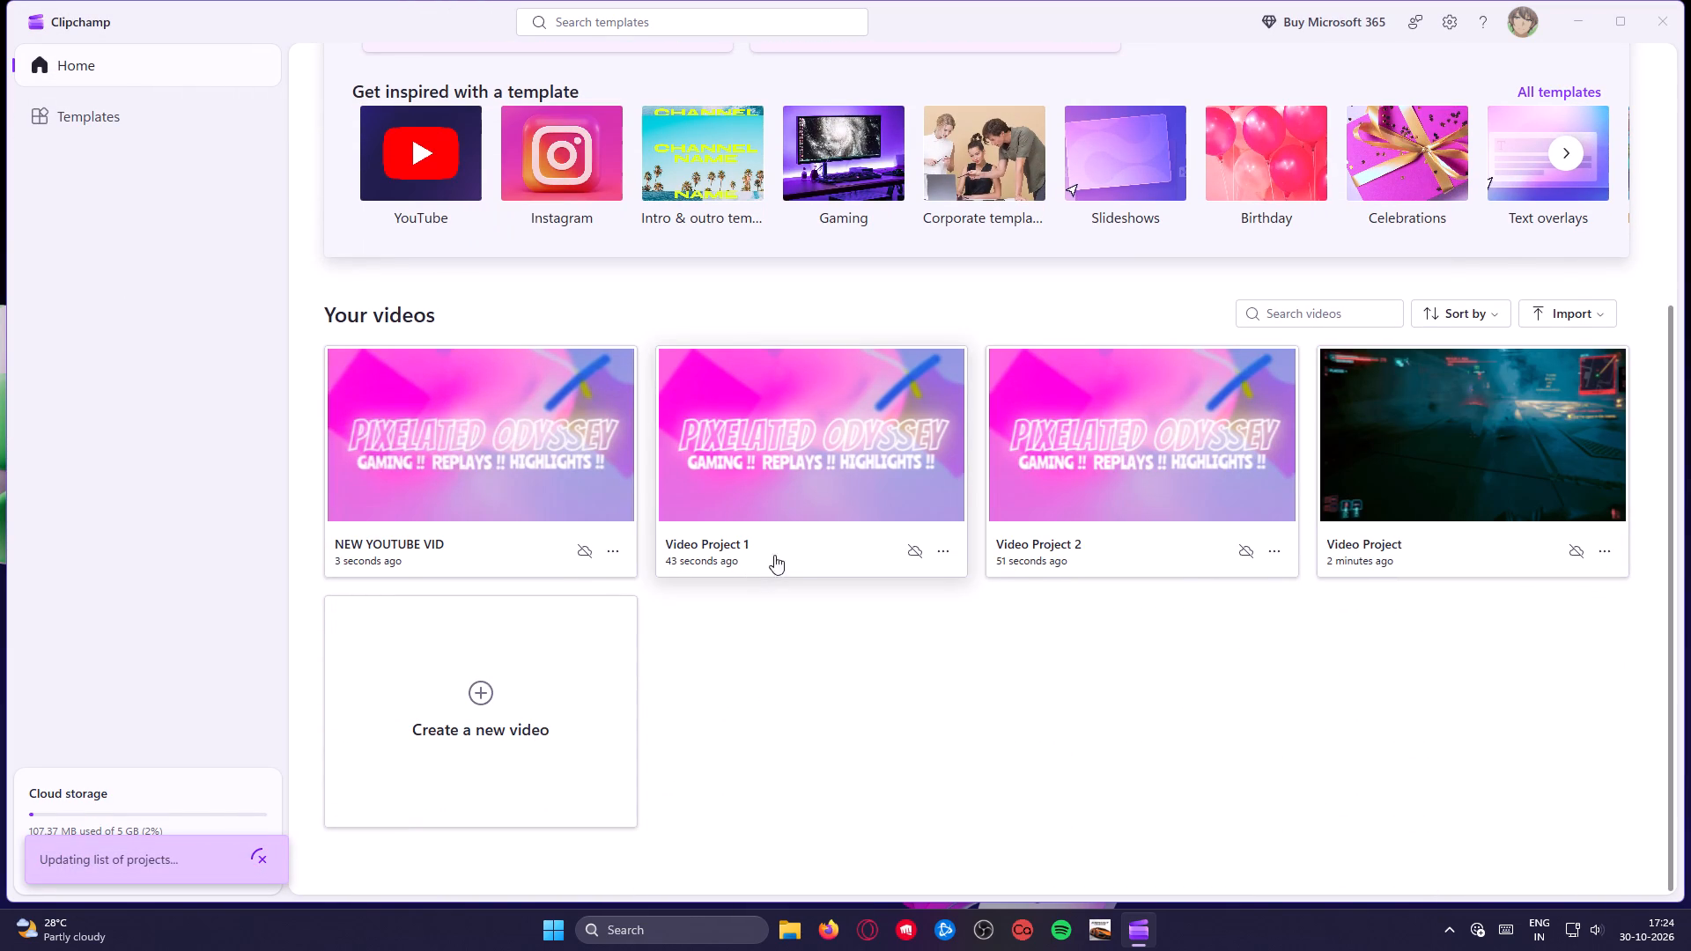
pyautogui.click(798, 546)
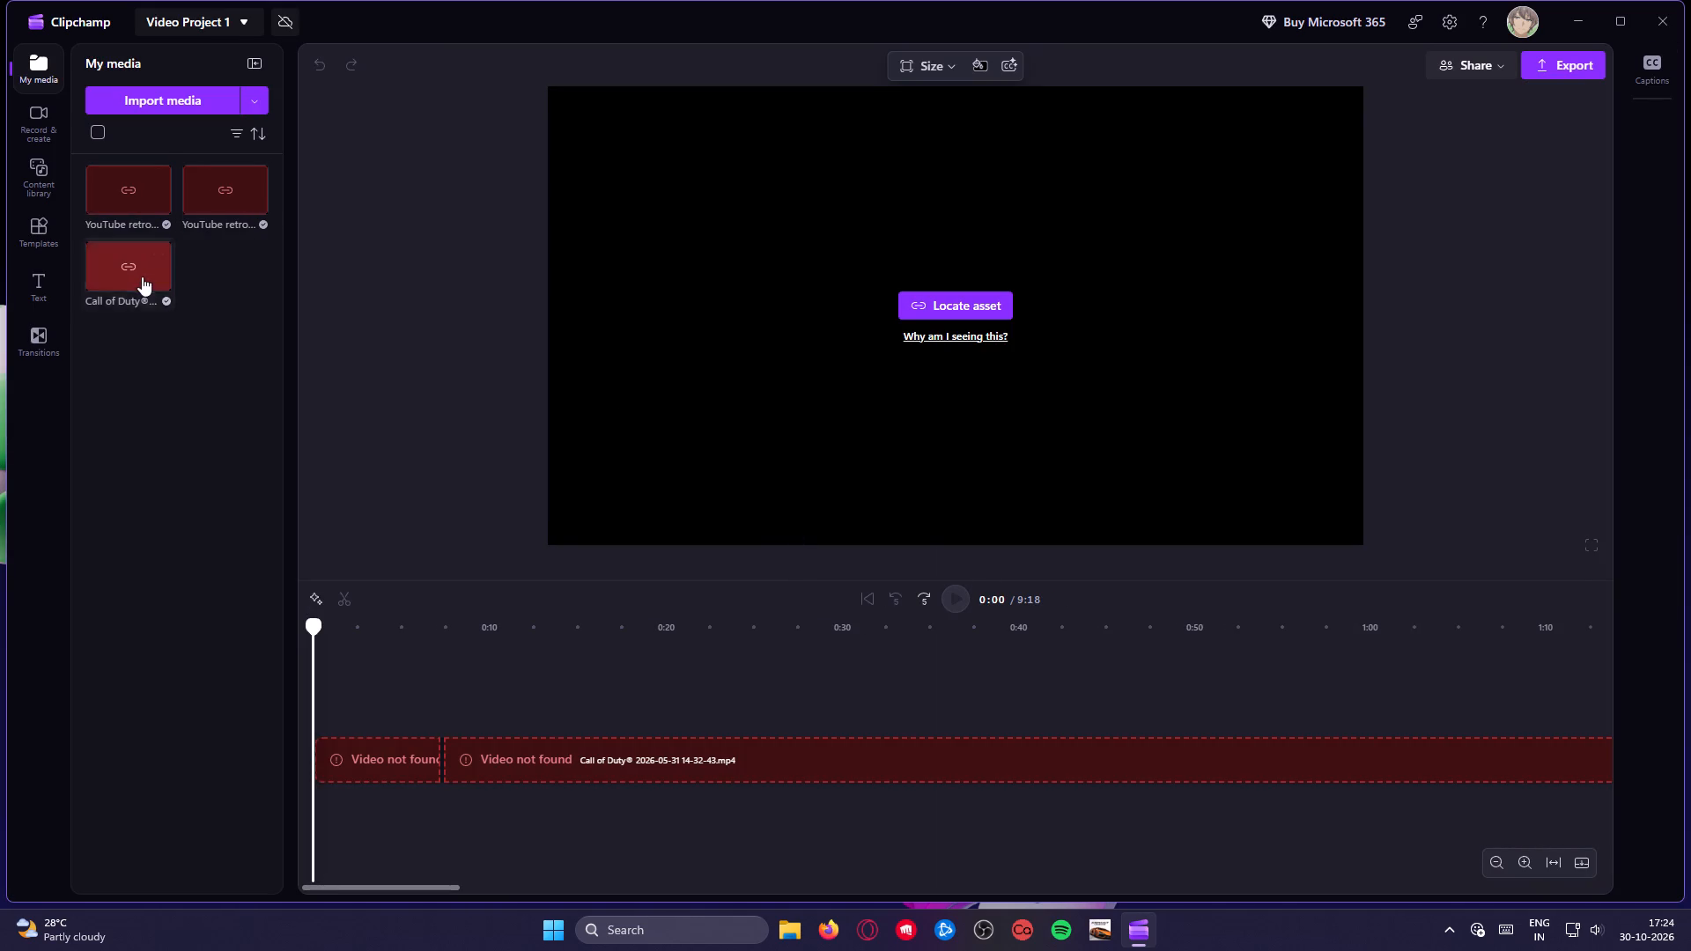
pyautogui.scroll(-2, 418, 514)
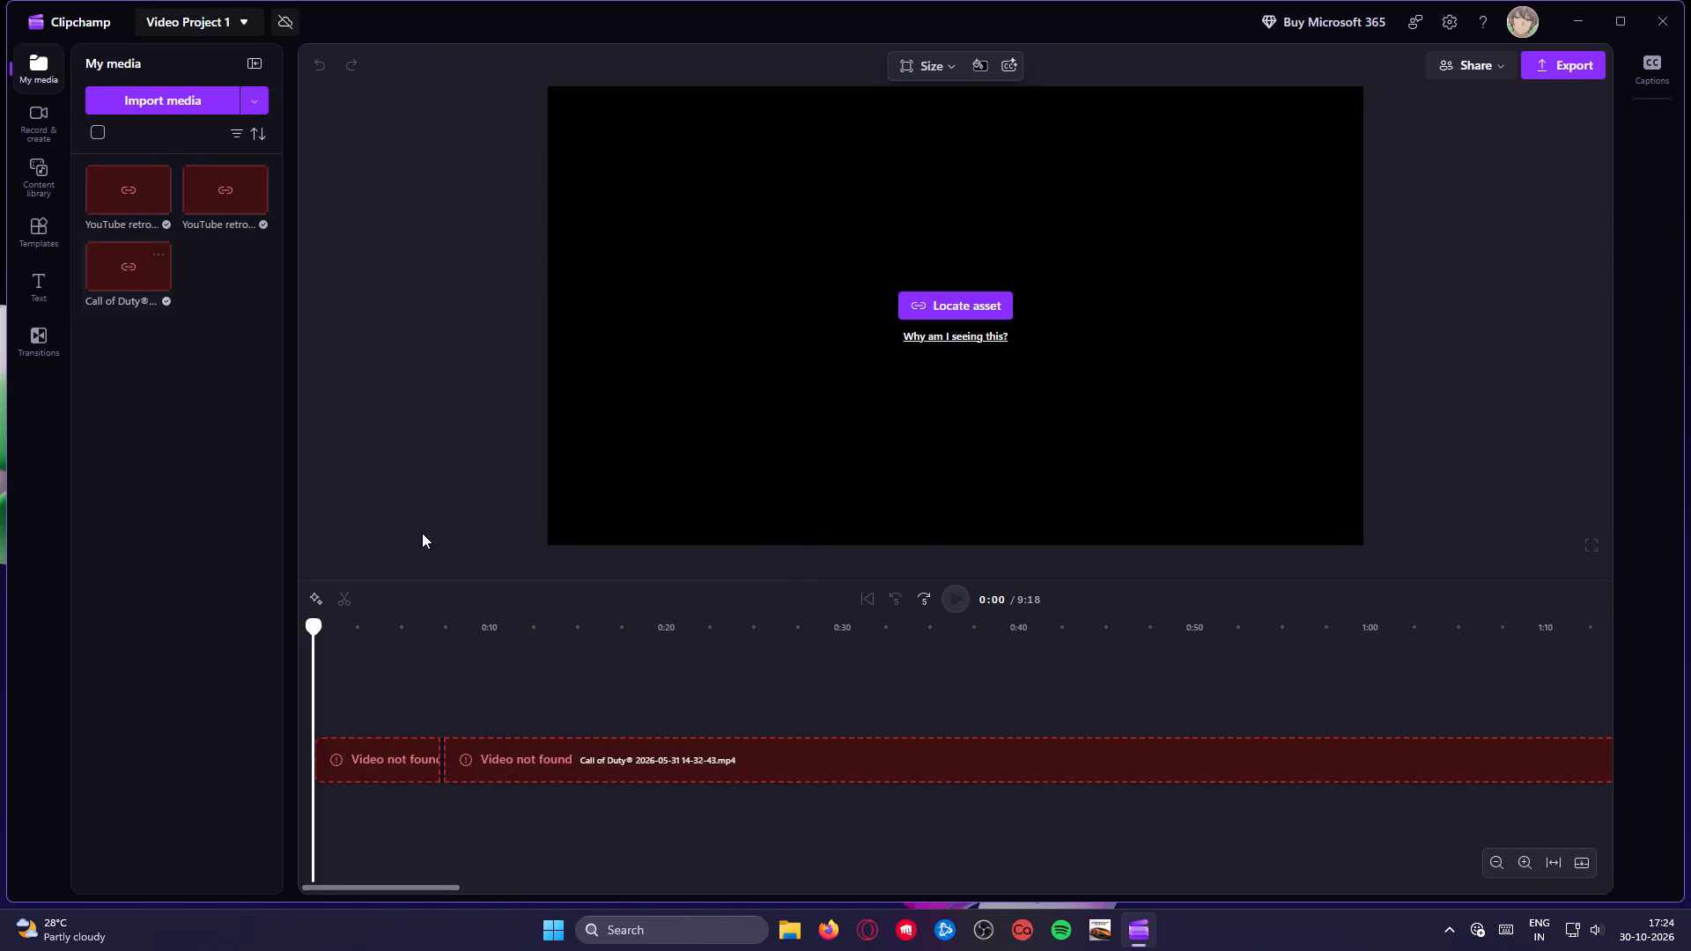
# Leave Video Project 1 for the saved videos on the home page, and close Clipchamp.
pyautogui.scroll(-3, 422, 533)
pyautogui.click(52, 12)
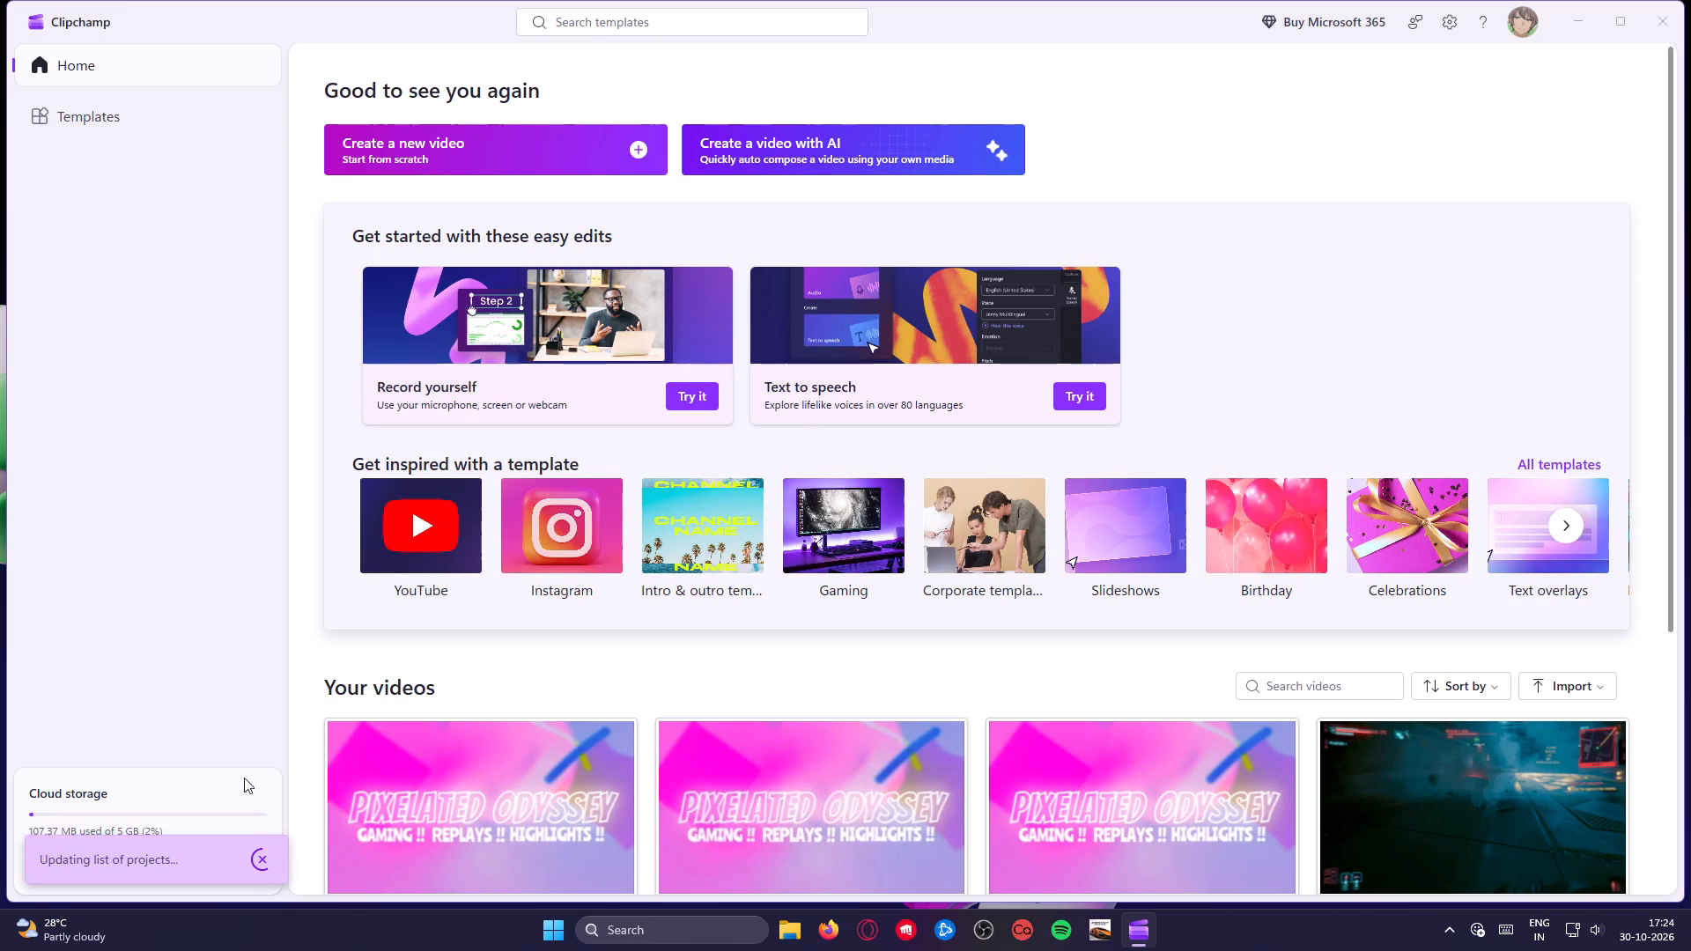
pyautogui.scroll(-6, 358, 586)
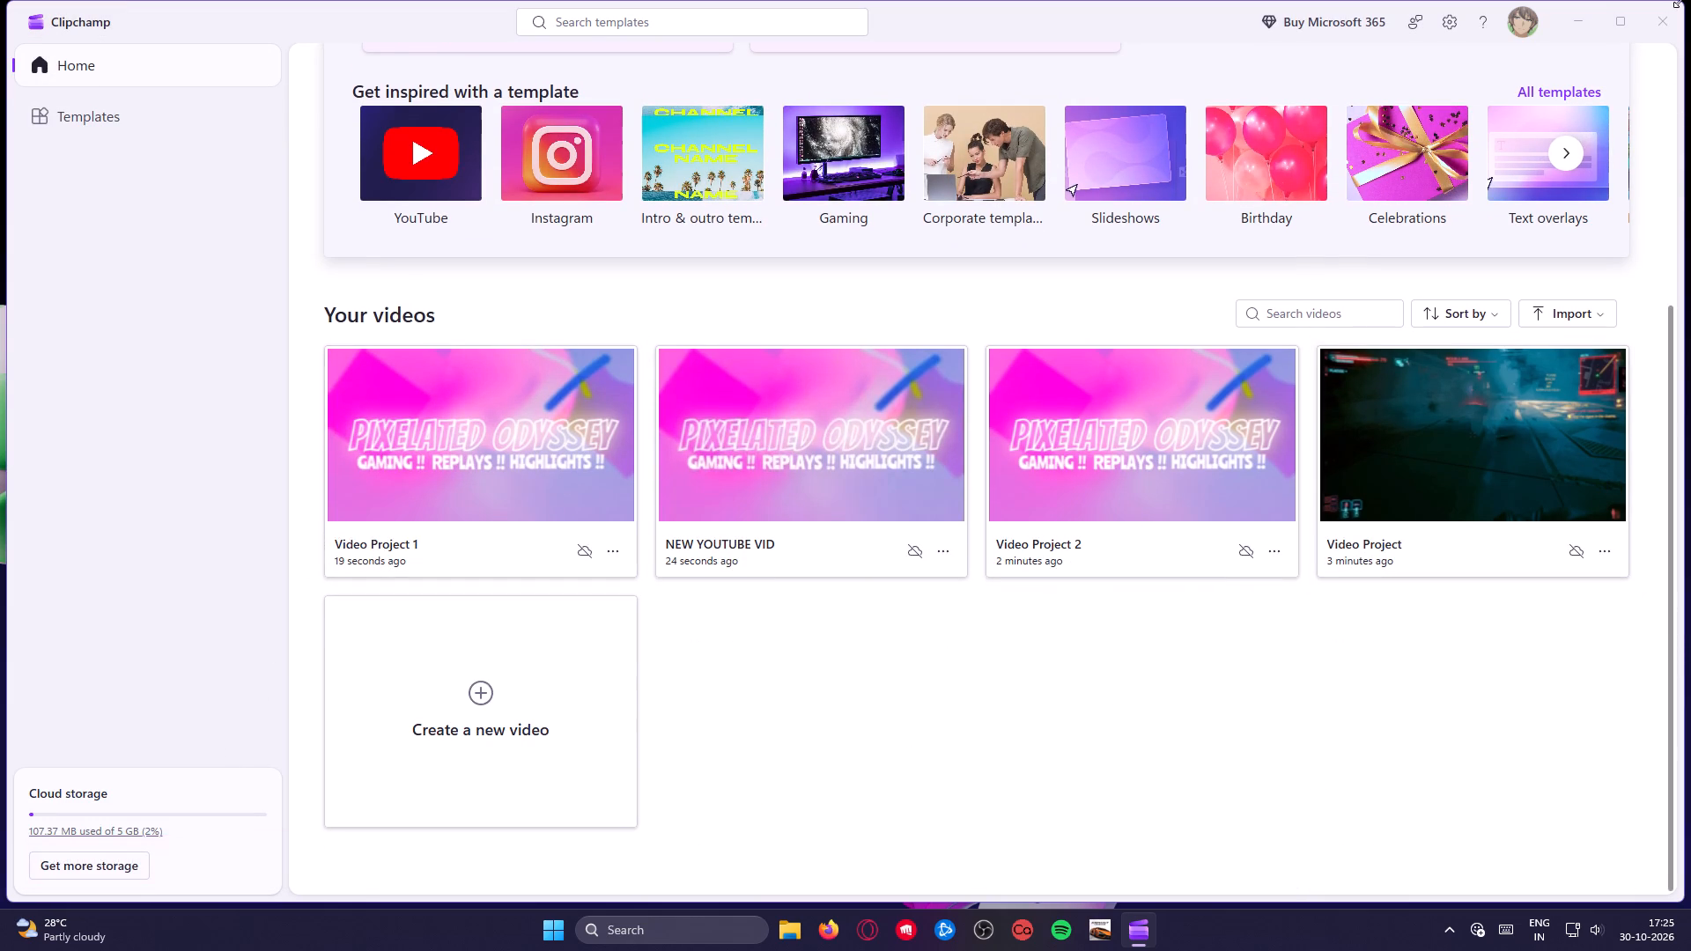